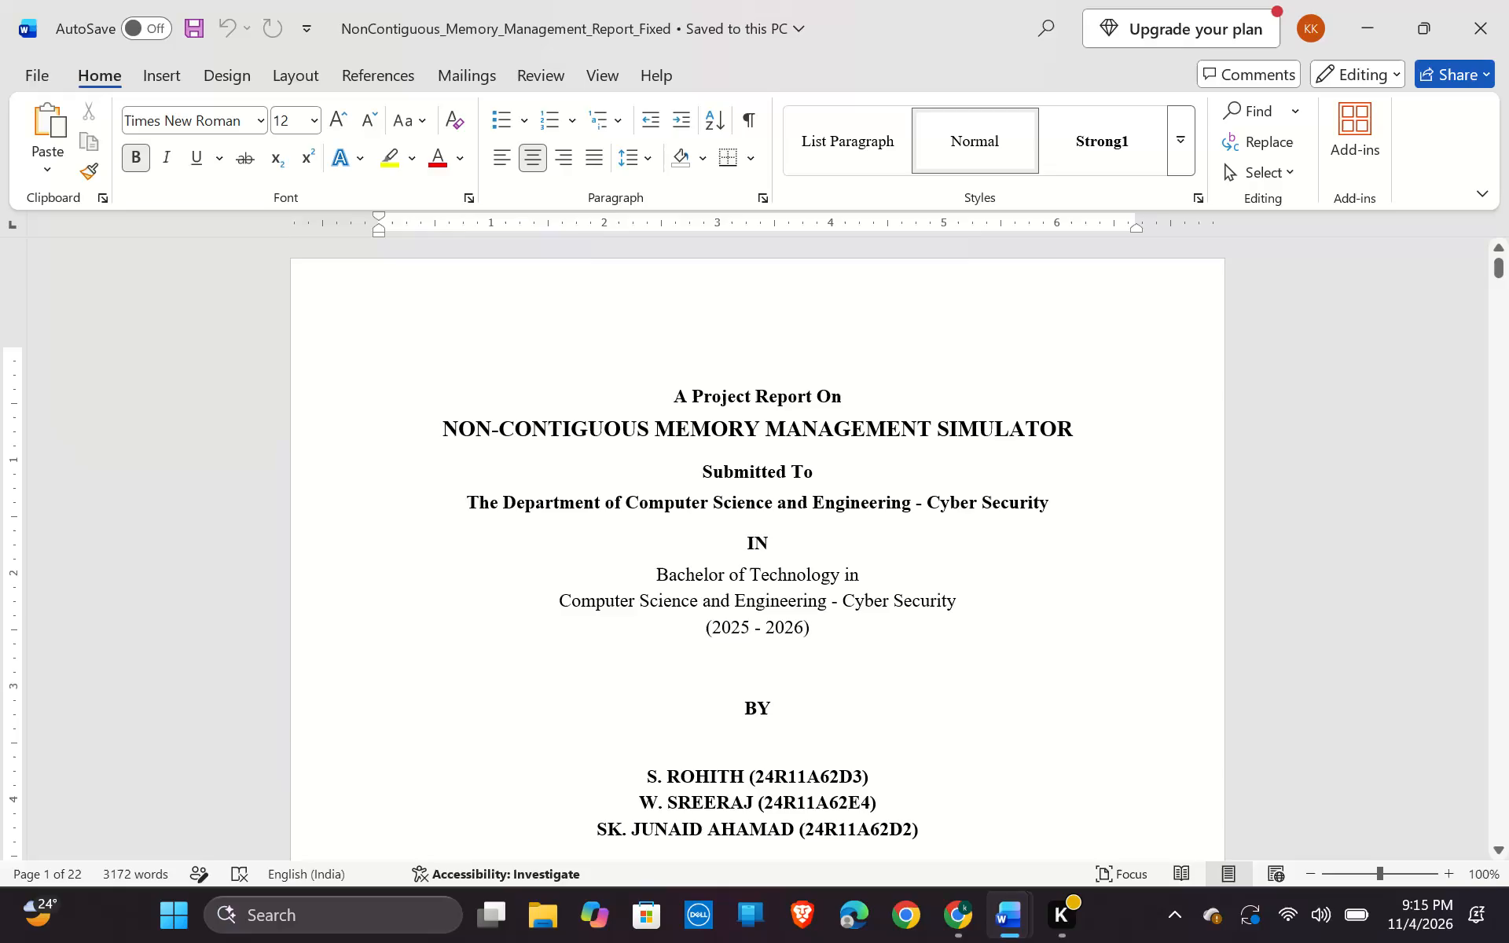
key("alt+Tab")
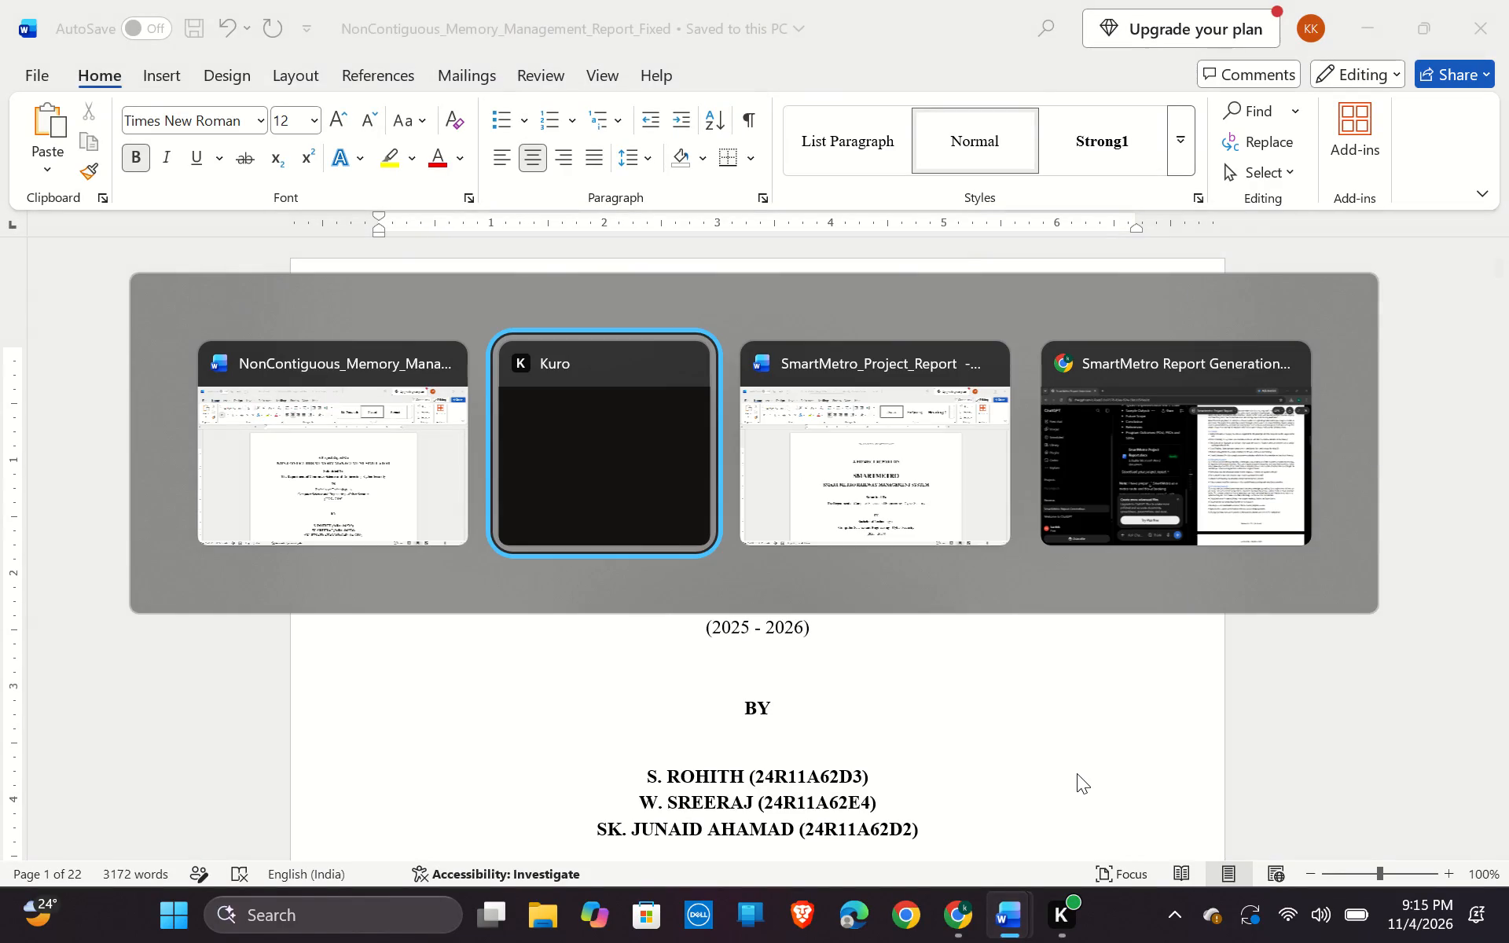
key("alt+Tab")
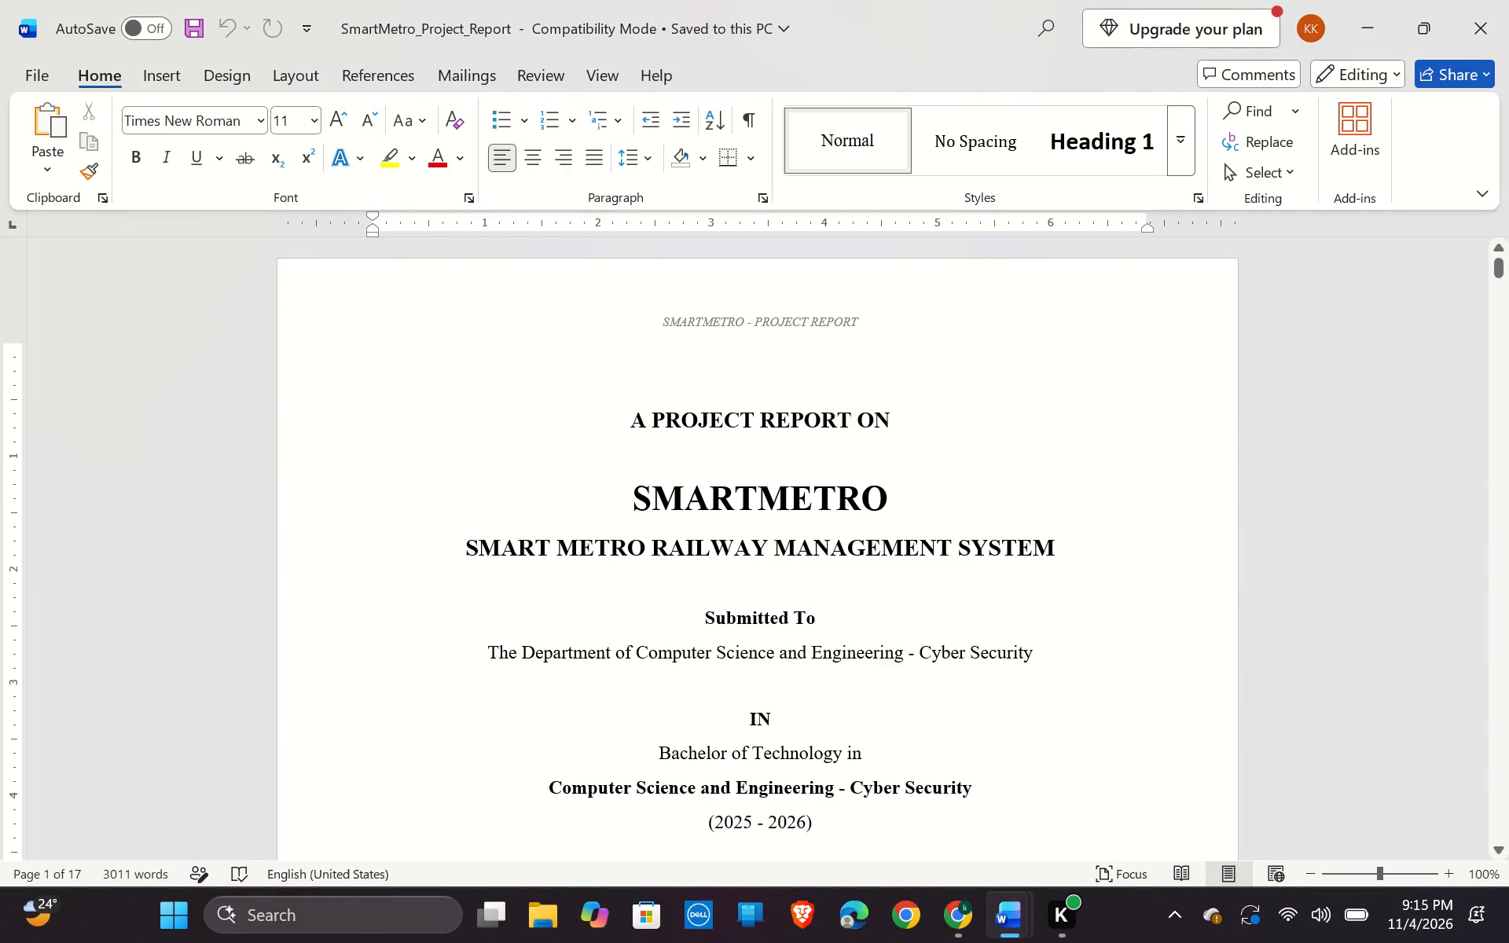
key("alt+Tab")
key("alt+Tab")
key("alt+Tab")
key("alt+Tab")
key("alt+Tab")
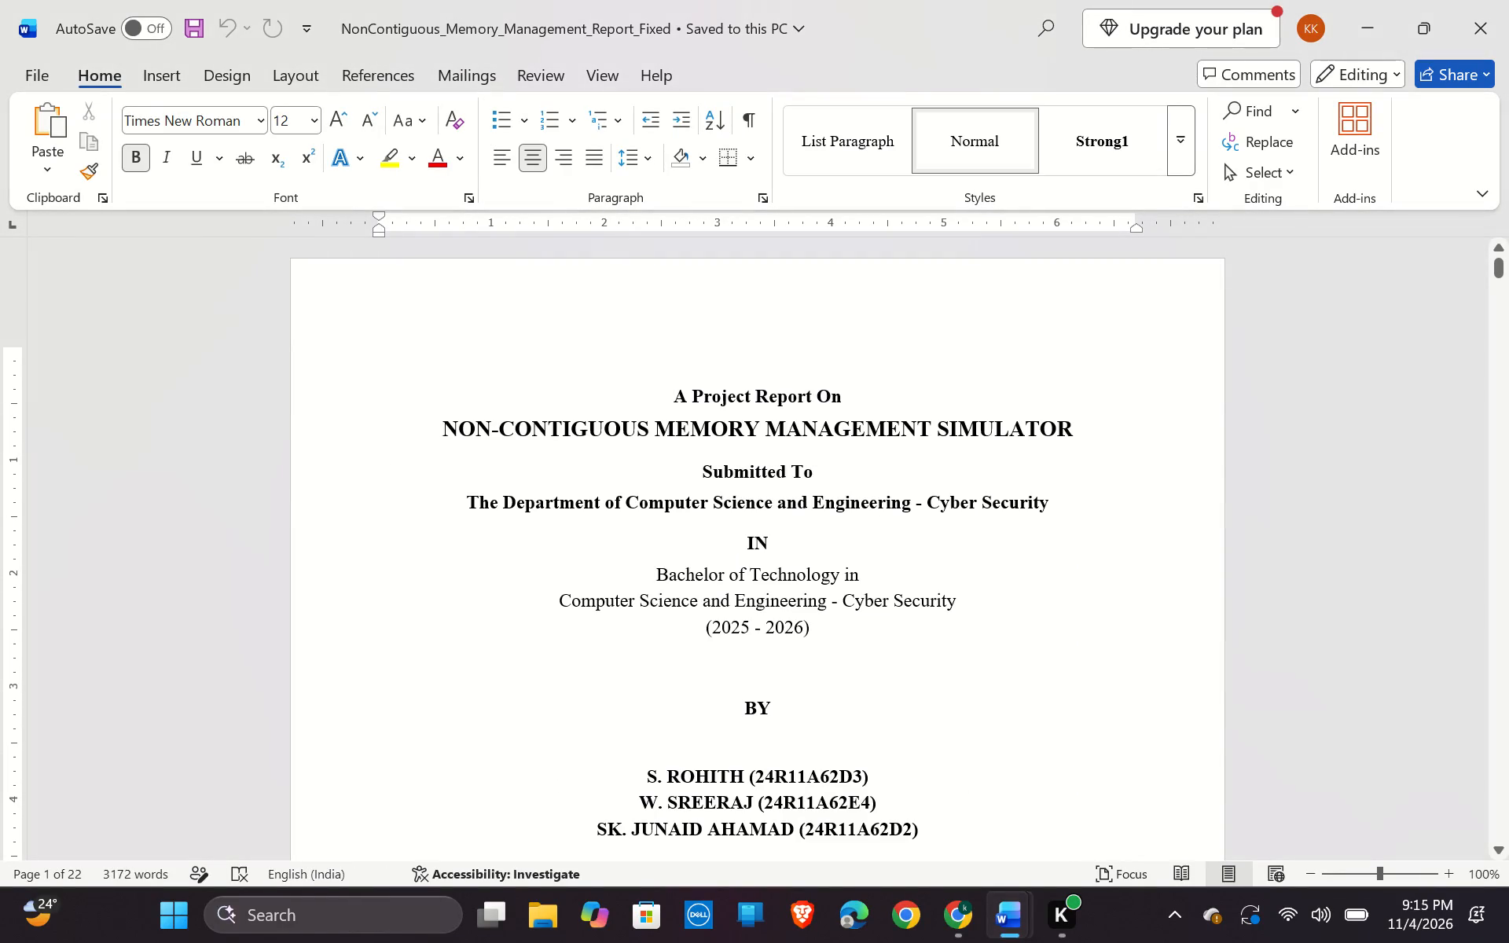
Replace the cover title in the NonContiguous_Memory_Management report with "SMART METRO RAILWAY MANAGEMENT SYSTEM" copied from the SmartMetro_Project_Report cover.
key("alt+Tab")
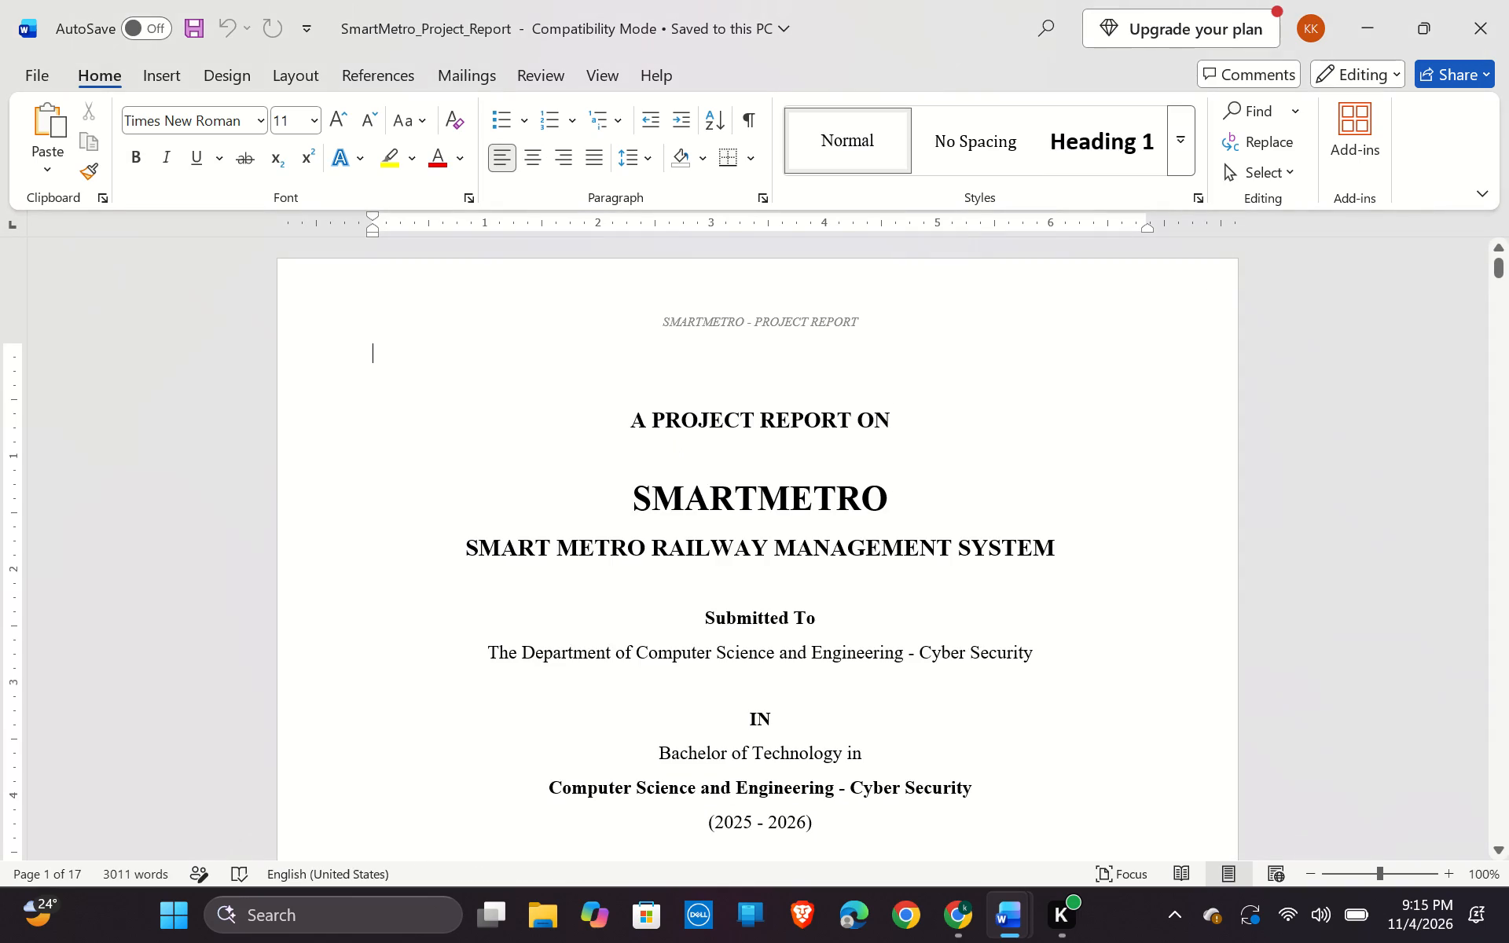
left_click_drag(462, 546, 715, 549)
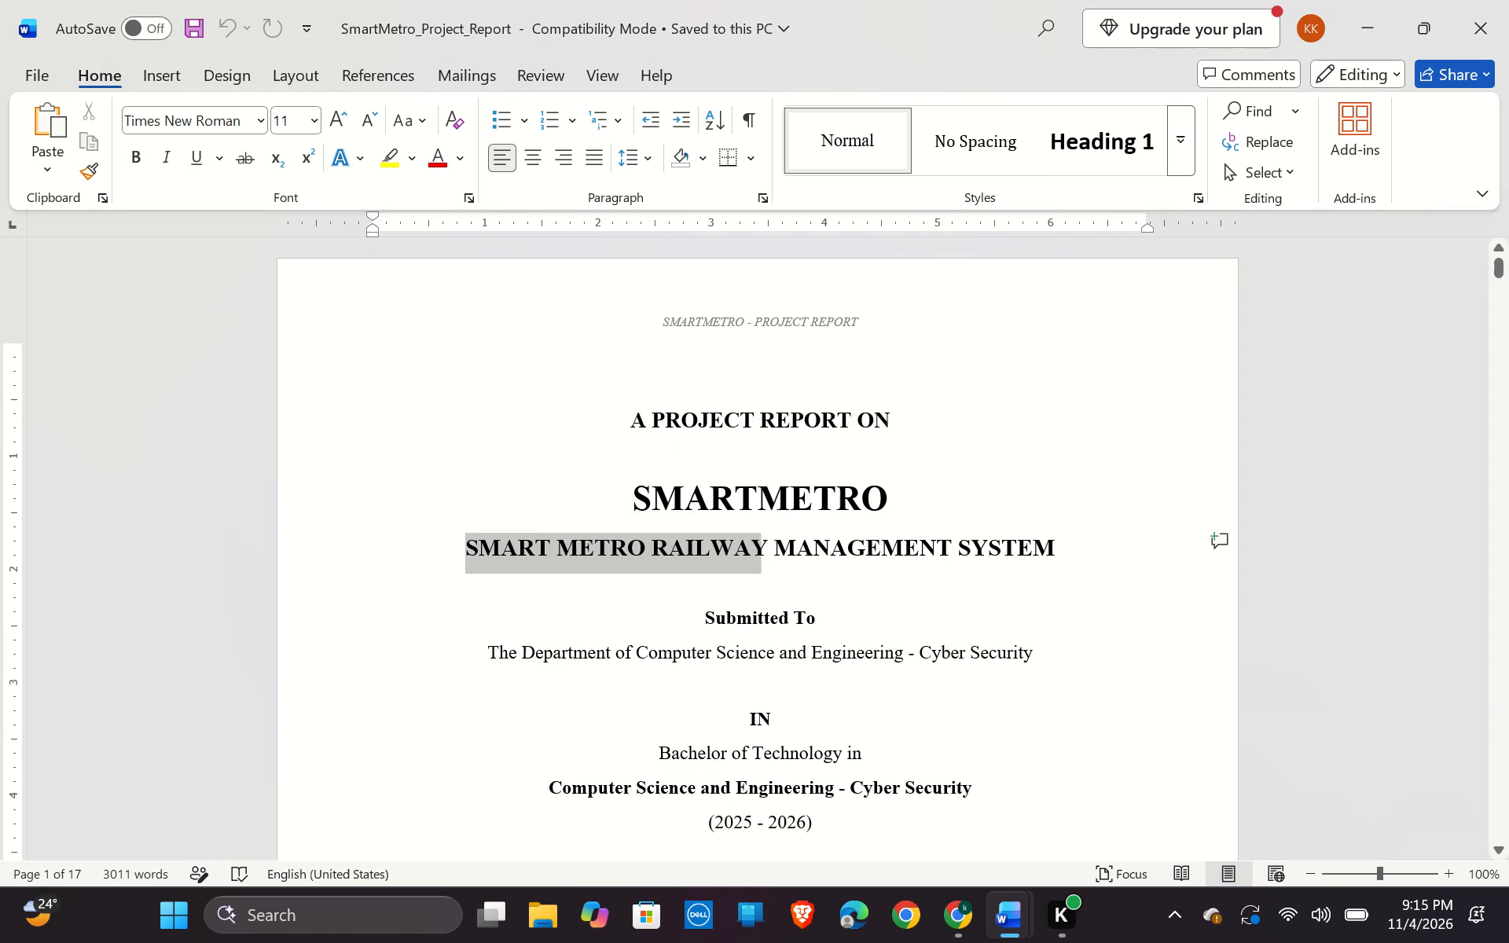
left_click_drag(715, 549, 1024, 568)
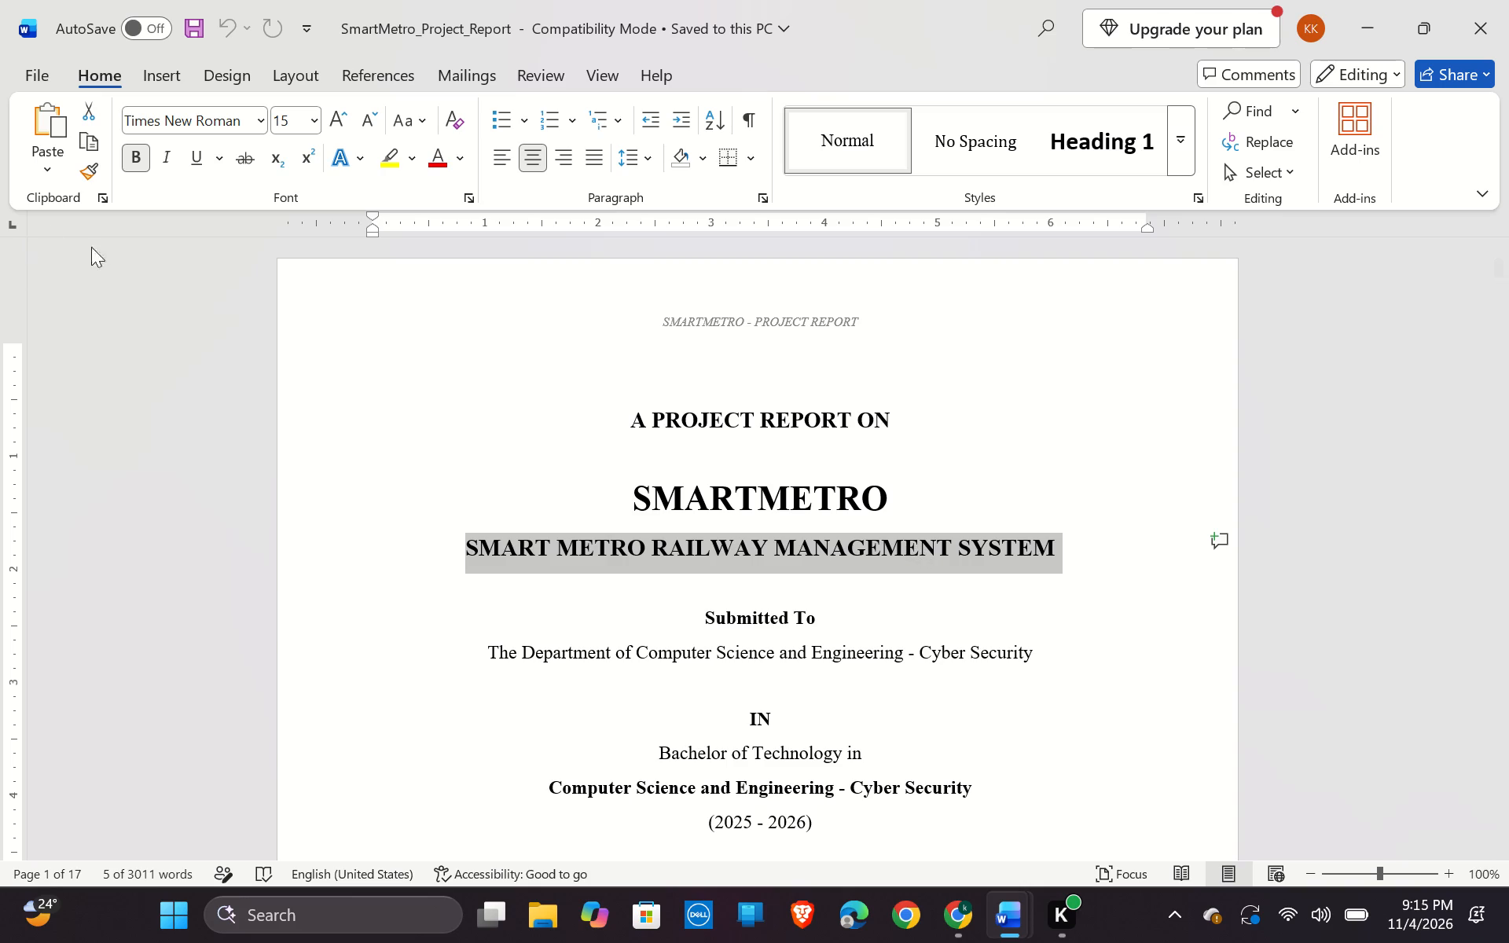
key("ctrl+c")
key("alt+Tab")
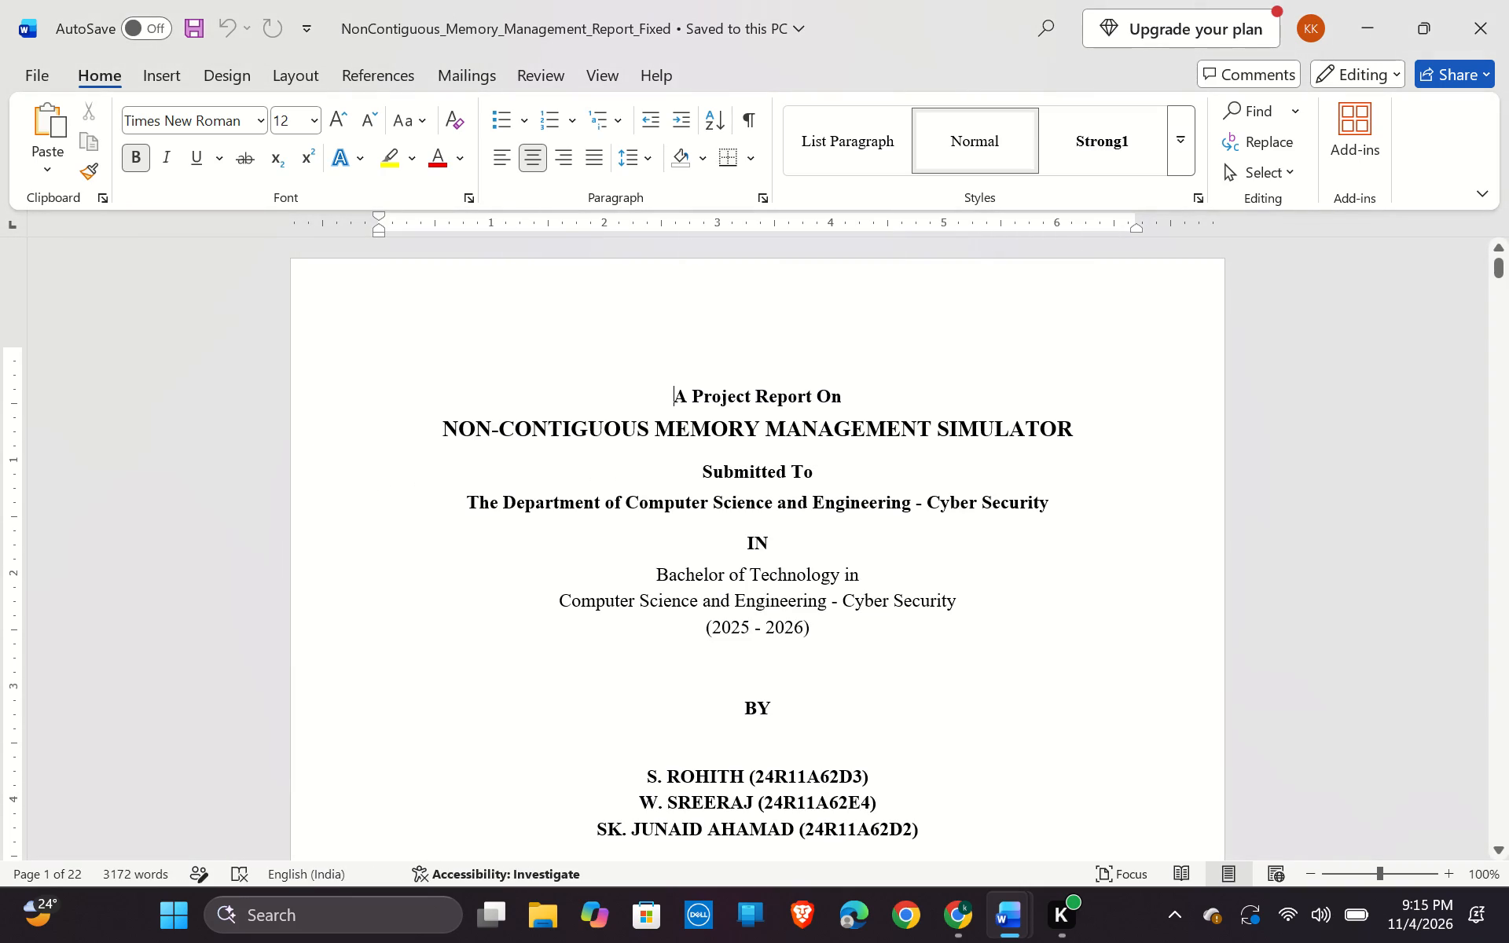
left_click_drag(442, 428, 449, 428)
left_click_drag(683, 456, 778, 466)
left_click_drag(787, 466, 804, 466)
left_click_drag(1083, 430, 692, 429)
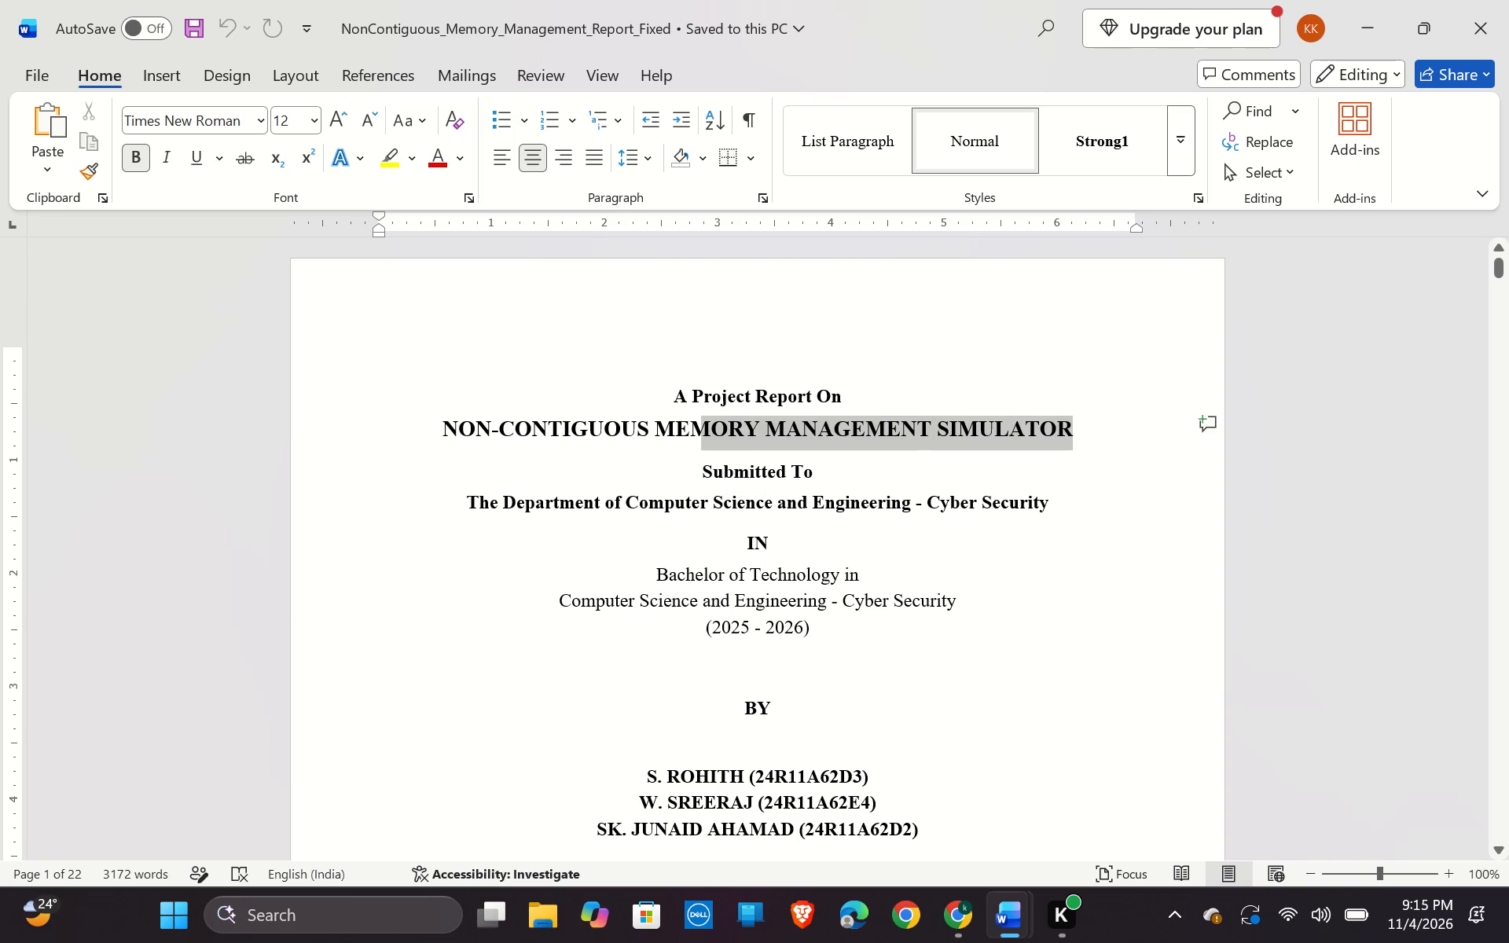
left_click_drag(692, 429, 446, 438)
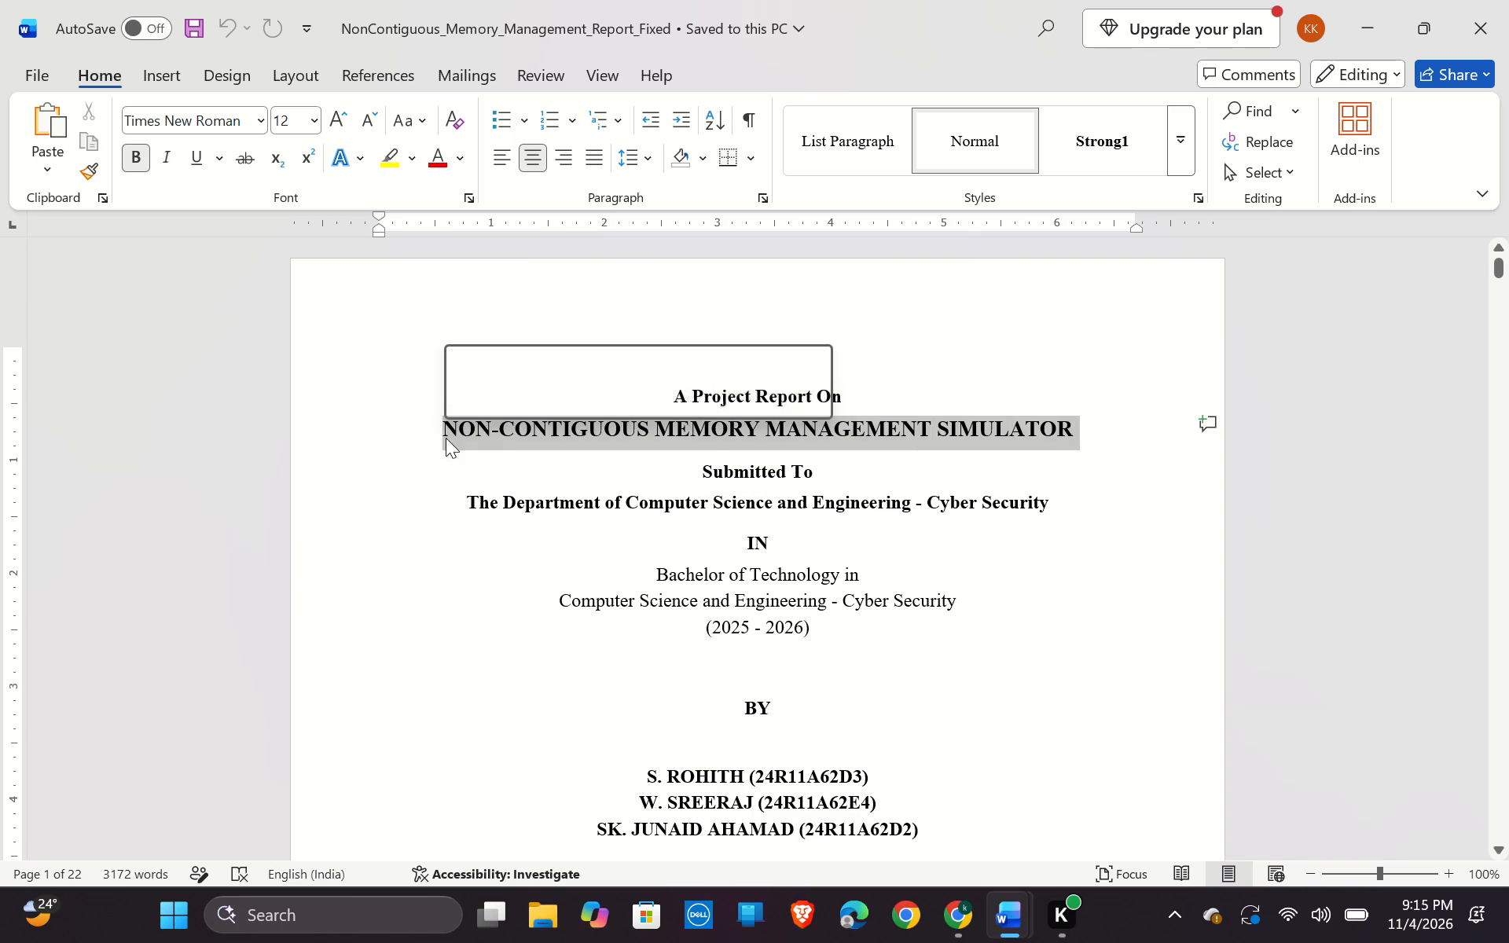
key("ctrl+v")
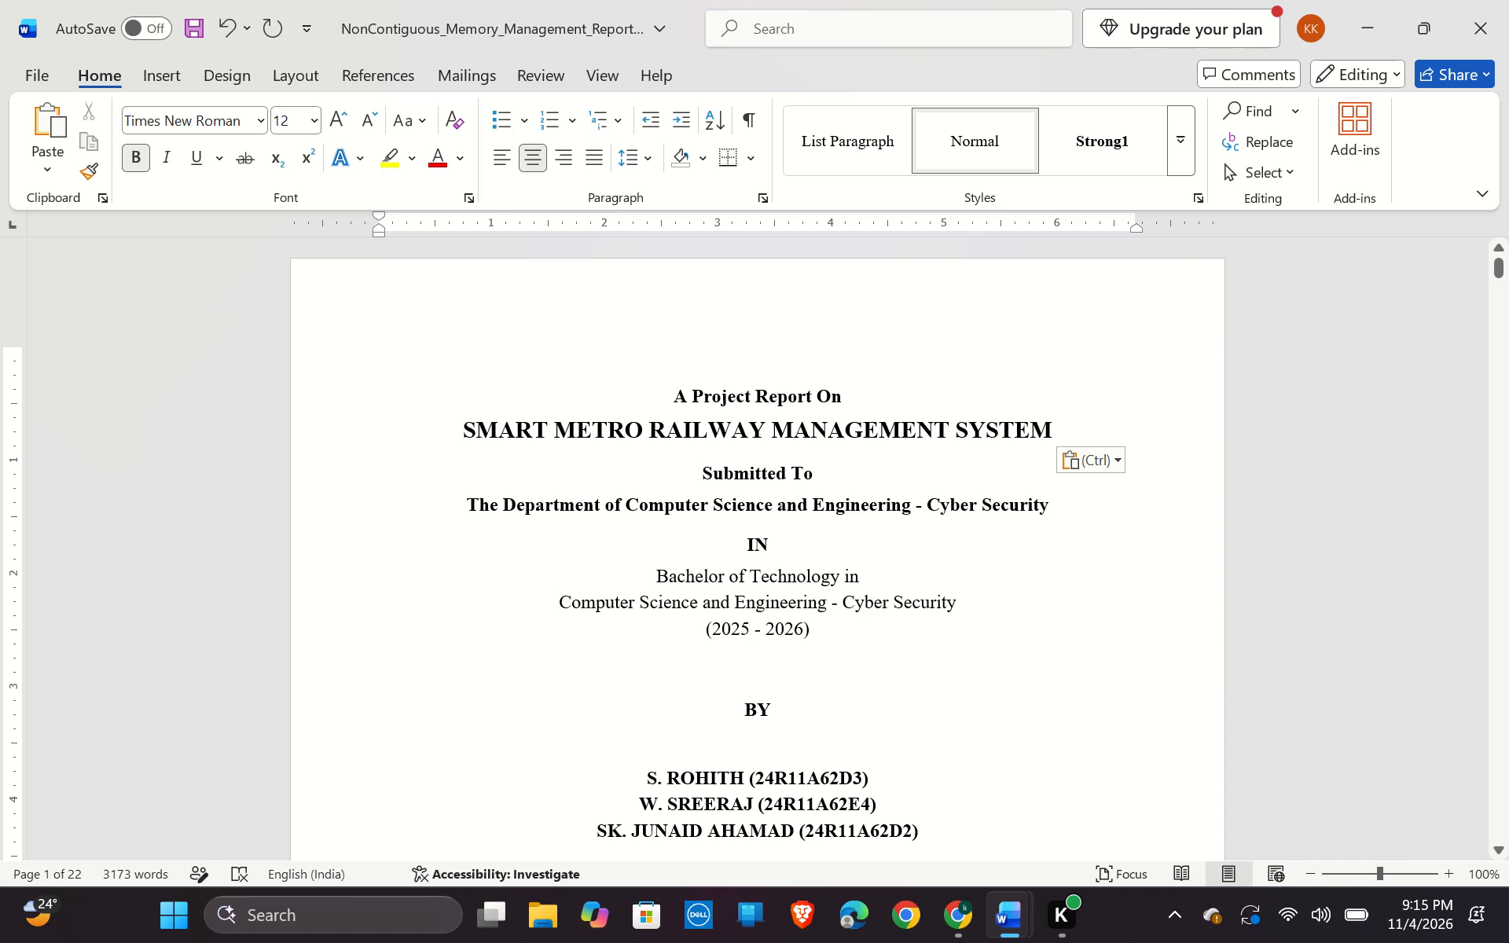
Apply the Times New Roman font to the pasted cover title.
left_click_drag(451, 420, 1050, 428)
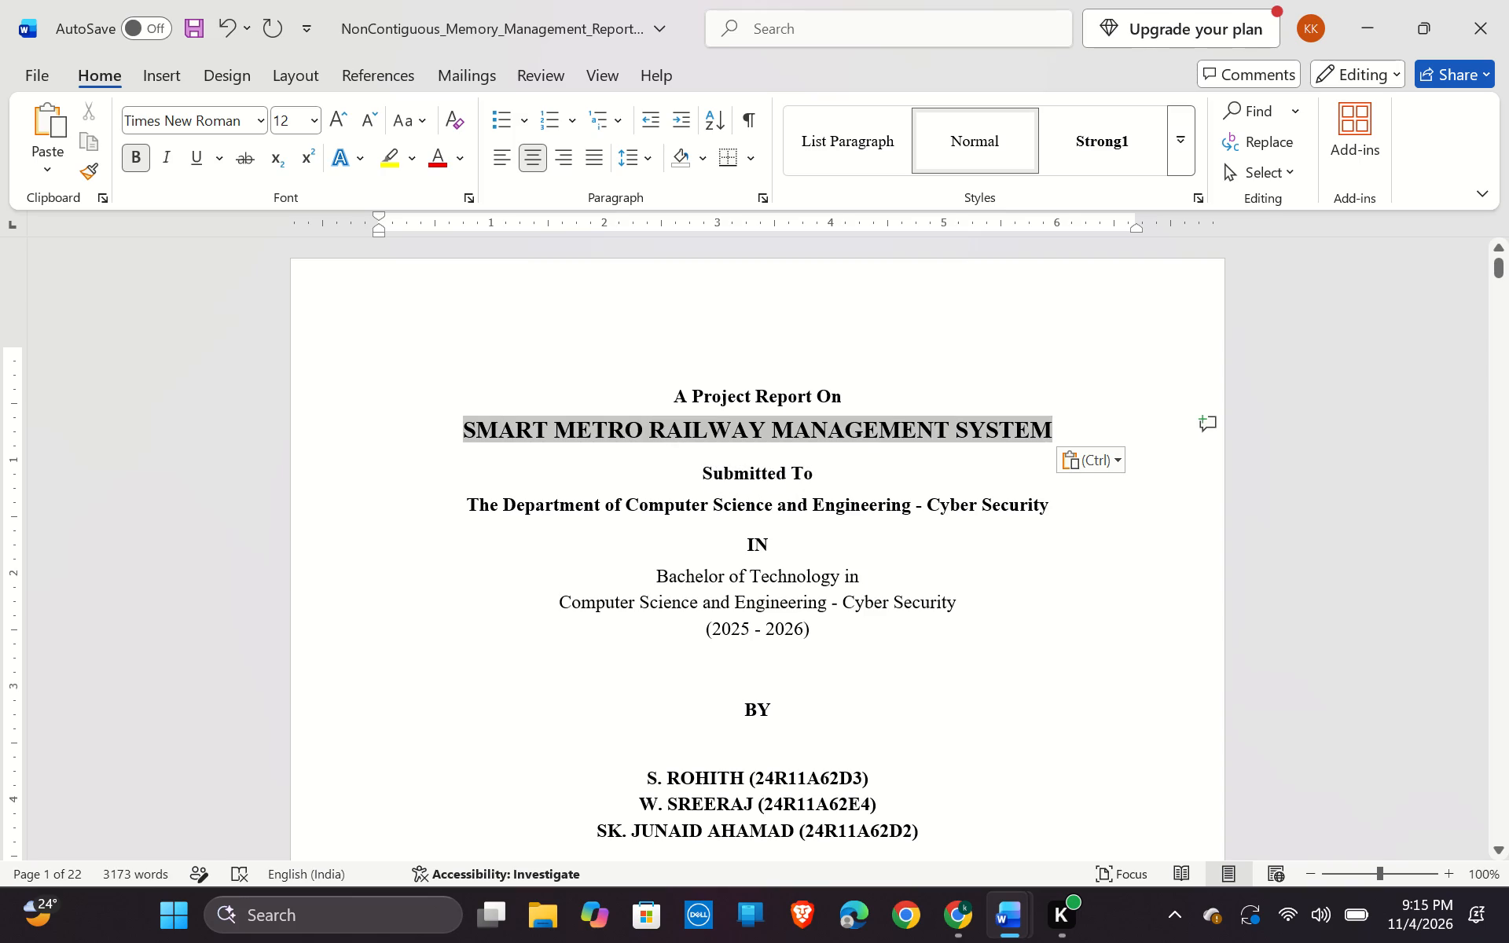
left_click_drag(1050, 428, 1050, 427)
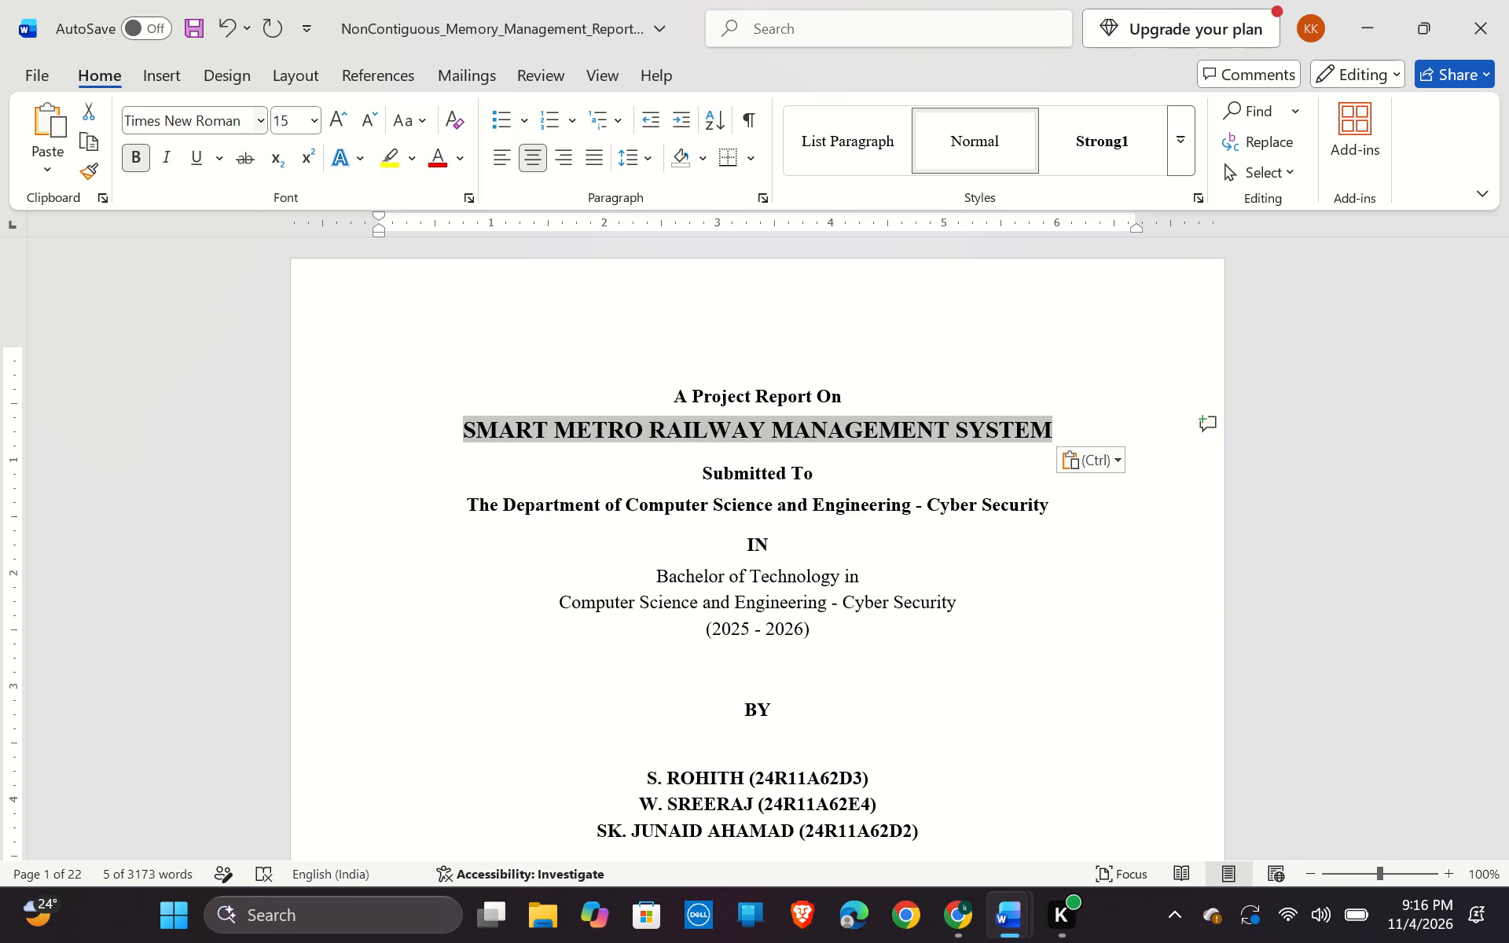
left_click(242, 120)
key("Return")
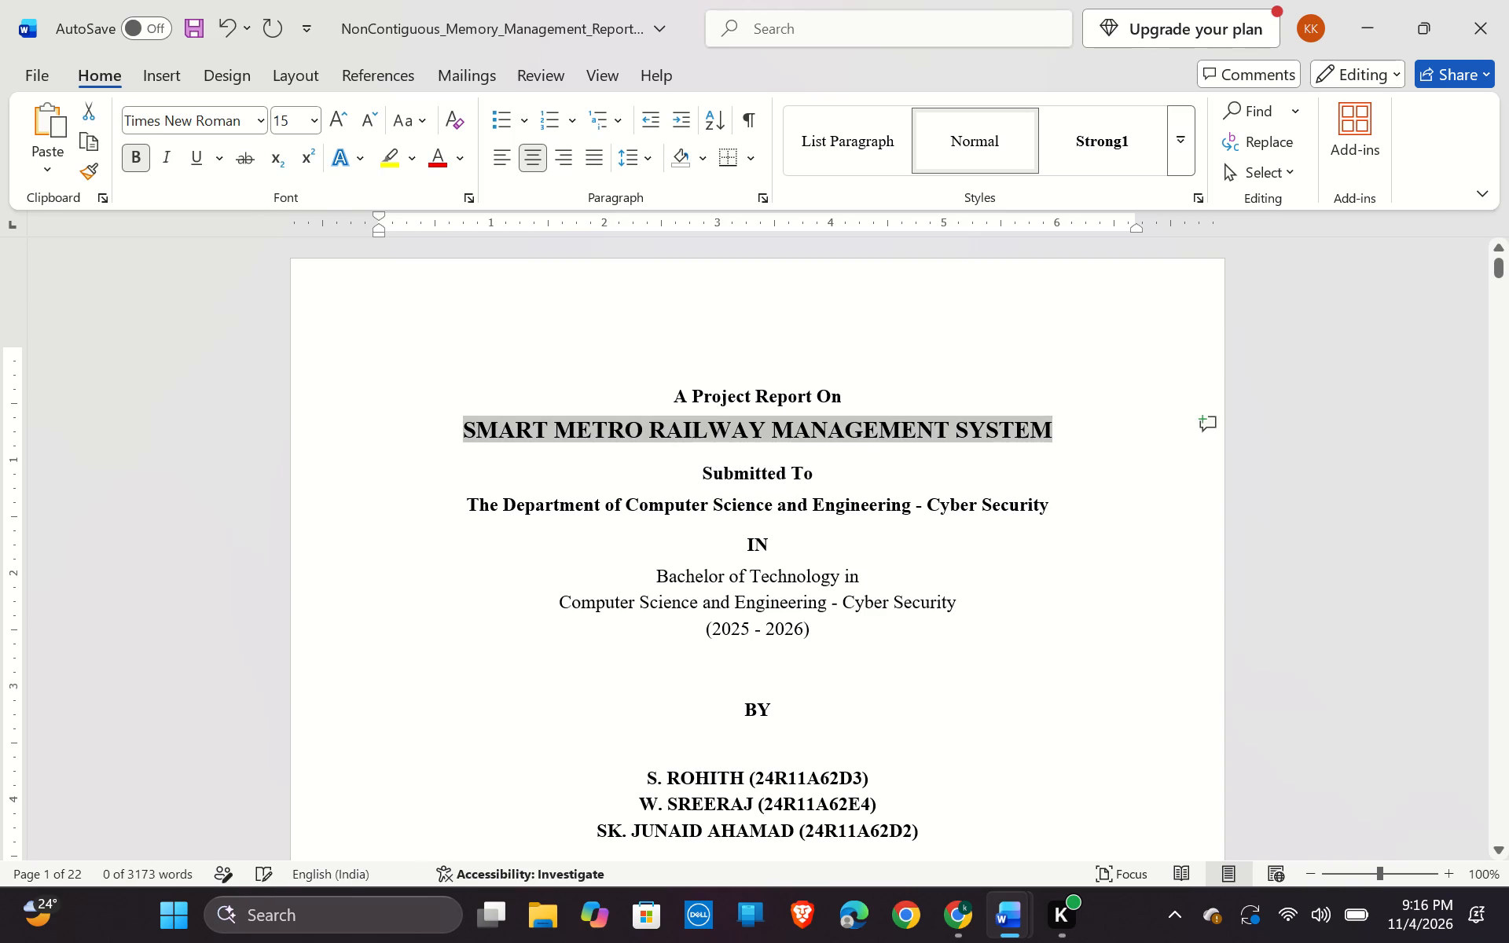
left_click(908, 479)
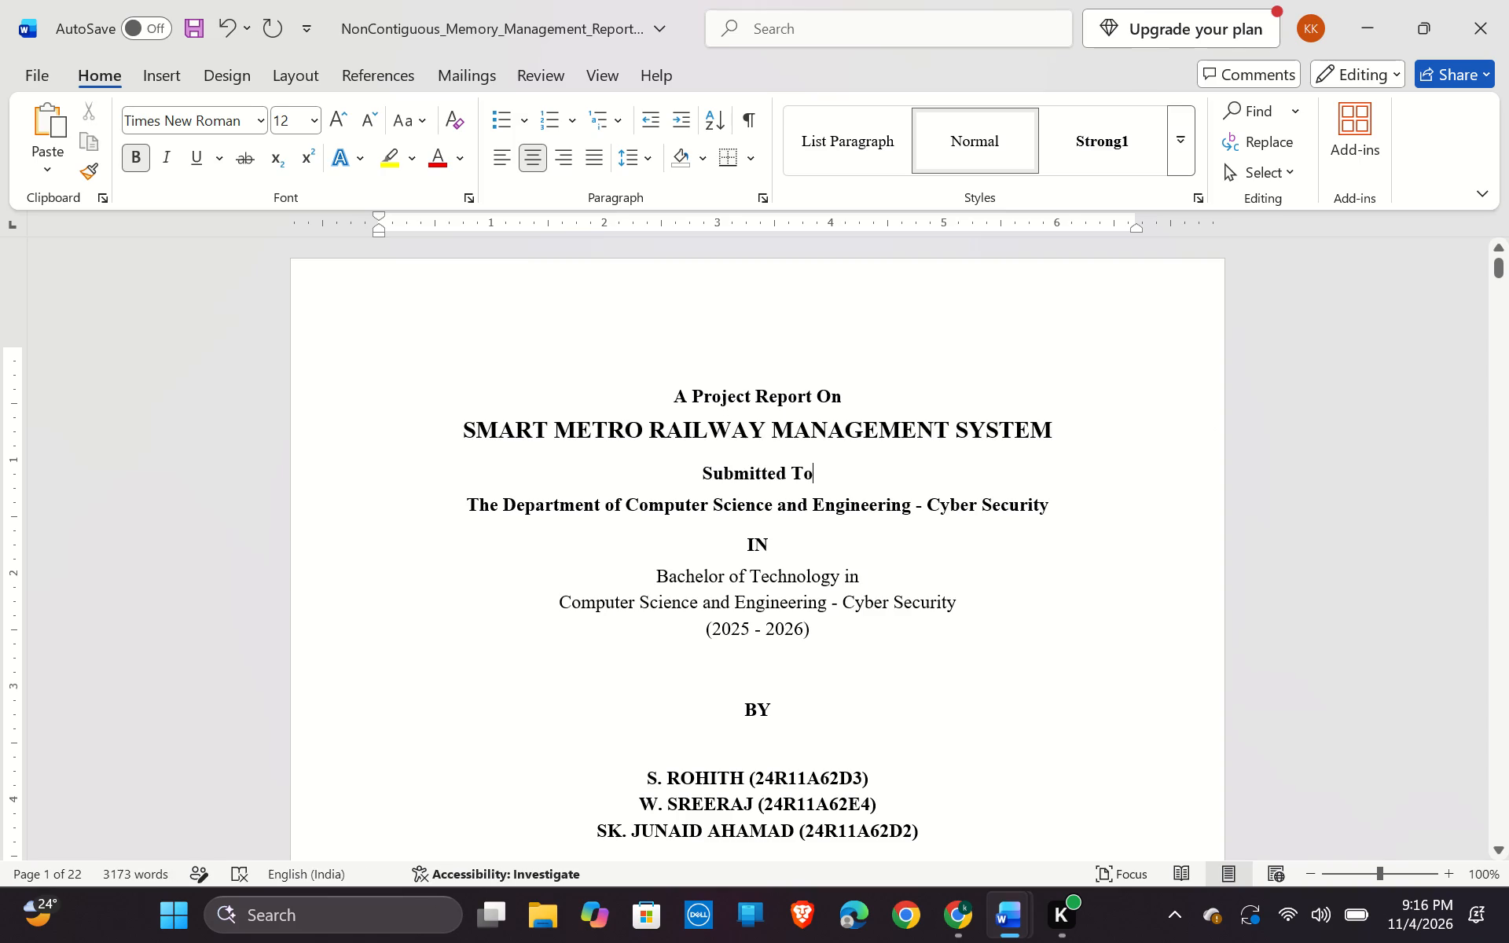
Replace the three student name and roll-number lines under BY on the cover with the three from the SmartMetro_Project_Report cover.
scroll(644, 497, "down", 1)
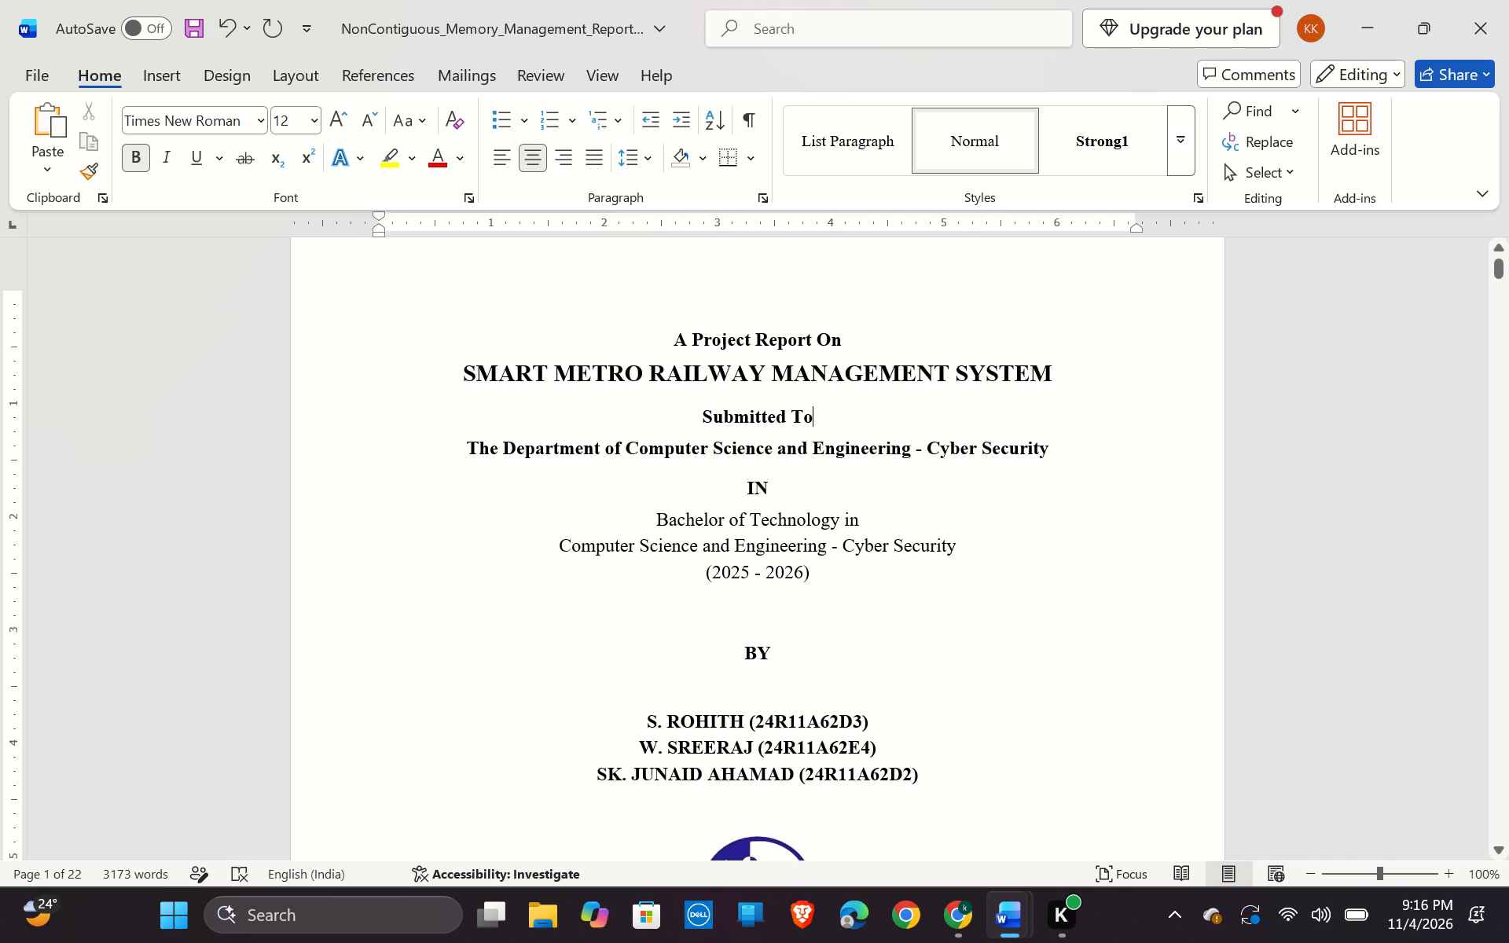
scroll(734, 499, "down", 3)
scroll(806, 486, "down", 2)
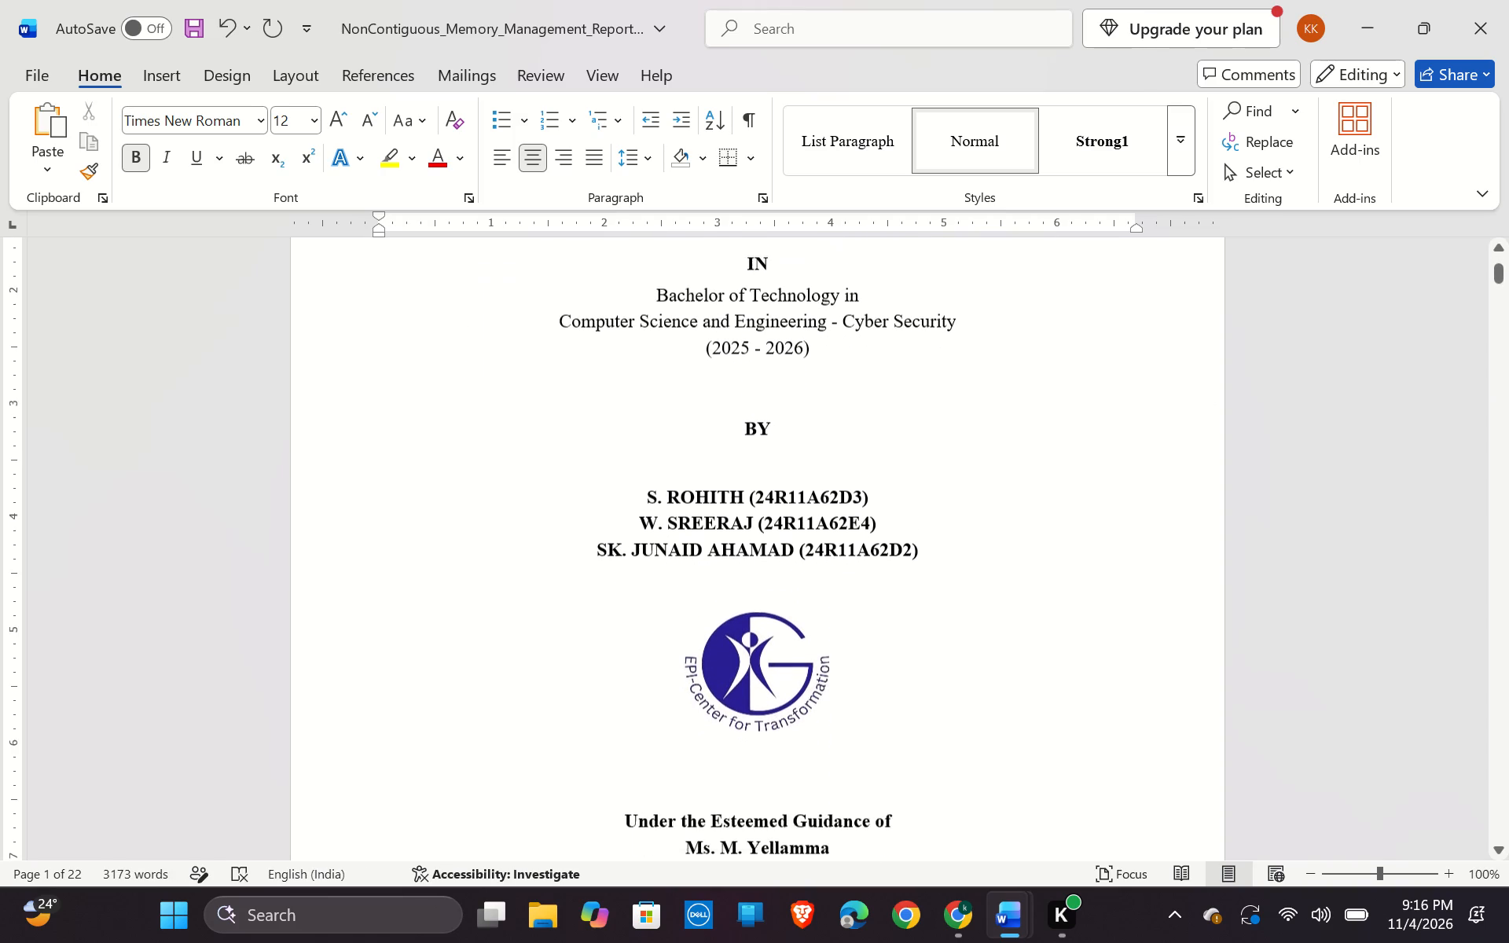
key("alt+Tab")
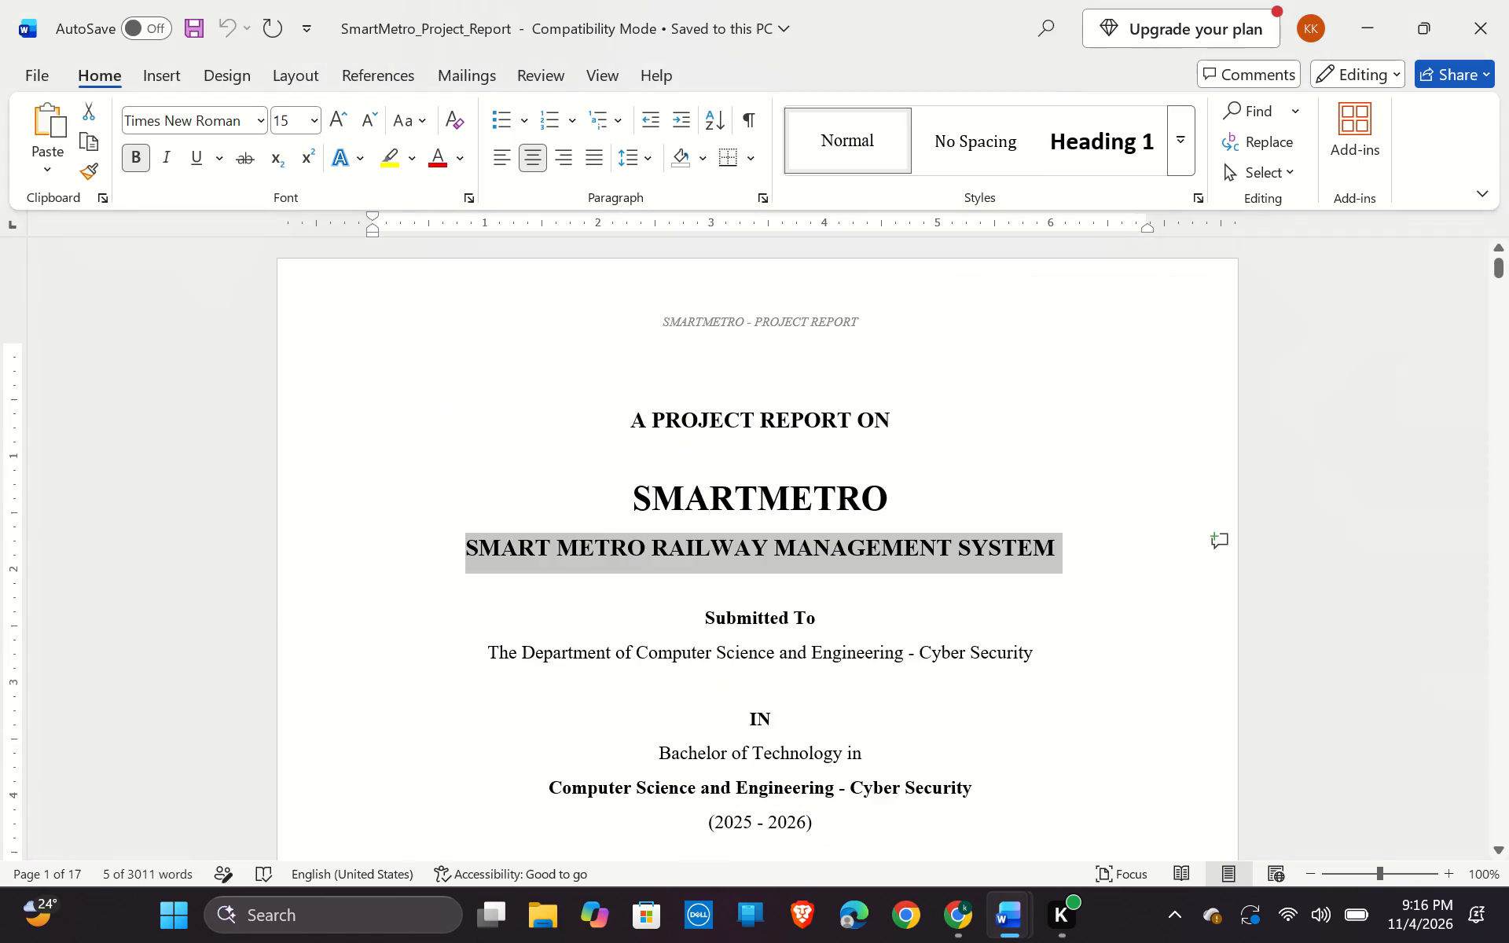
left_click(669, 633)
scroll(645, 598, "down", 7)
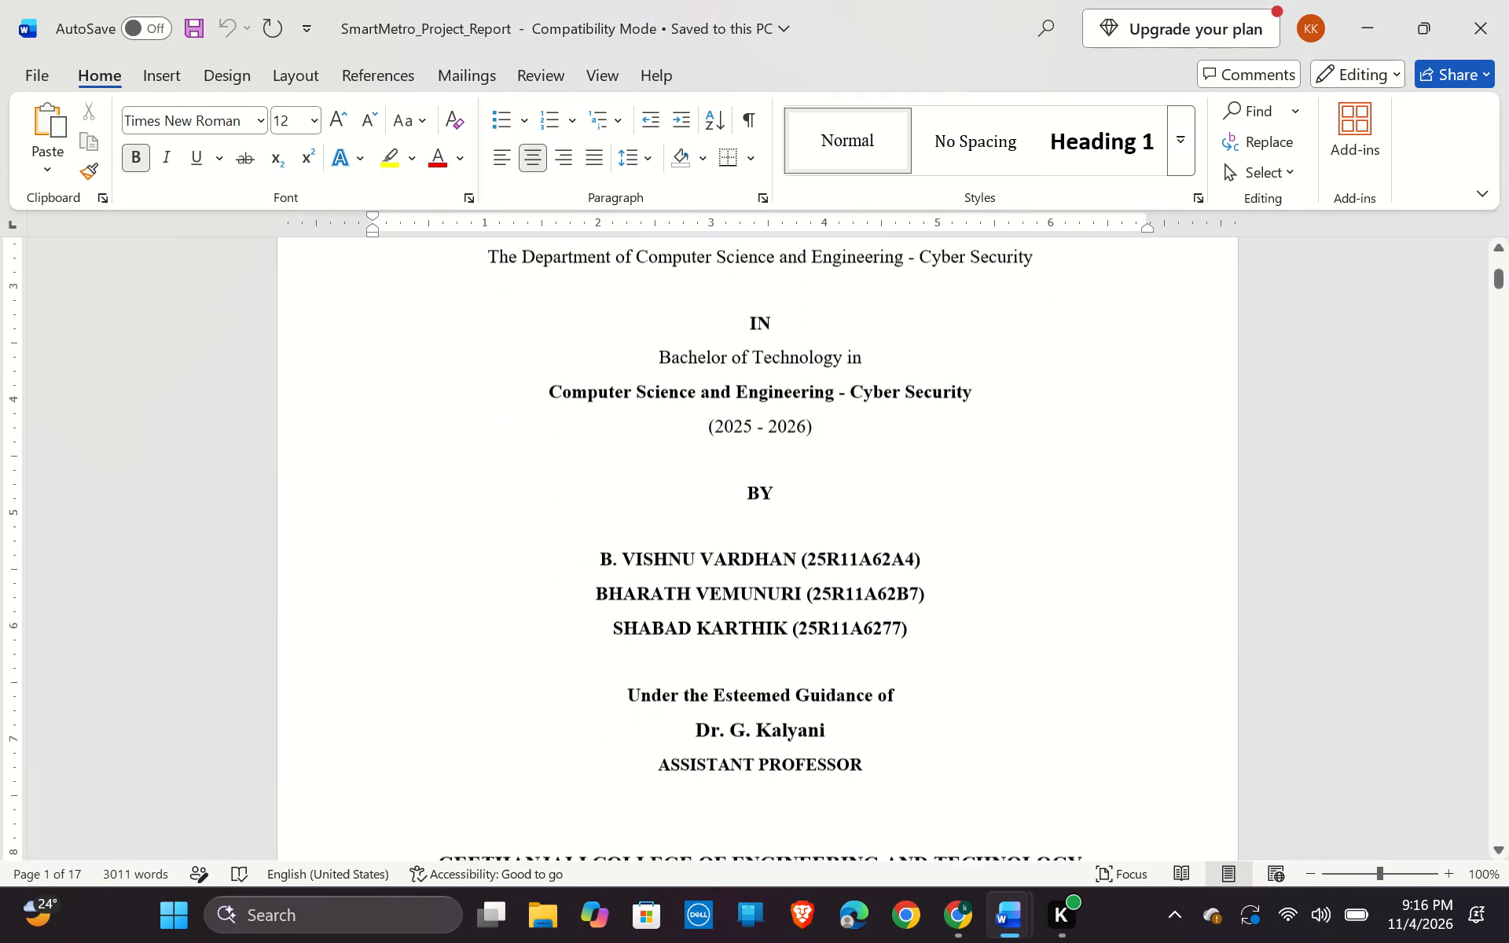
left_click_drag(593, 555, 931, 639)
key("ctrl+c")
key("alt+Tab")
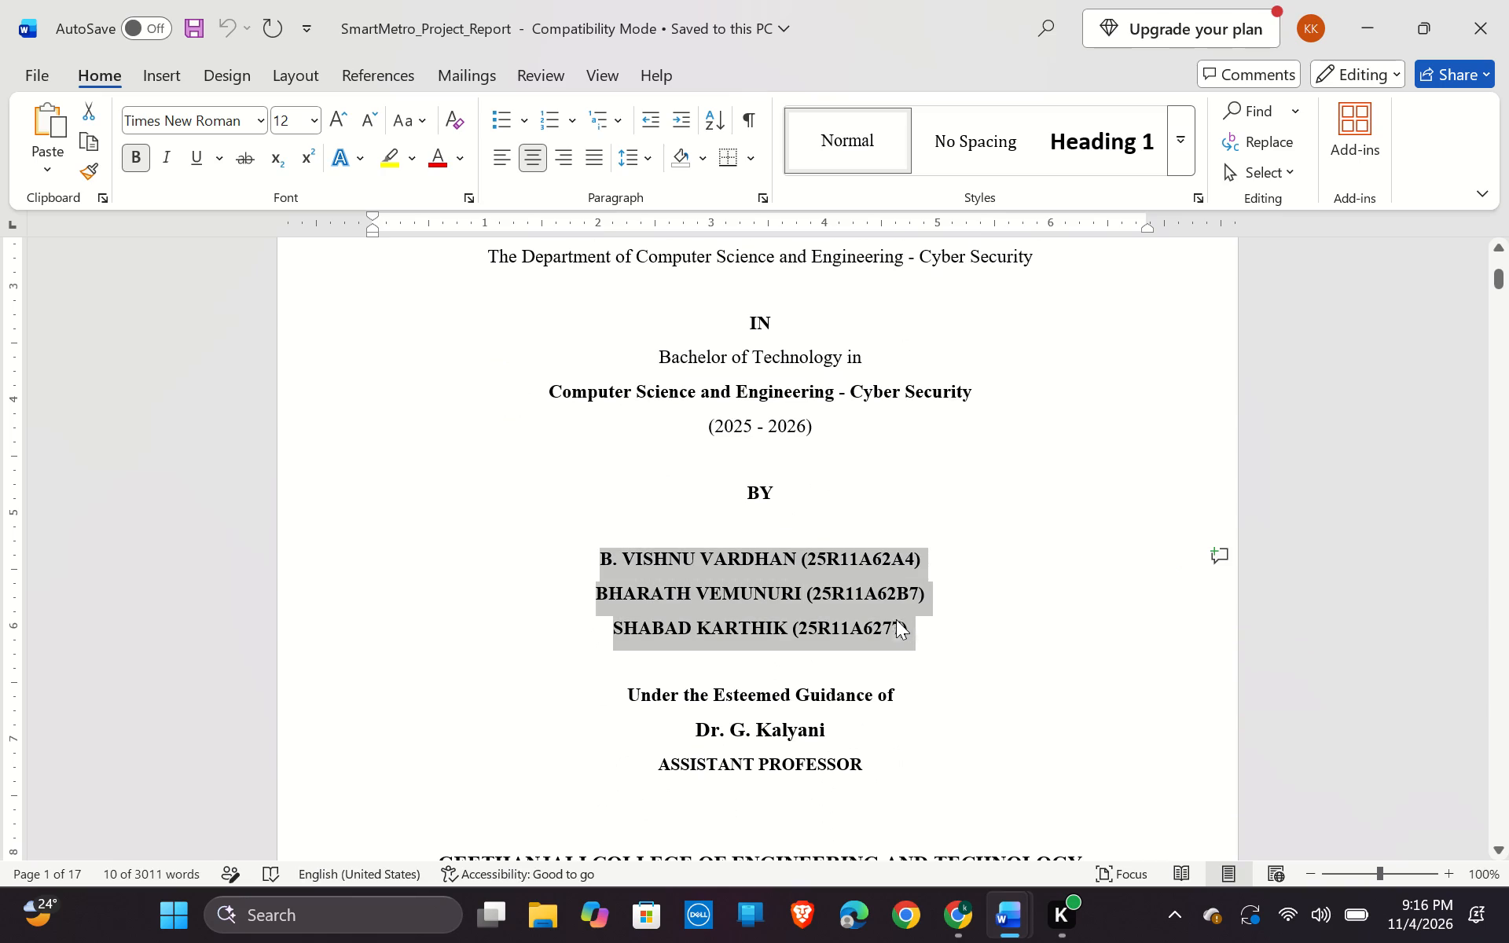
left_click_drag(607, 421, 875, 496)
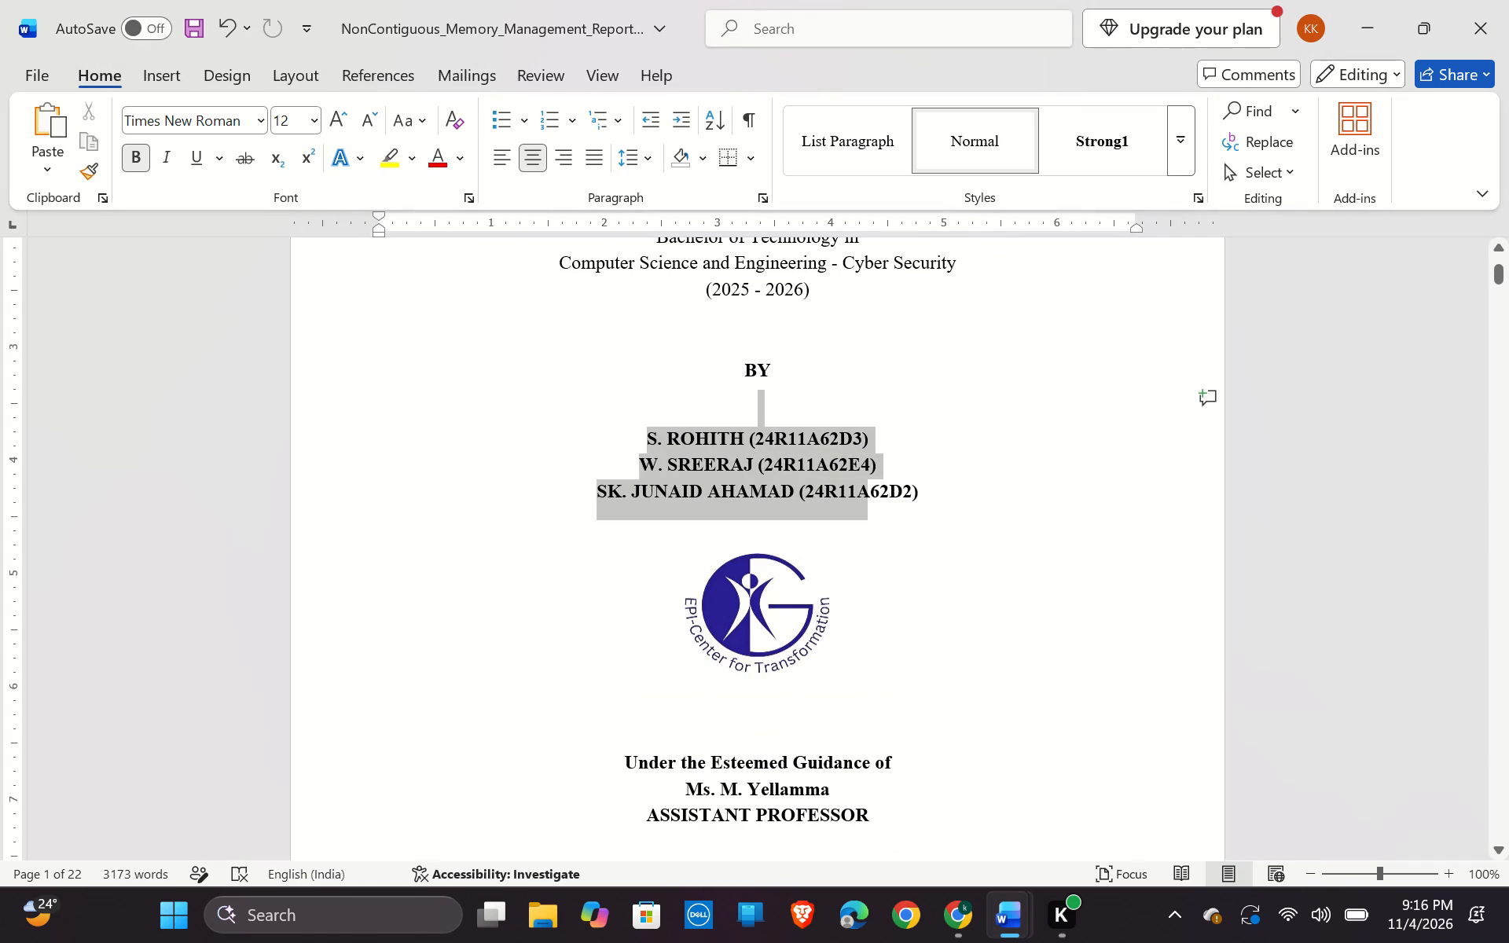
left_click_drag(875, 496, 953, 502)
key("ctrl+v")
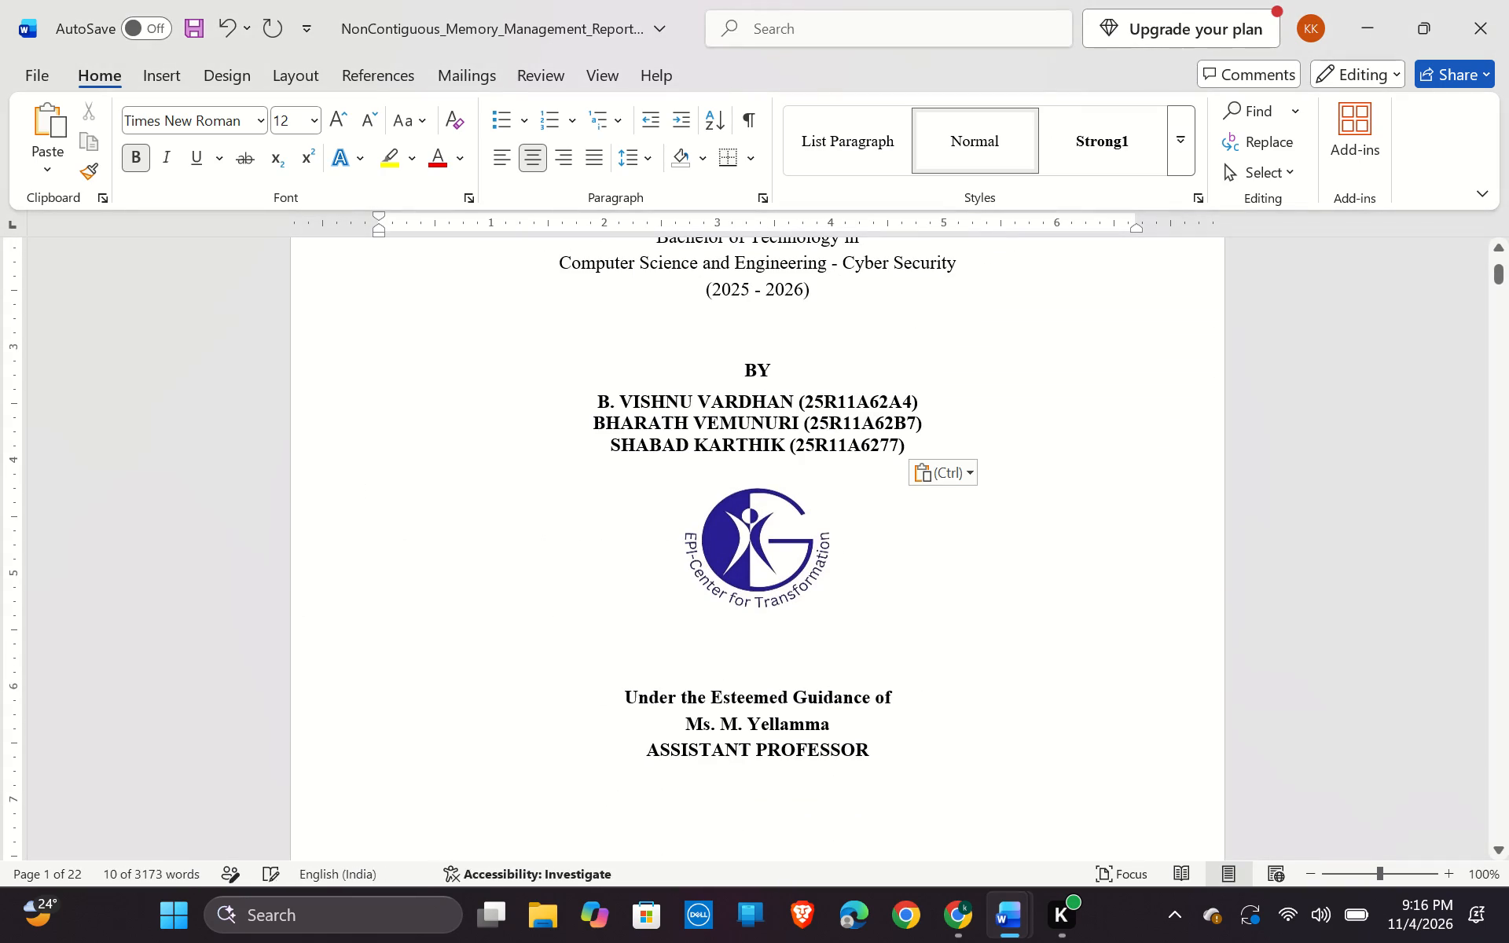
In the first student line on the cover, replace the parentheses around the roll number with a spaced hyphen before it.
left_click(804, 403)
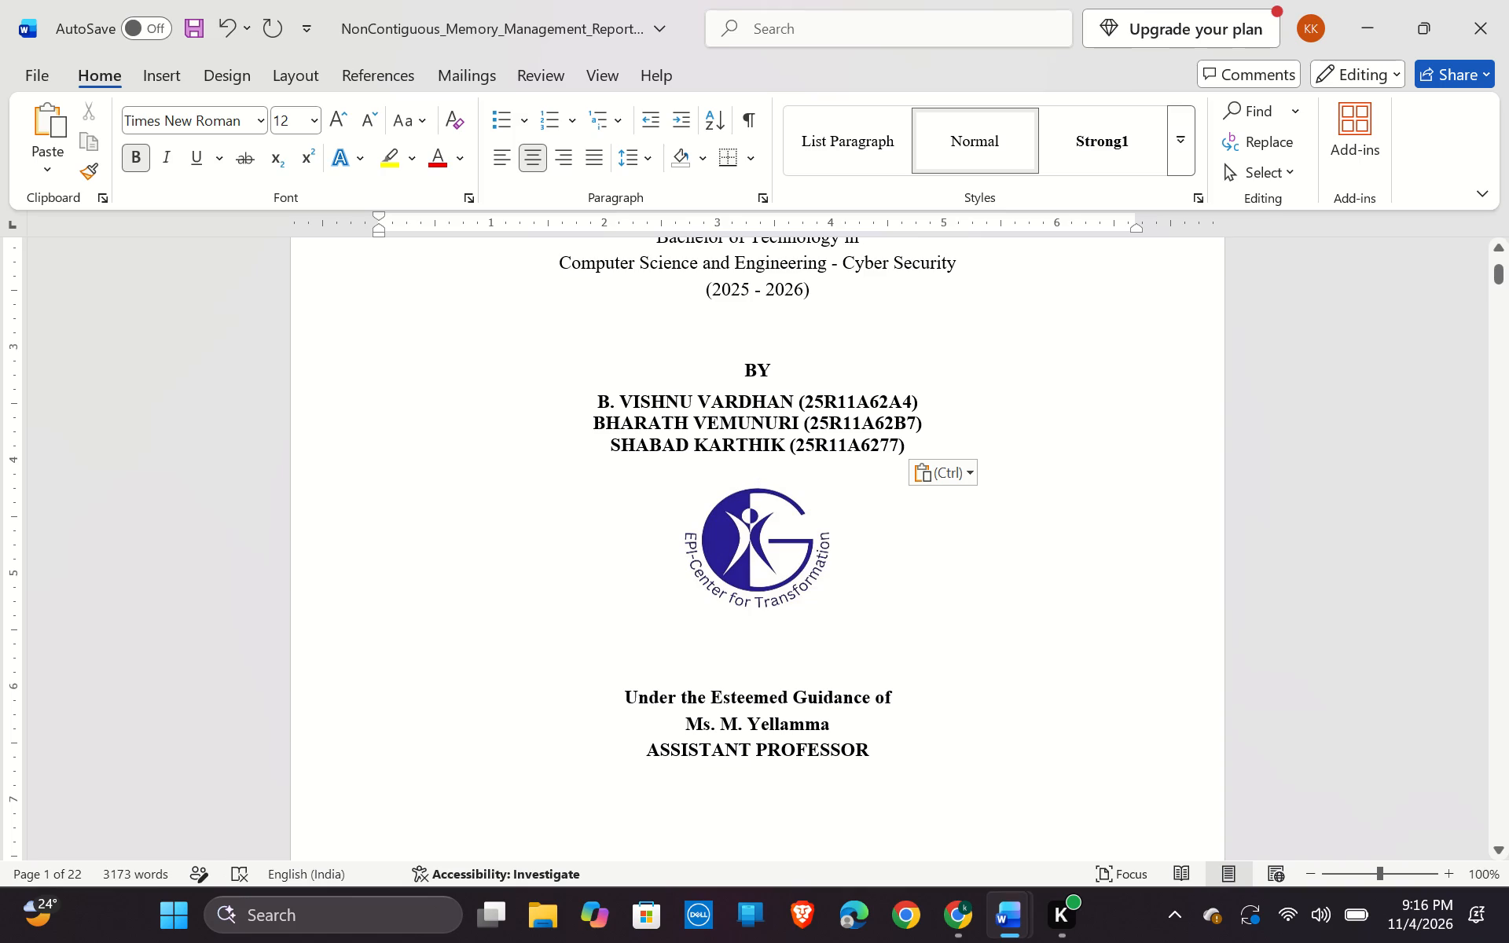
key("BackSpace")
key("minus")
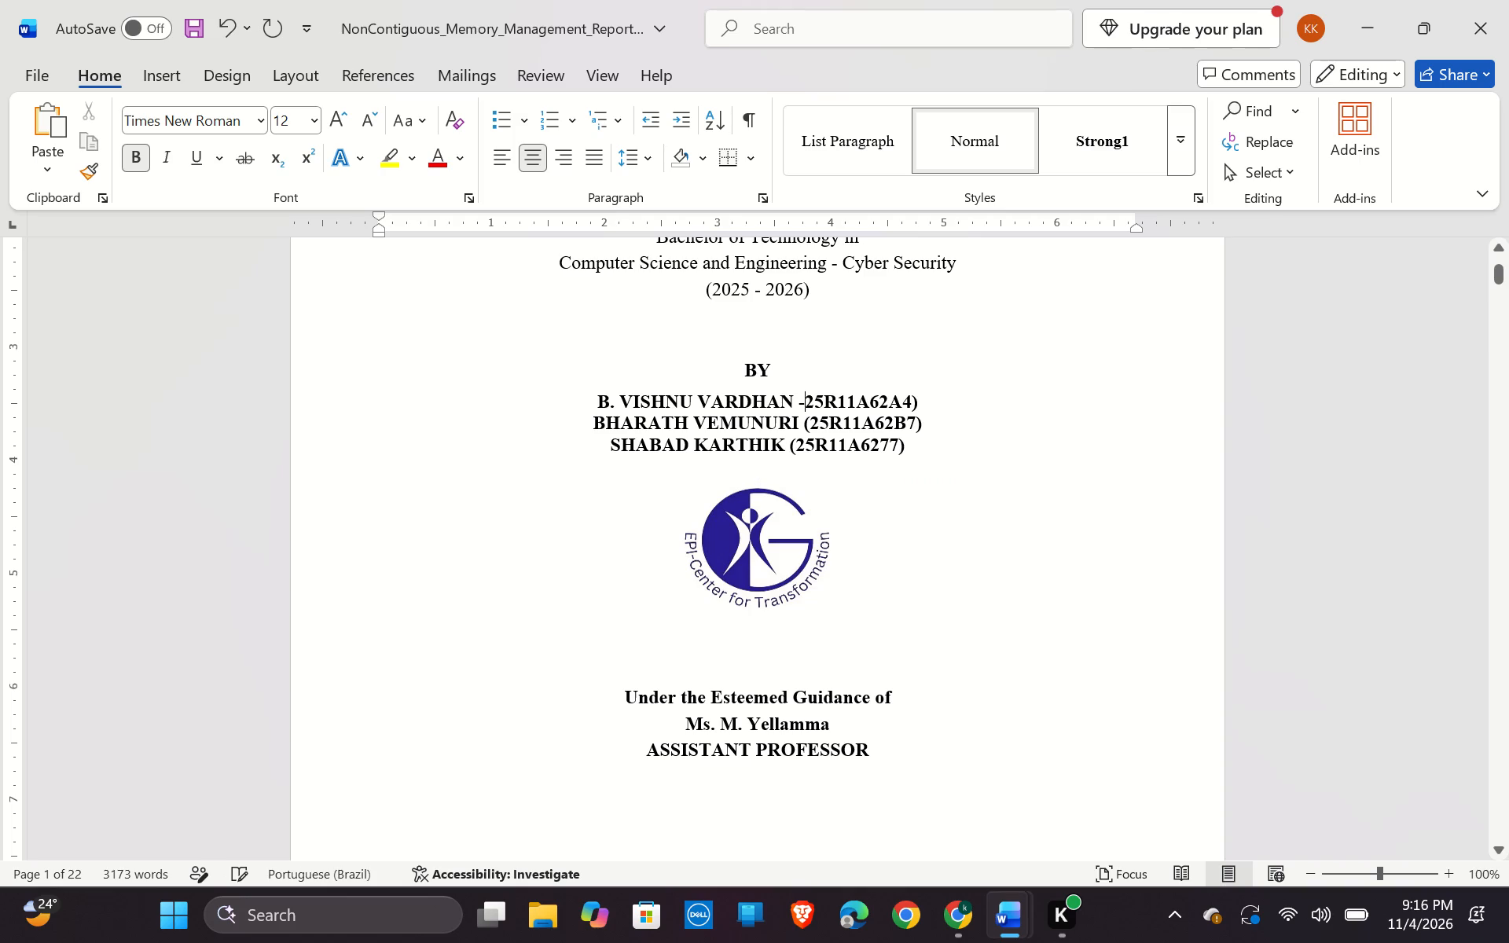
key("space")
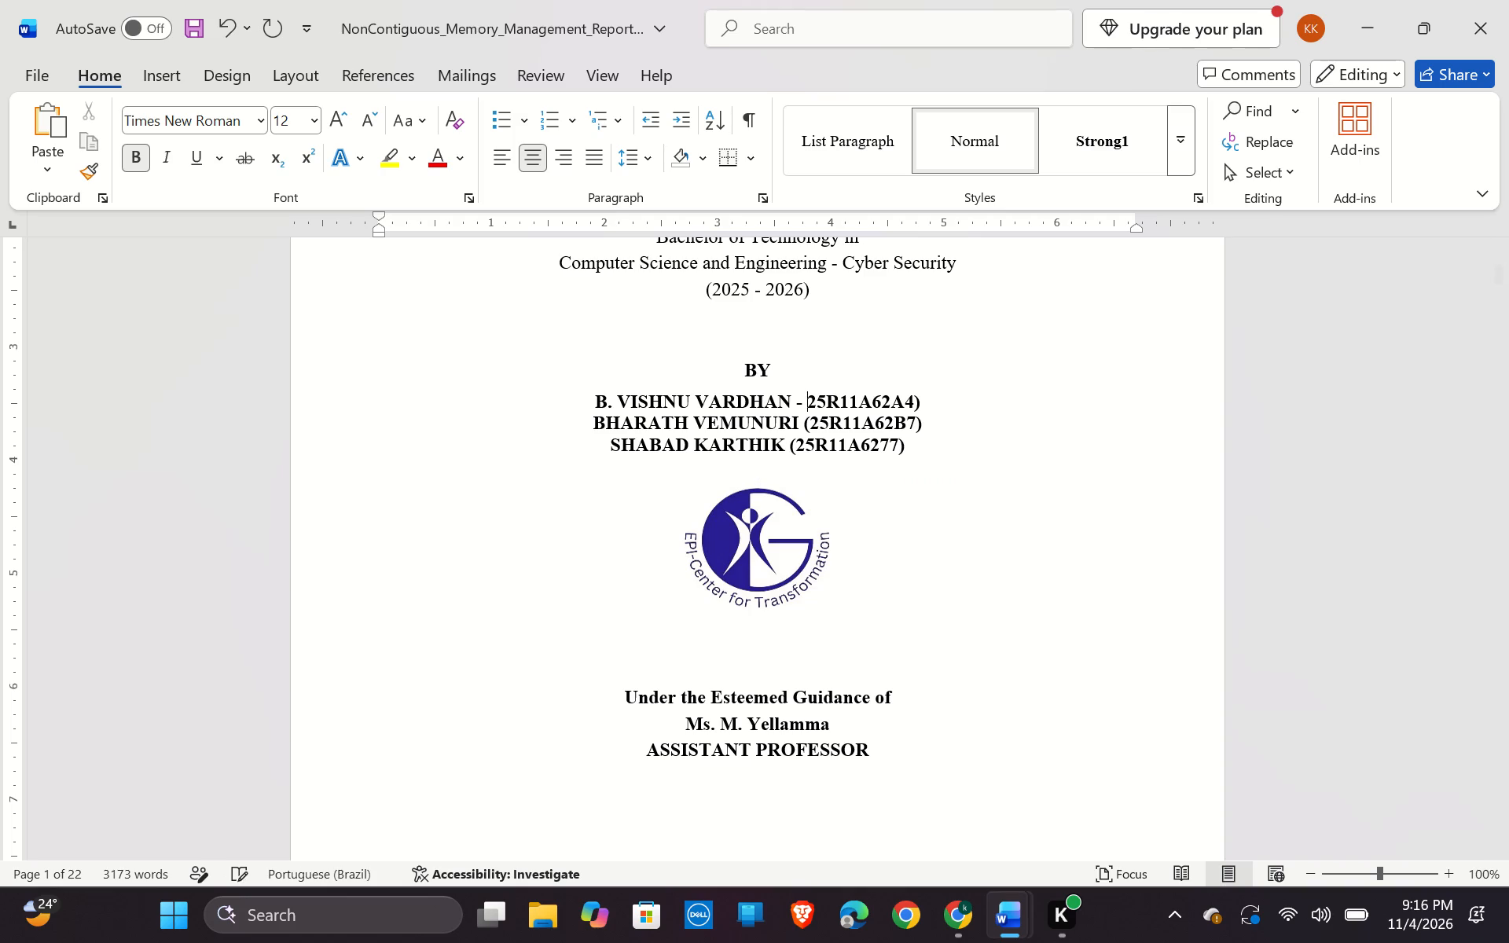
key("Right")
key("Right")
key("Right")
key("Right")
key("Right")
key("Right")
key("Right")
key("Right")
key("Right")
key("Right")
key("Right")
key("BackSpace")
In the second student line, remove the parentheses around the roll number and put a spaced hyphen before it.
key("Down")
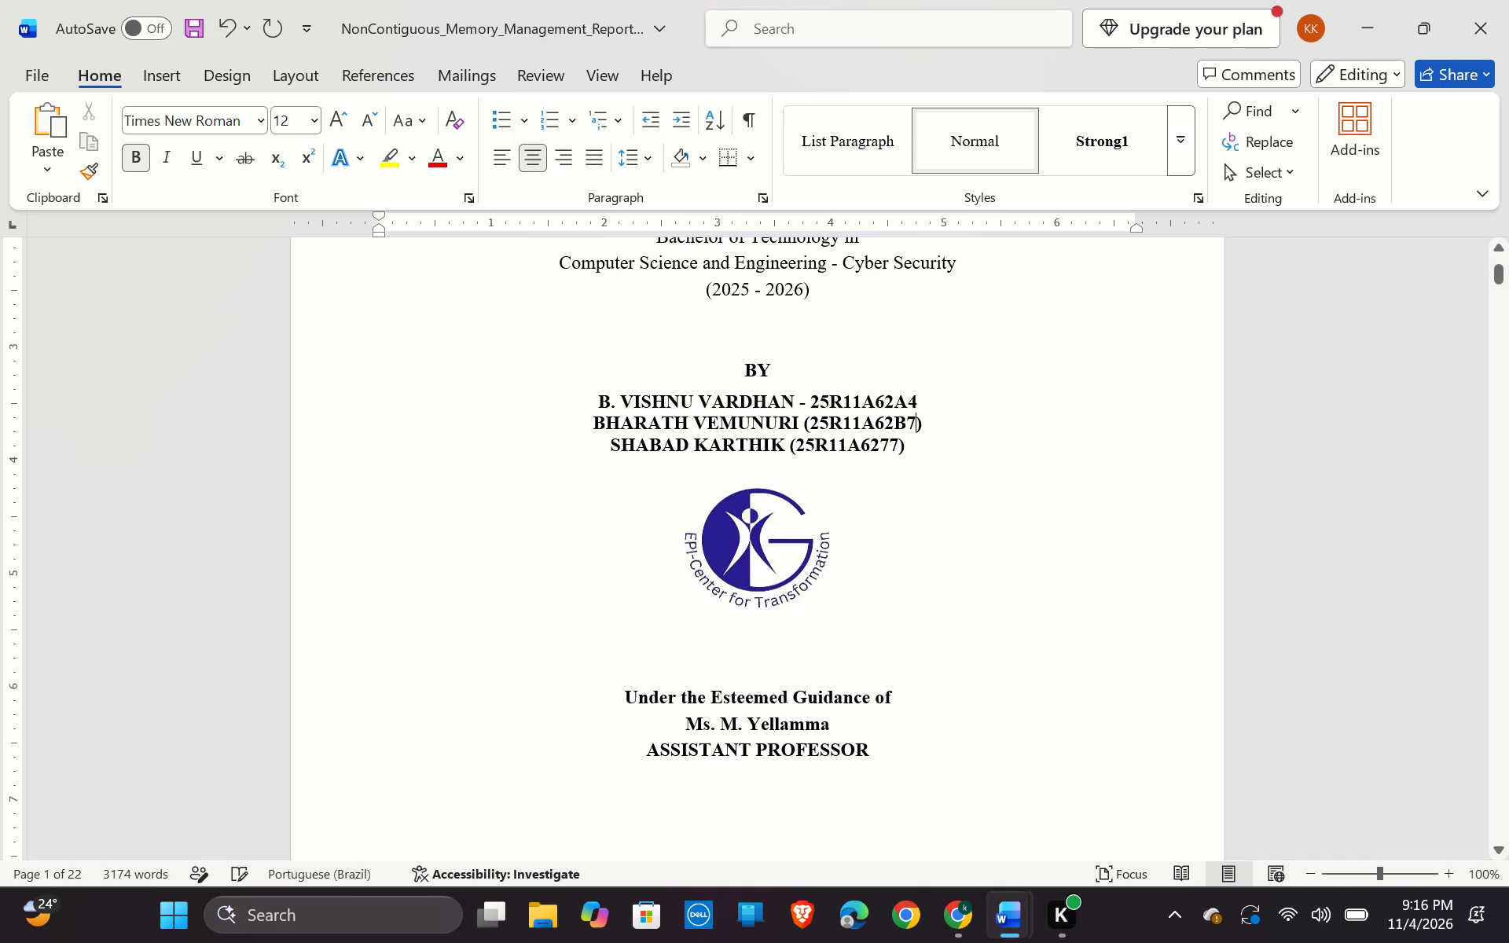
key("Right")
key("BackSpace")
key("Left")
key("Left")
key("Left")
key("Left")
key("Left")
key("Left")
key("Left")
key("Left")
key("Left")
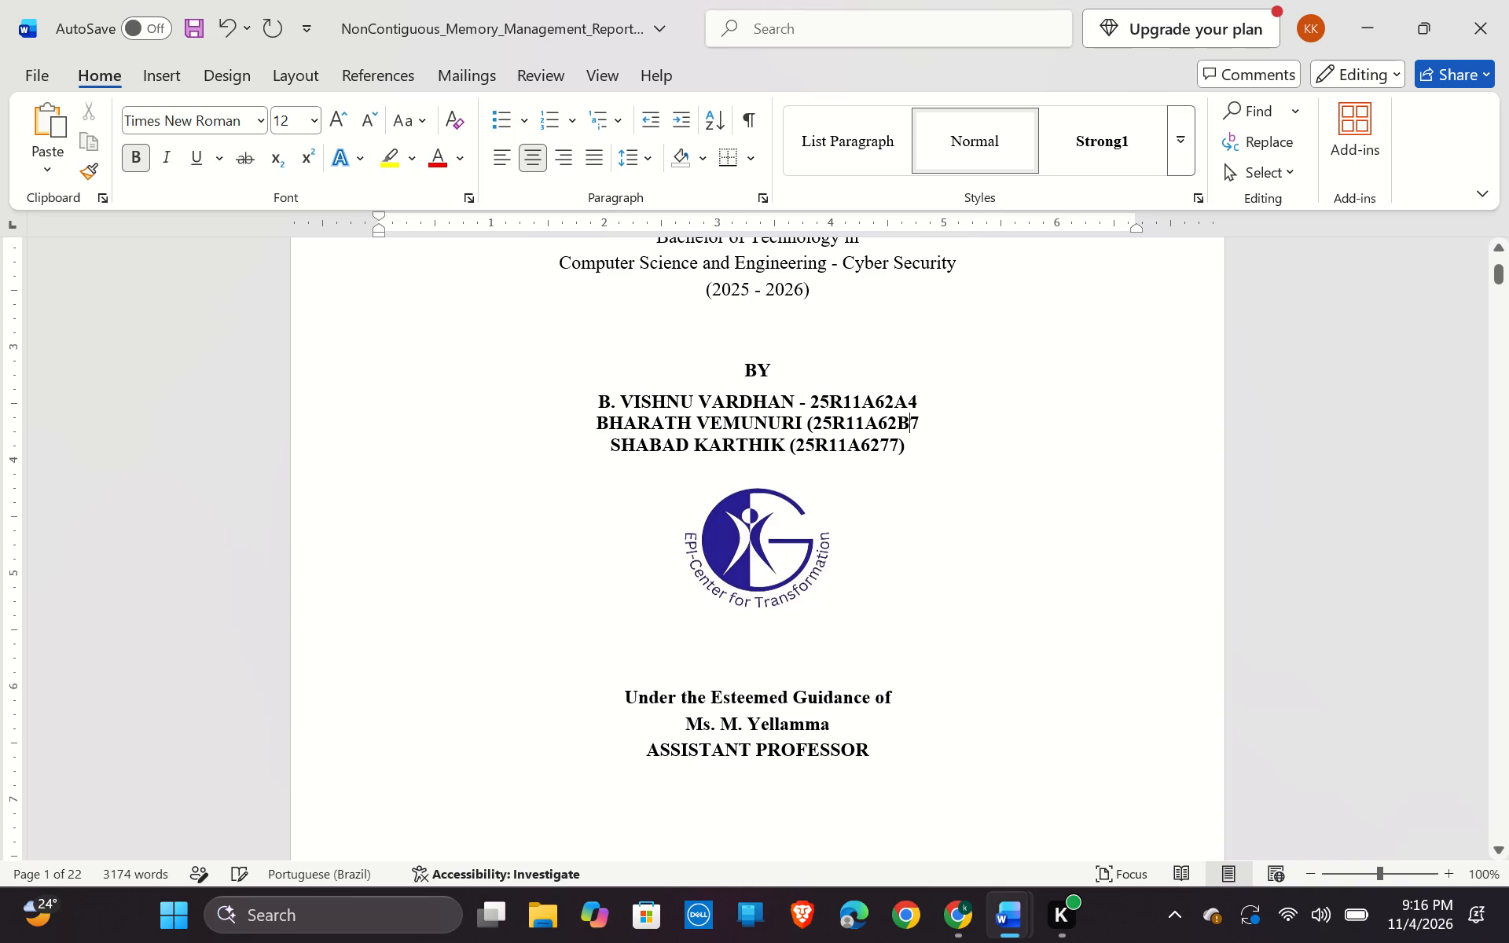
key("Left")
key("BackSpace")
key("minus")
key("space")
In the third student line, remove the parentheses around the roll number and put a spaced hyphen before it.
key("Down")
key("Right")
key("Right")
key("Right")
key("Right")
key("Right")
key("Right")
key("Right")
key("Right")
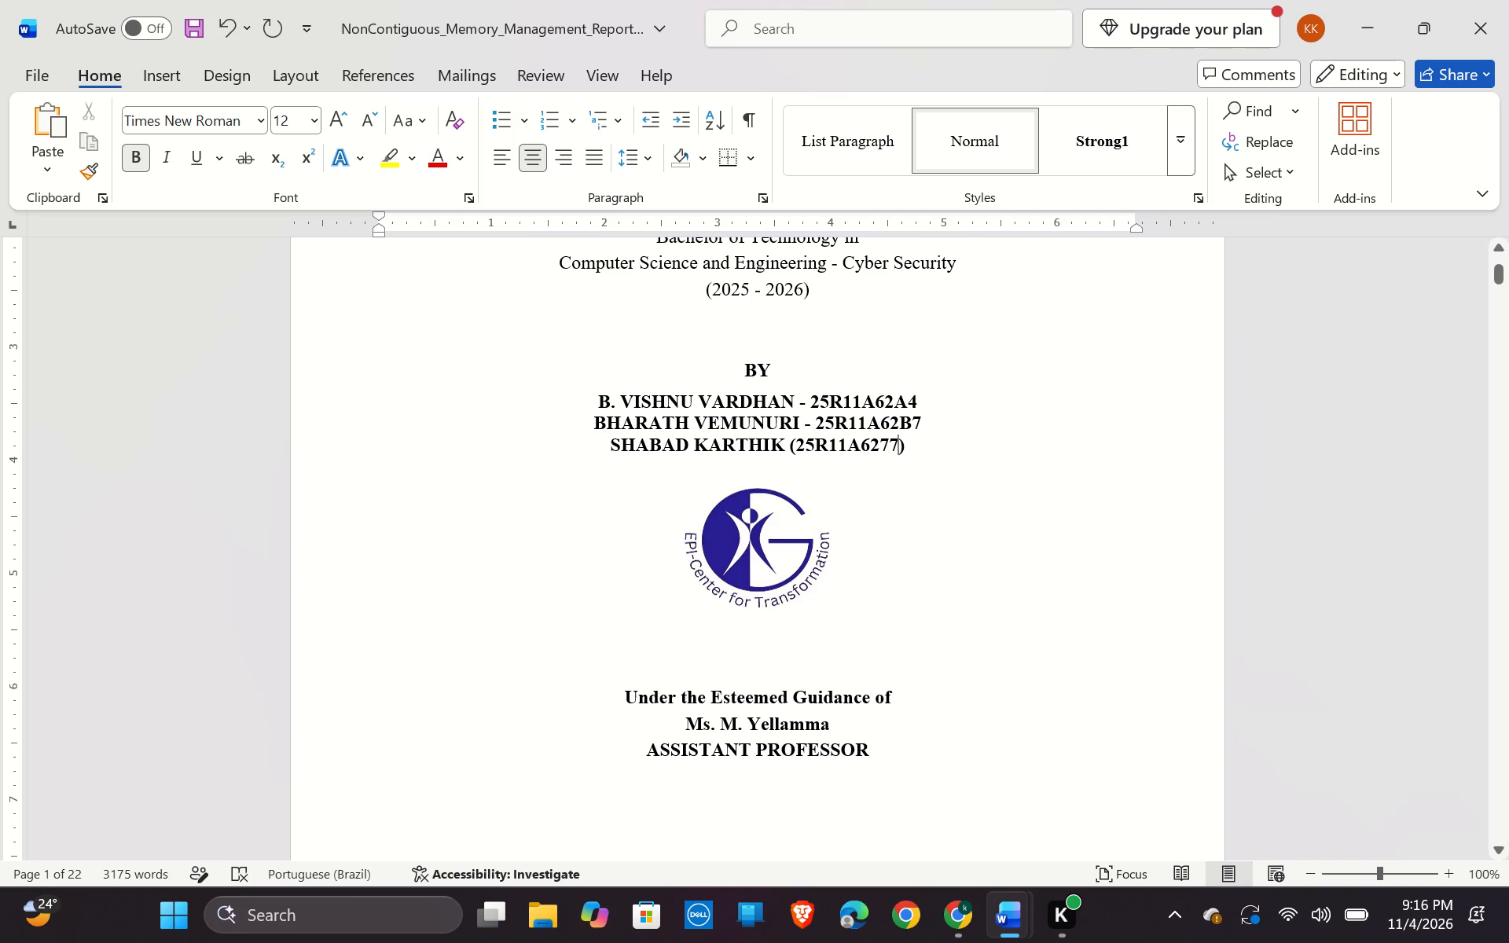
key("Right")
key("BackSpace")
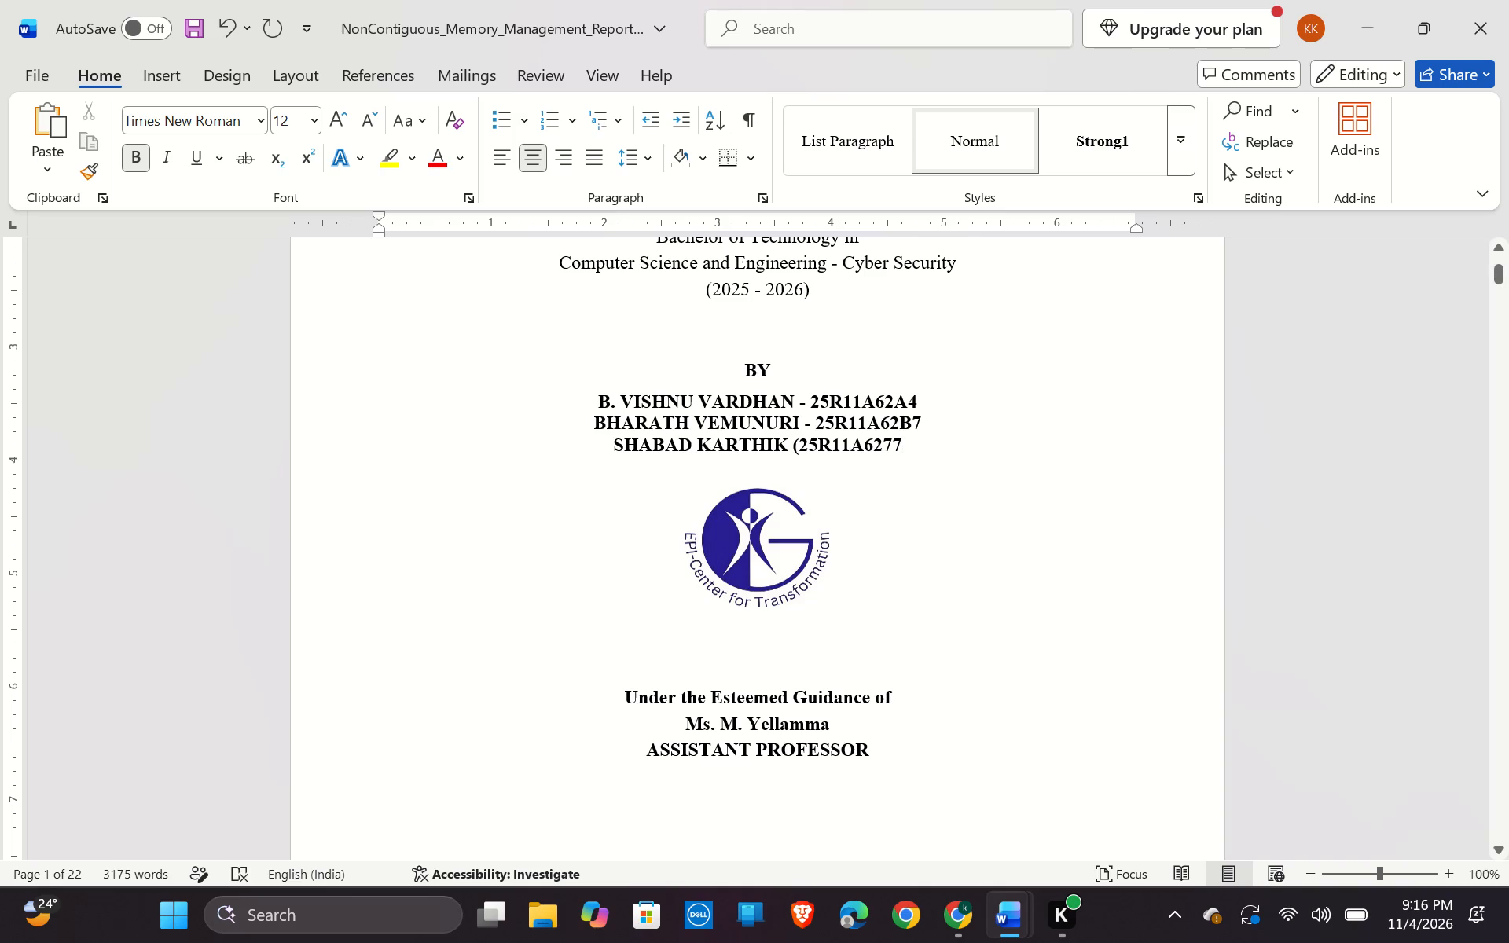
key("Left")
key("Left")
key("Left")
key("Left")
key("Left")
key("Left")
key("Left")
key("Left")
key("Left")
key("Left")
key("BackSpace")
key("minus")
key("space")
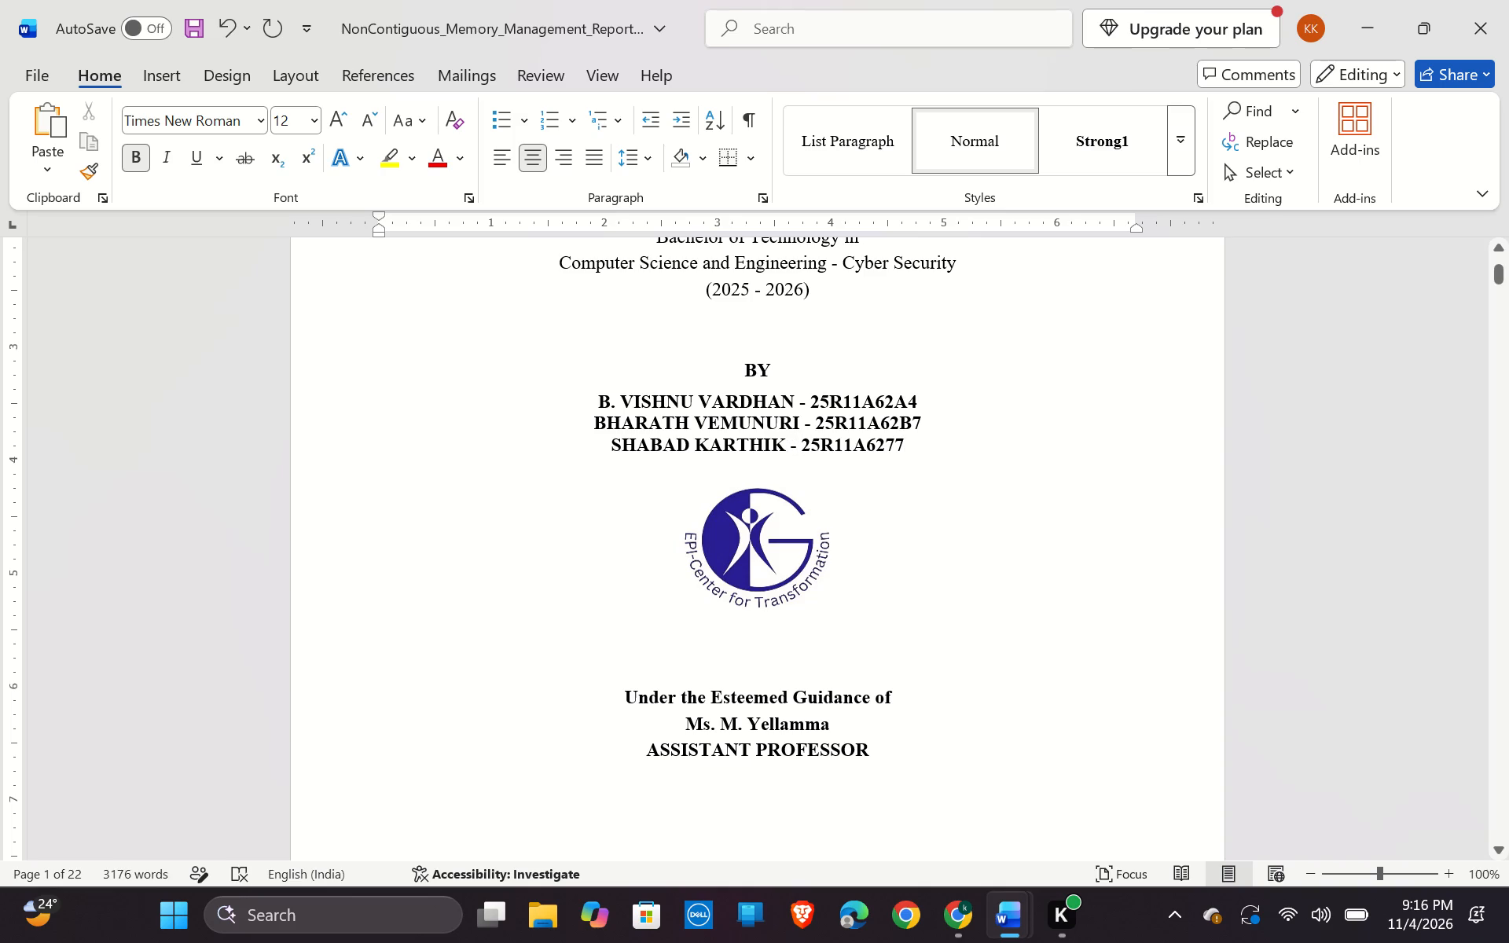
Add one extra space before the hyphen in the third student line.
key("Left")
key("Left")
key("space")
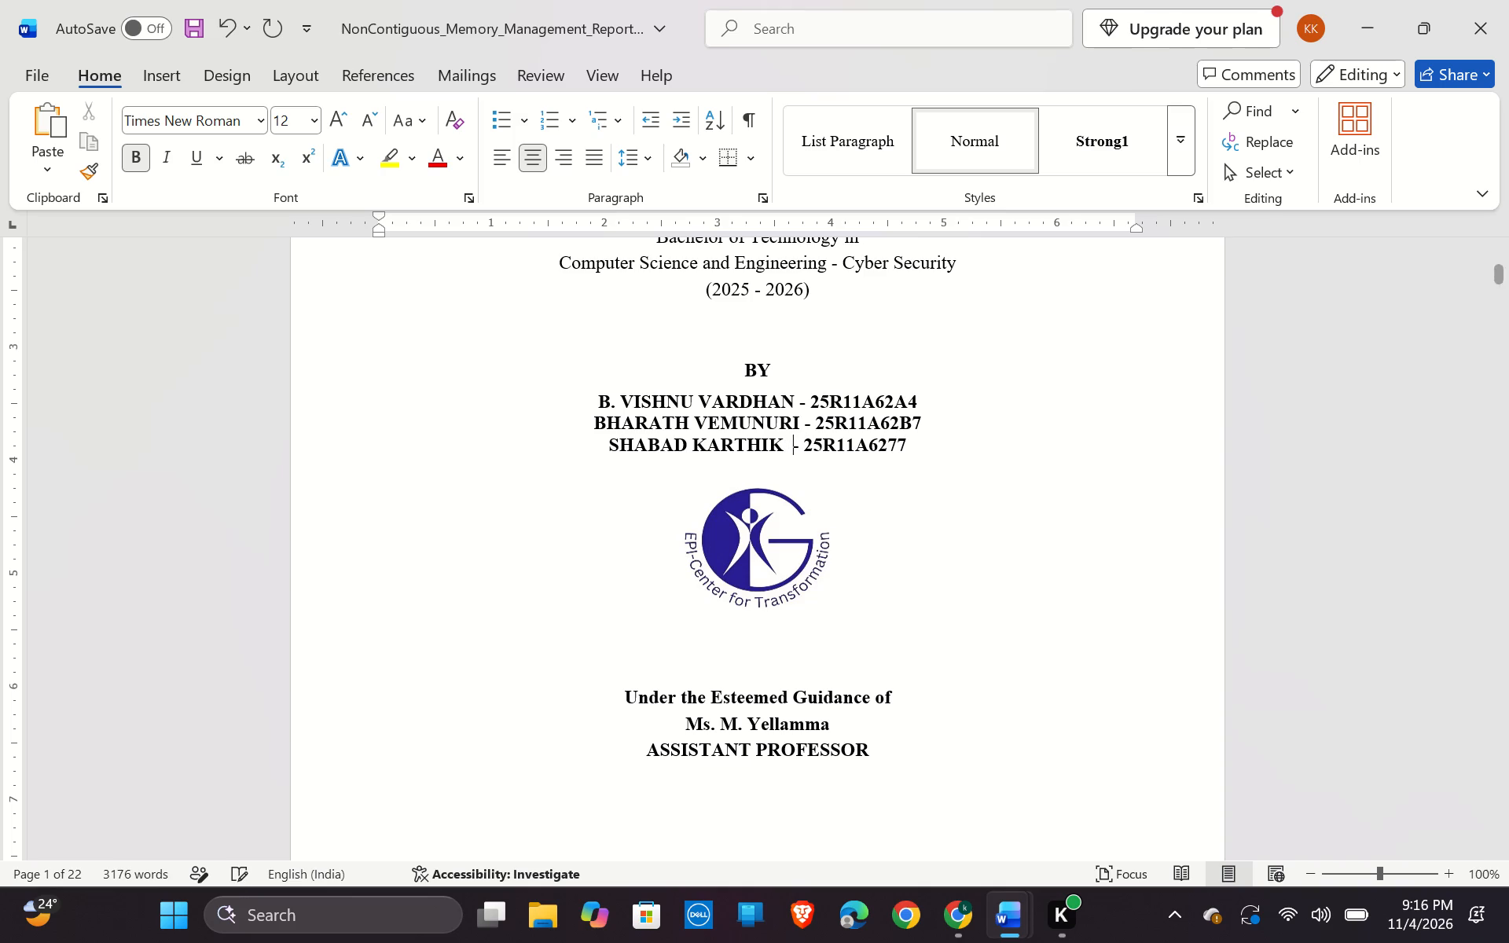
Add six more spaces before the hyphen in the third student line, aligning its roll number with the lines above.
key("space")
key("space")
key("space")
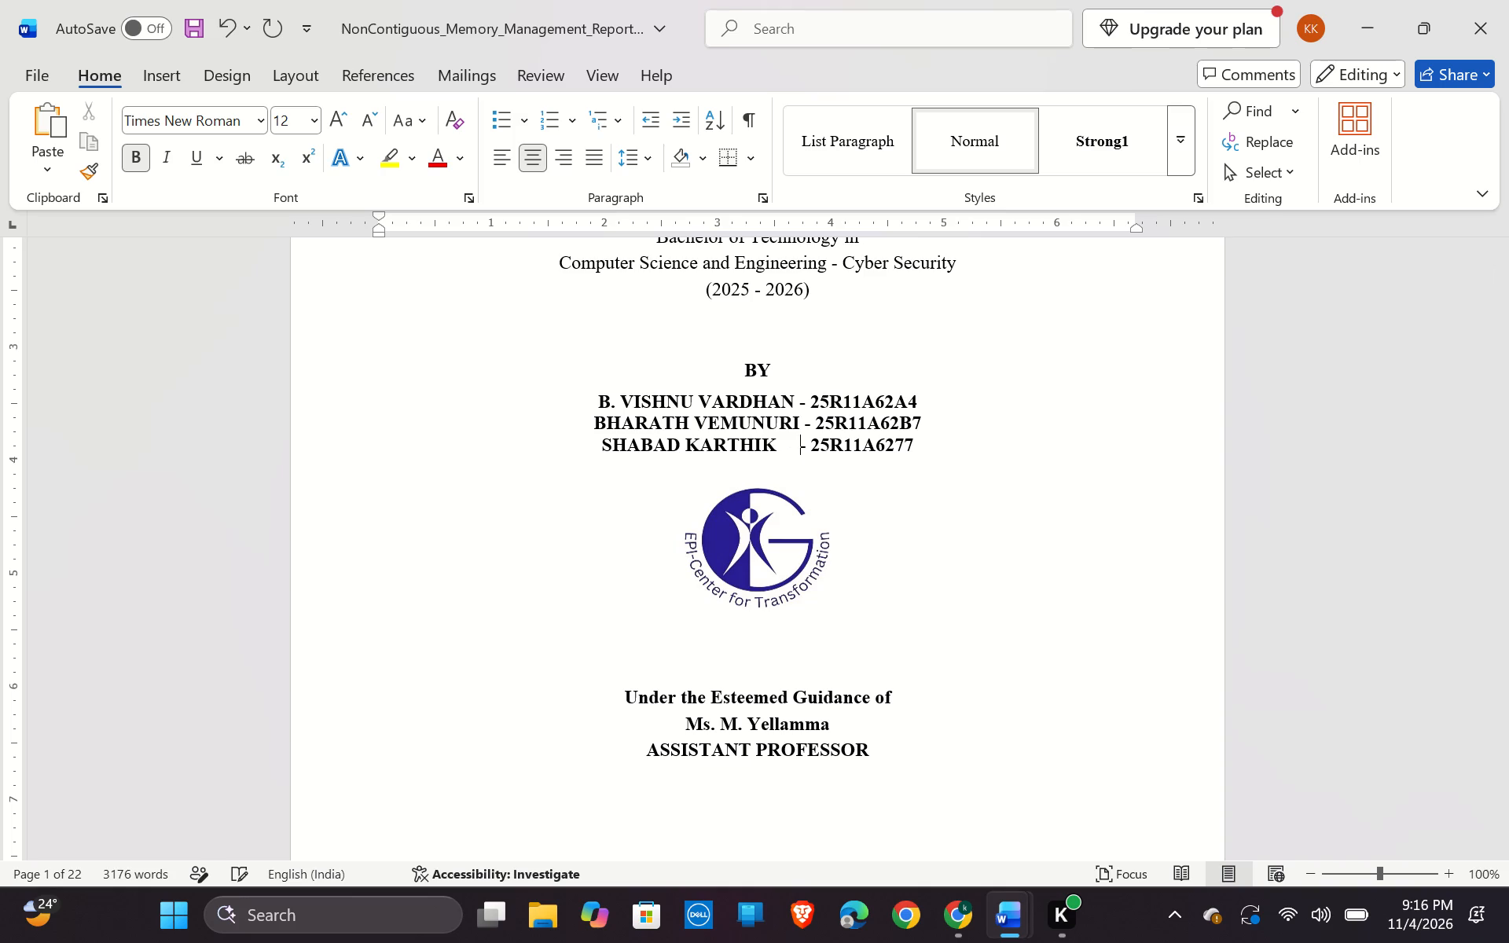
key("space")
key("space")
key("space")
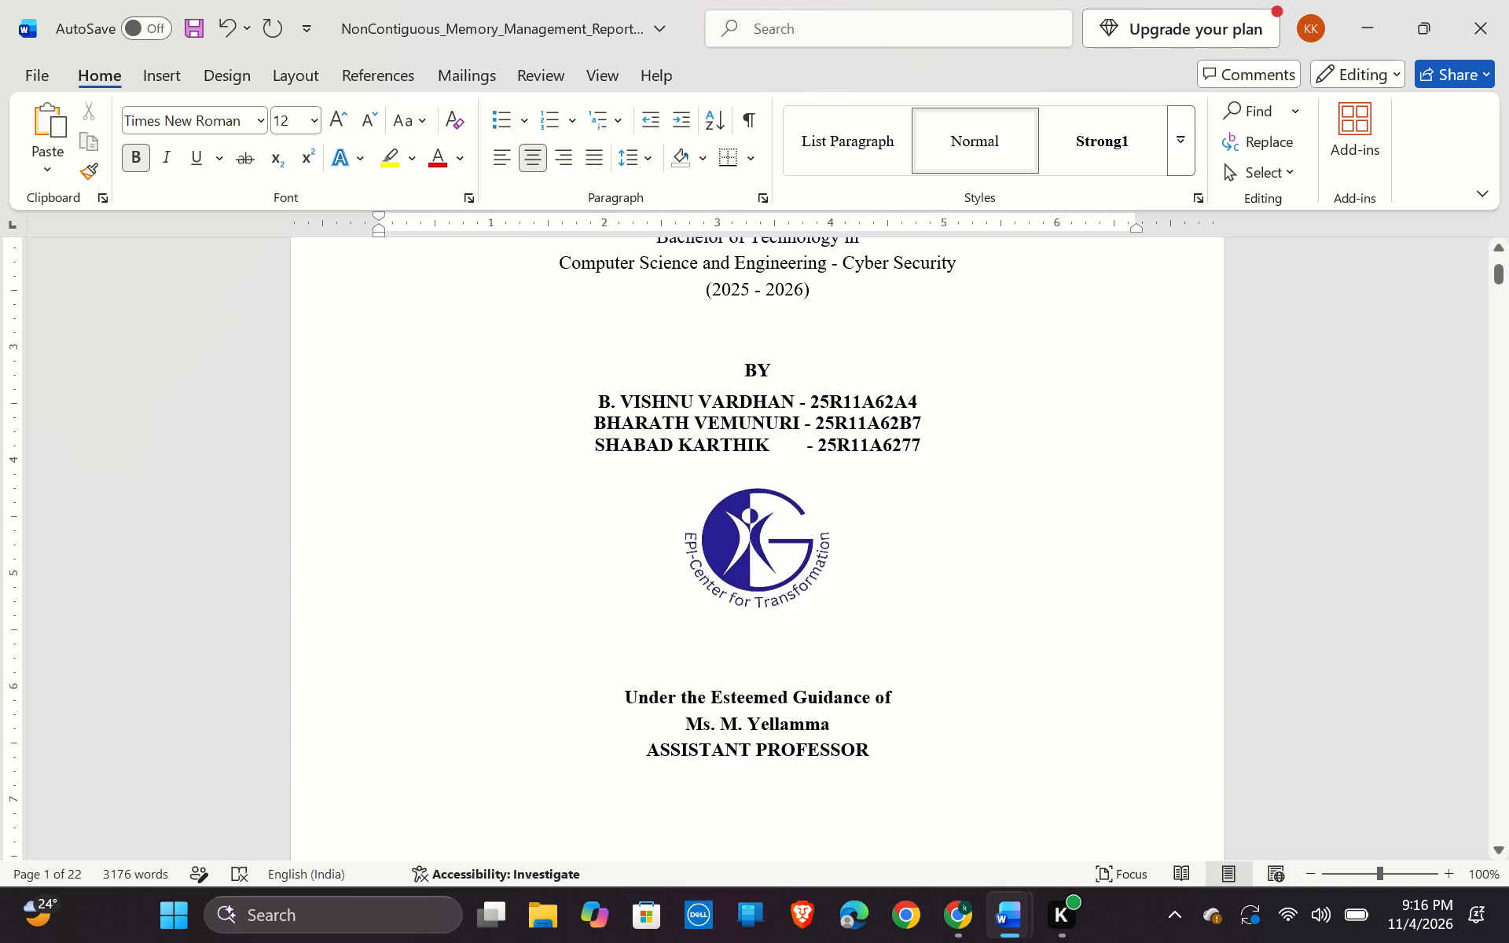
Copy the guide's name, including the "Dr." title, from the SmartMetro report's cover page.
scroll(788, 546, "down", 1)
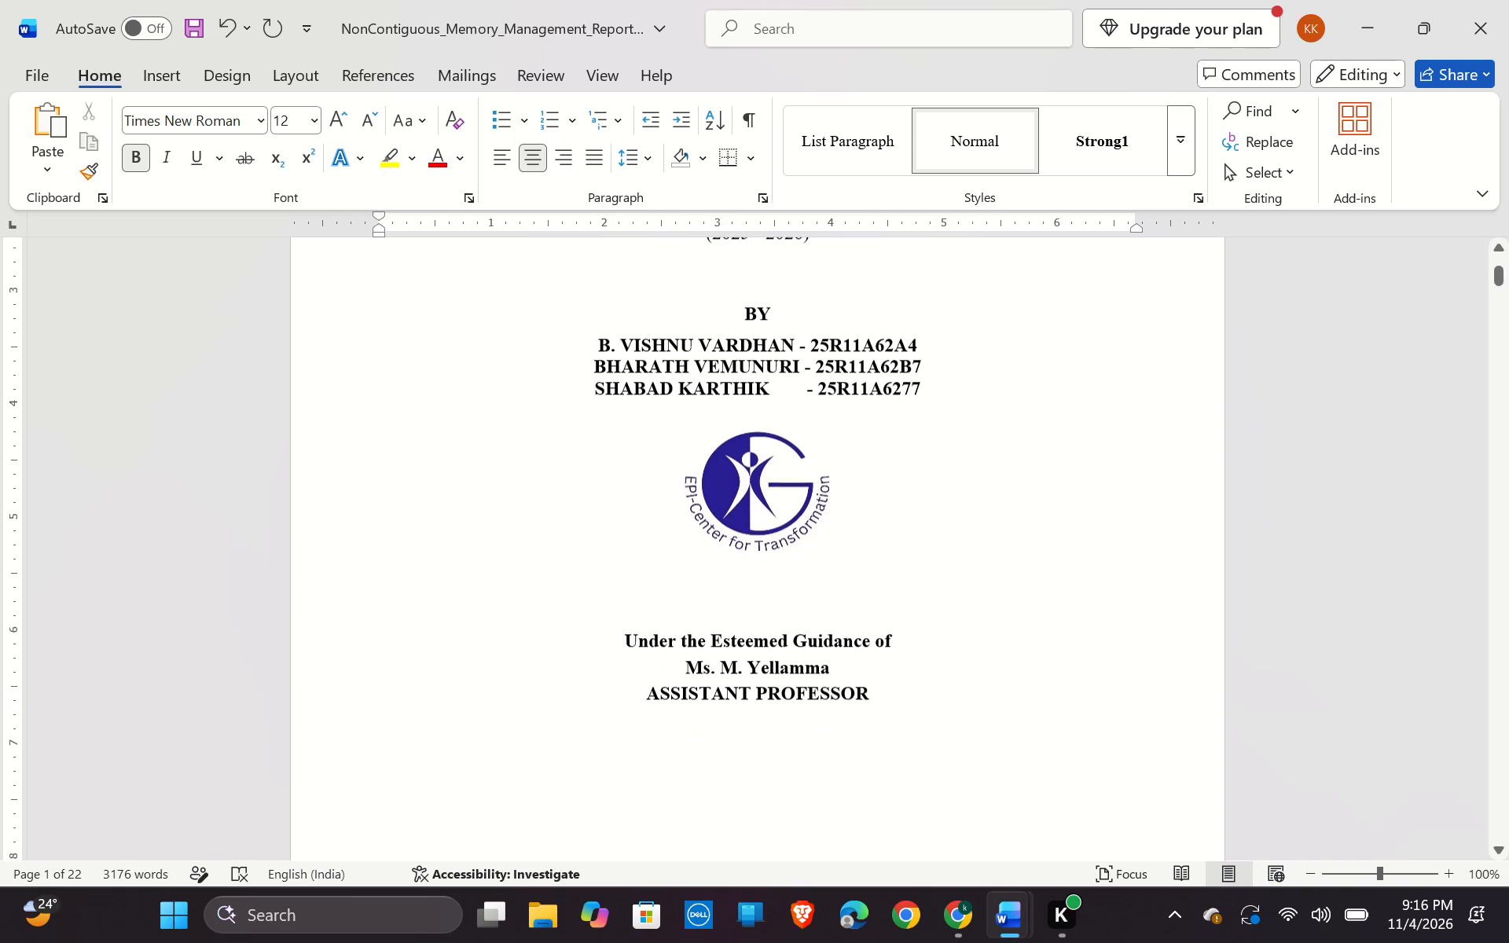
scroll(785, 544, "down", 3)
left_click_drag(843, 493, 676, 486)
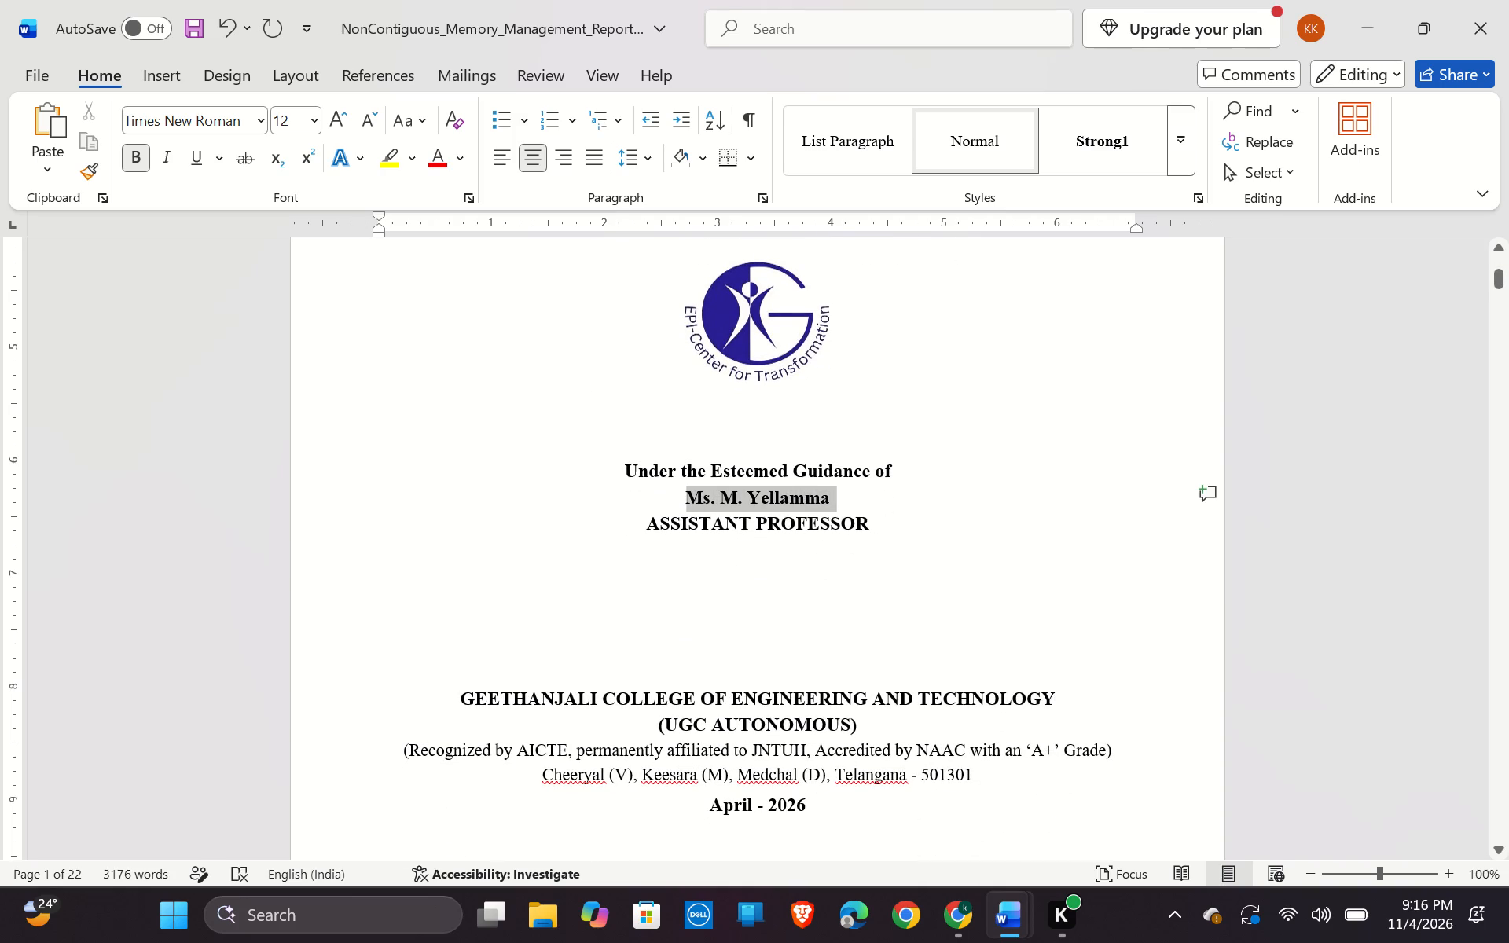
left_click_drag(676, 486, 675, 486)
key("alt+Tab")
scroll(727, 528, "down", 3)
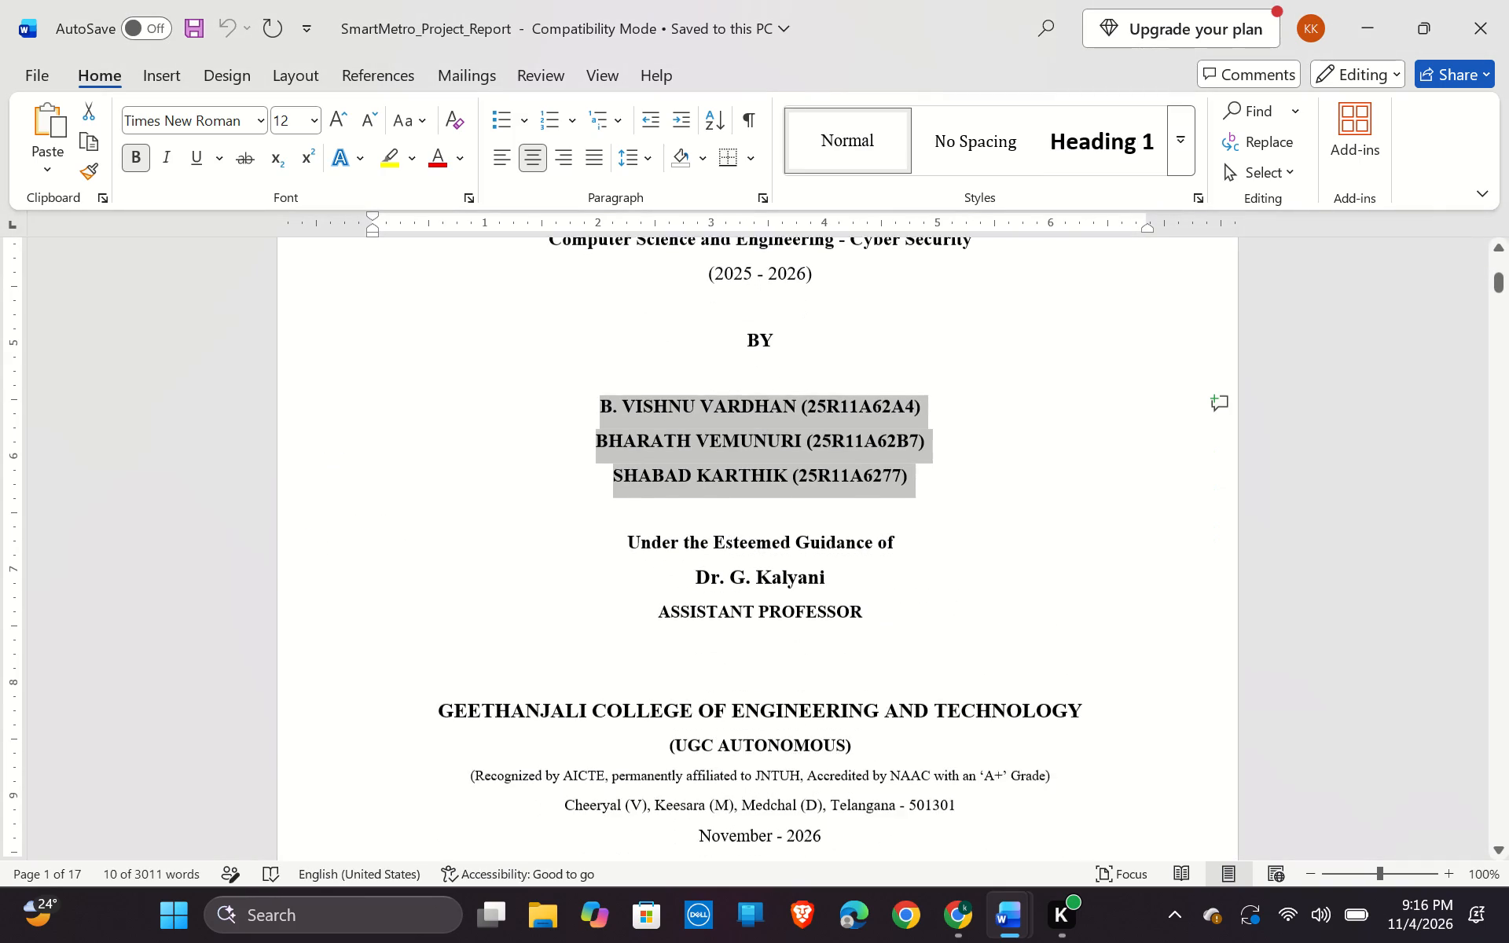
left_click_drag(825, 554, 721, 538)
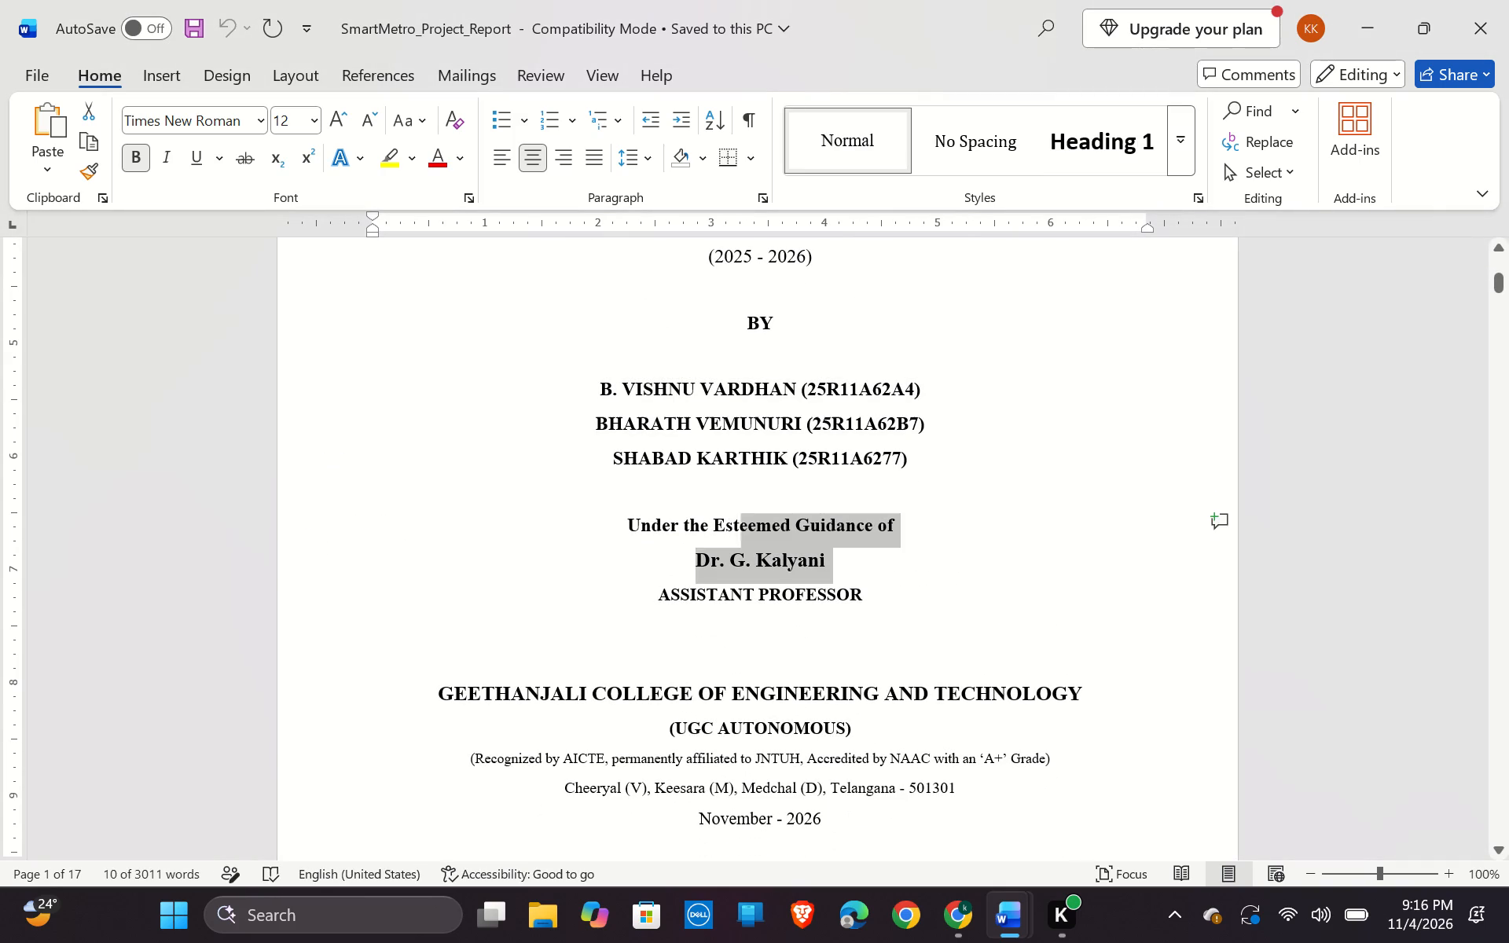
left_click_drag(721, 538, 685, 563)
key("ctrl+c")
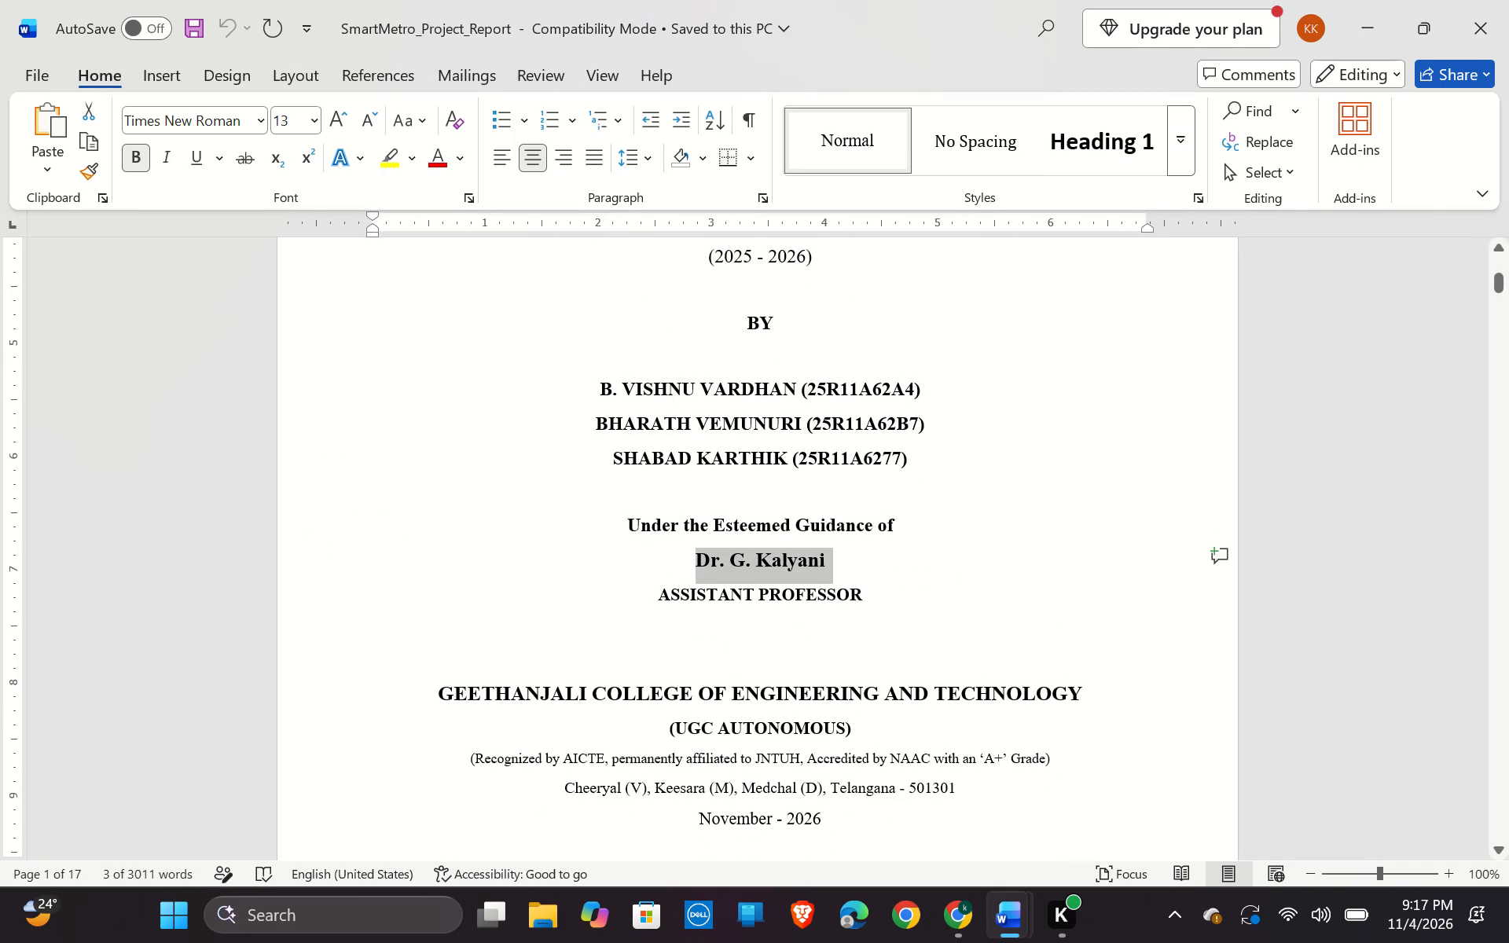
In the Non-Contiguous Memory Management report, paste the copied guide's name over the name after "Ms." and keep a line break below it.
key("alt+Tab")
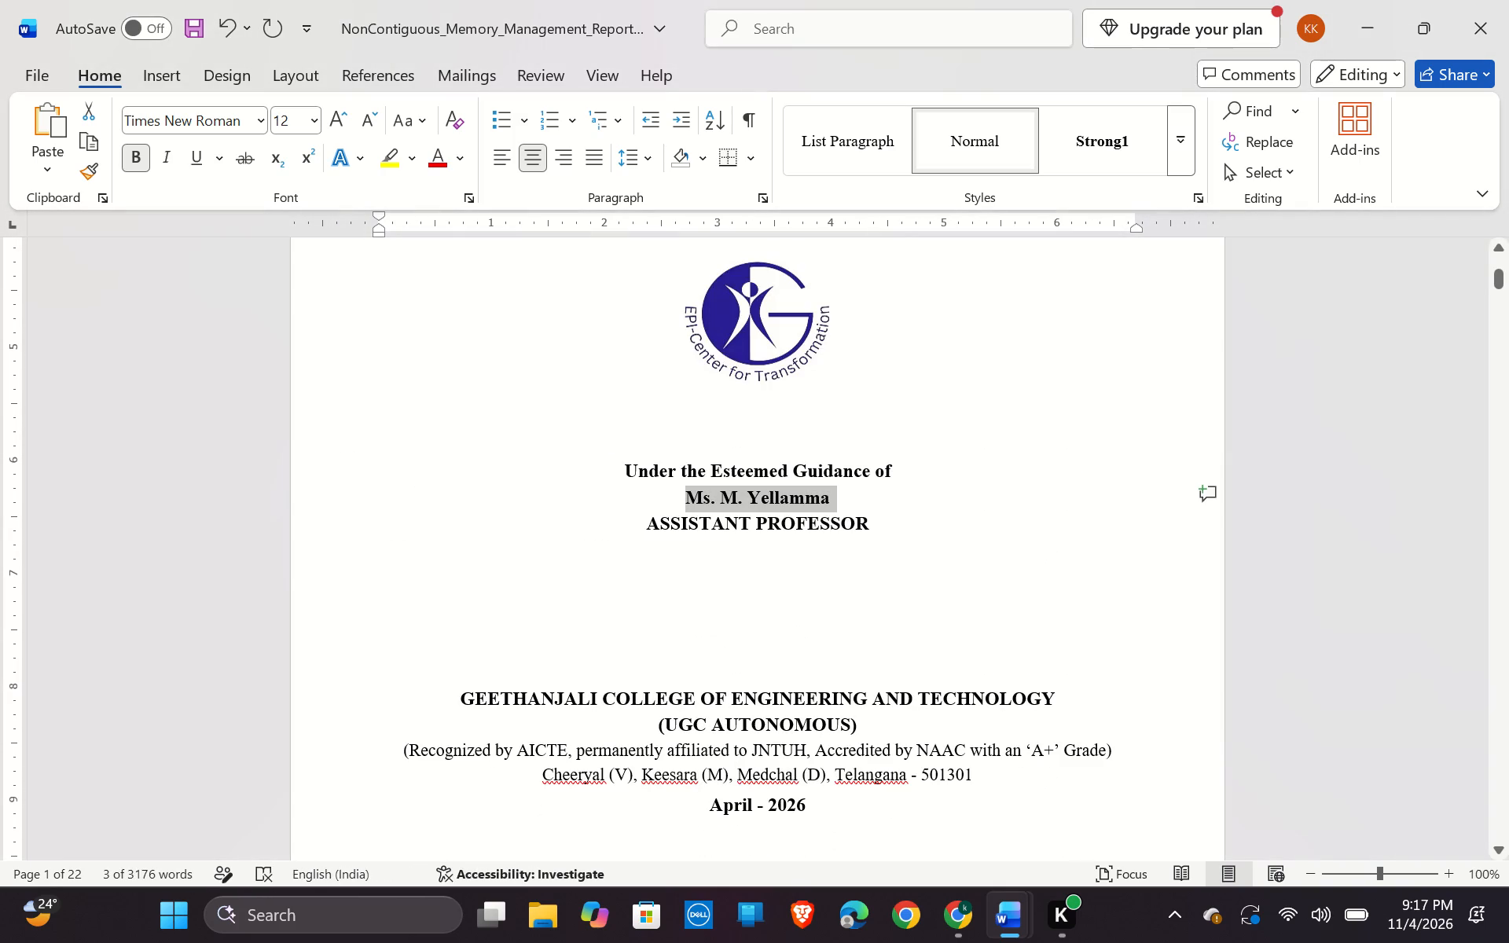
left_click(708, 494)
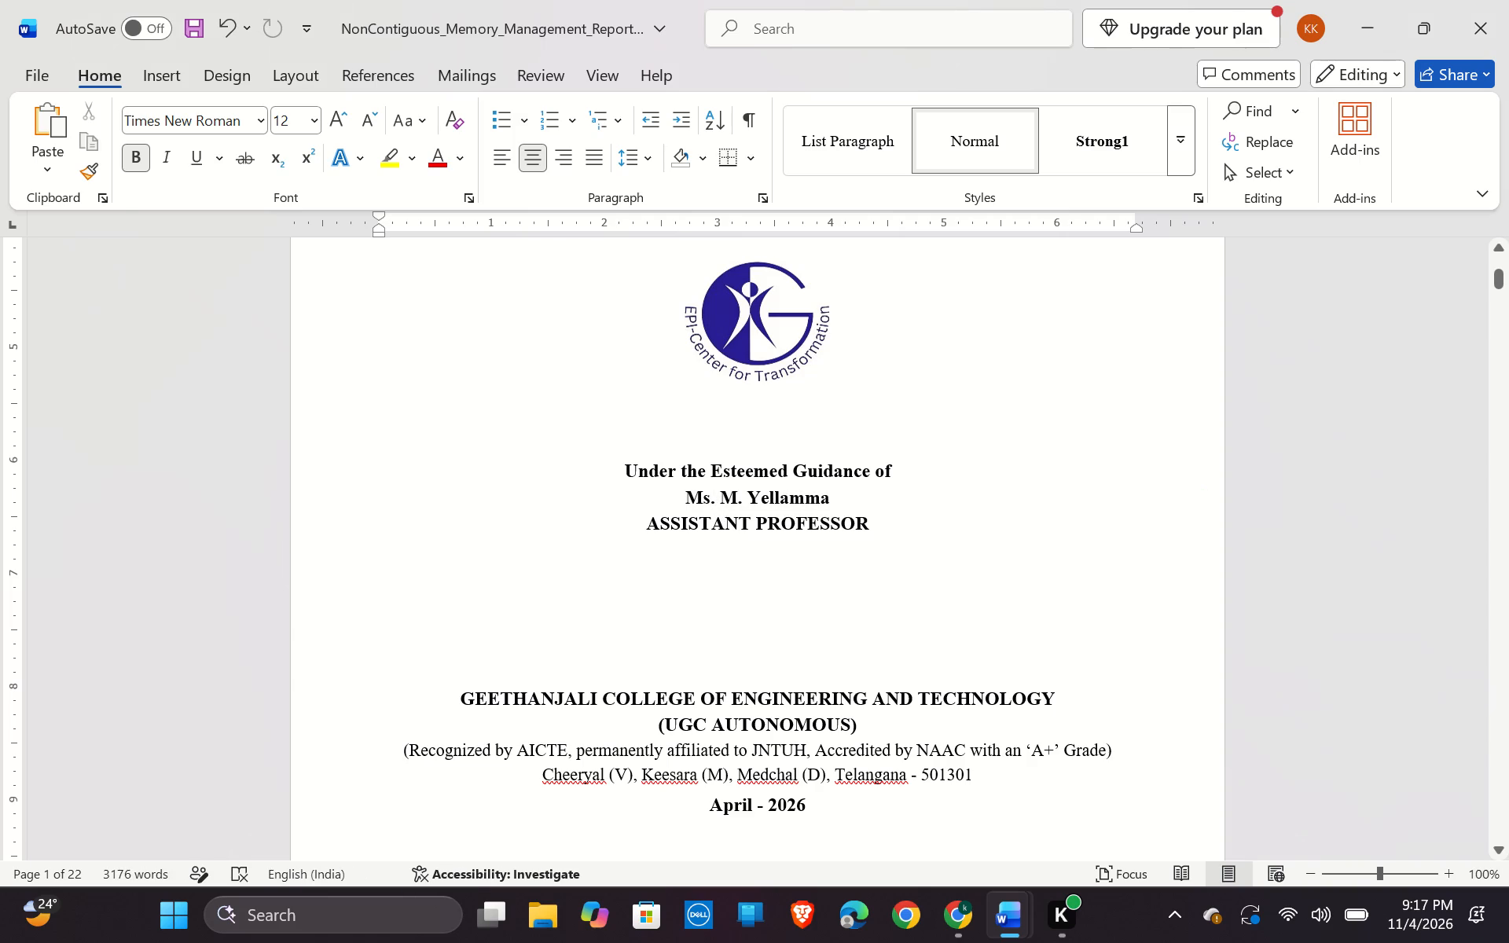
left_click_drag(715, 491, 769, 495)
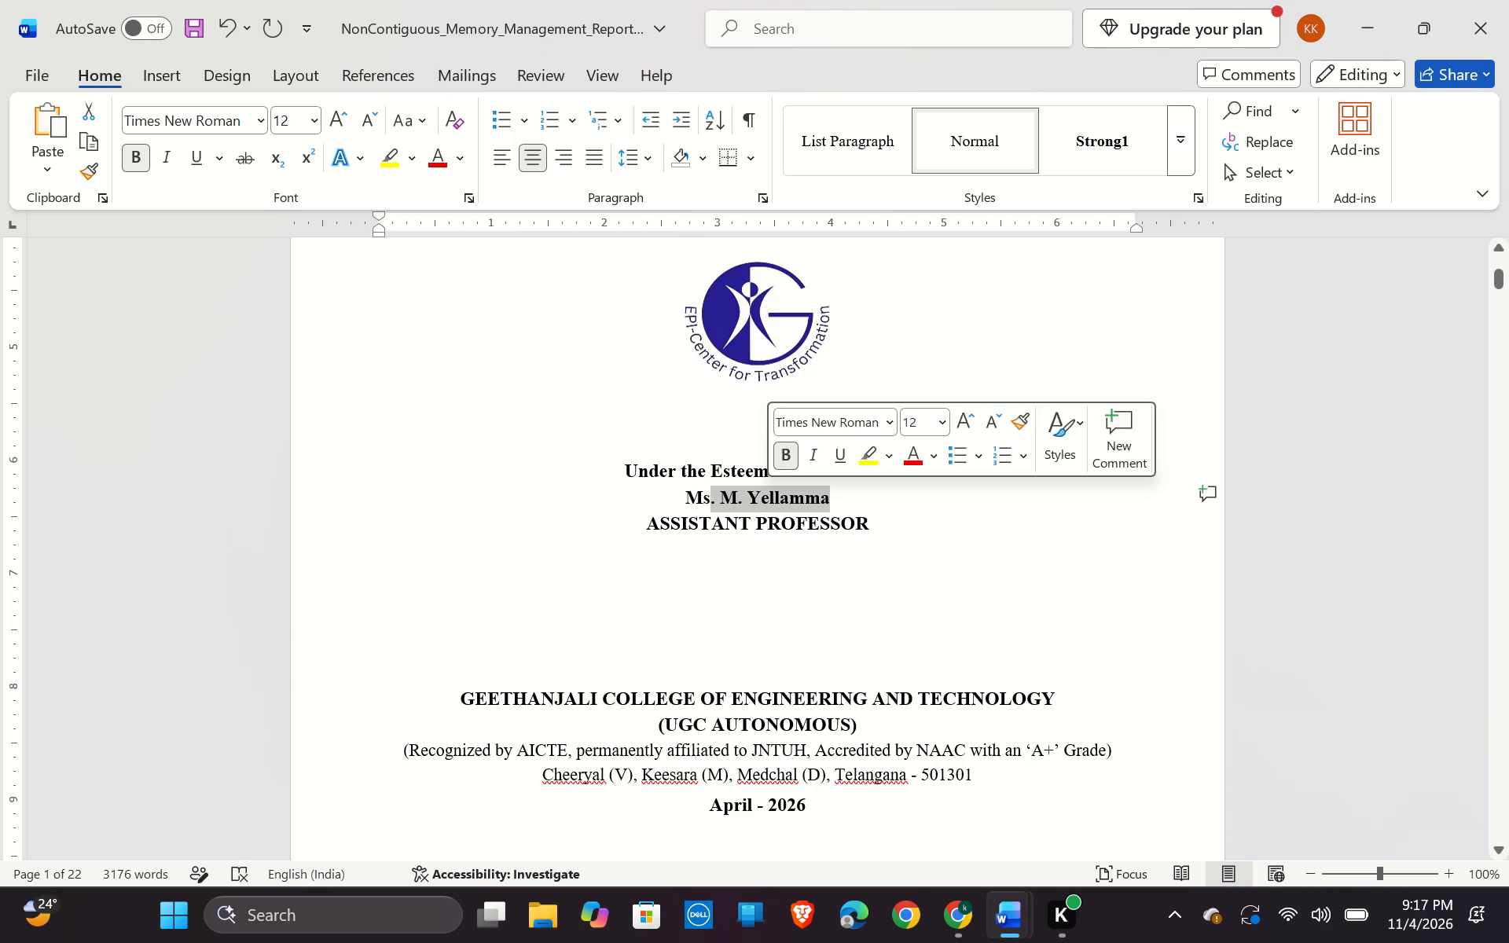
left_click(841, 496)
left_click_drag(828, 492, 721, 499)
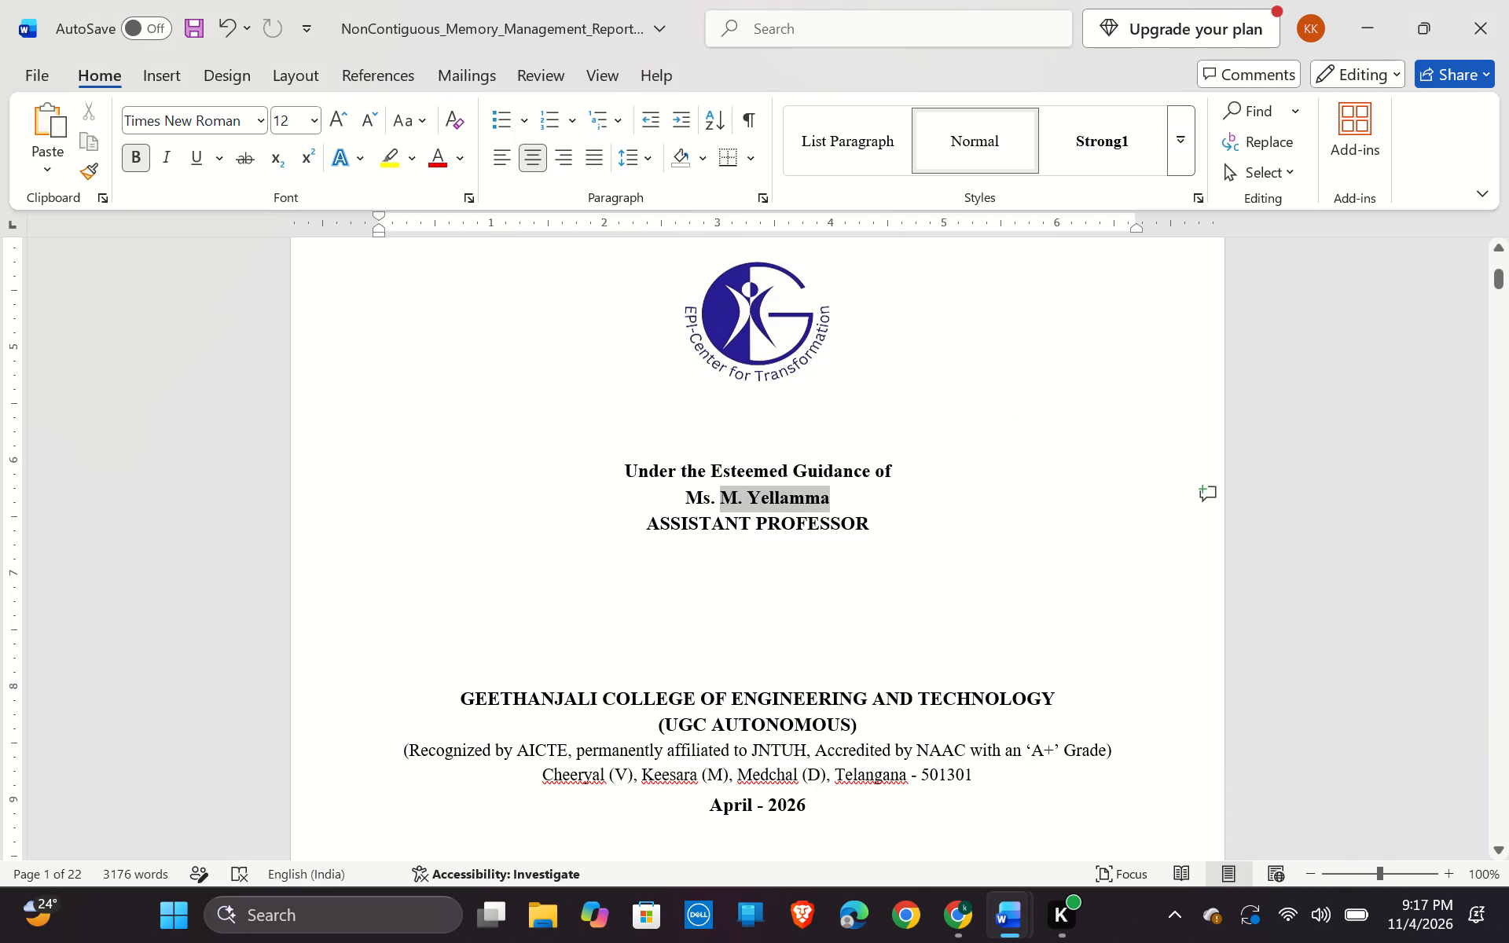
left_click_drag(721, 499, 718, 496)
key("ctrl+v")
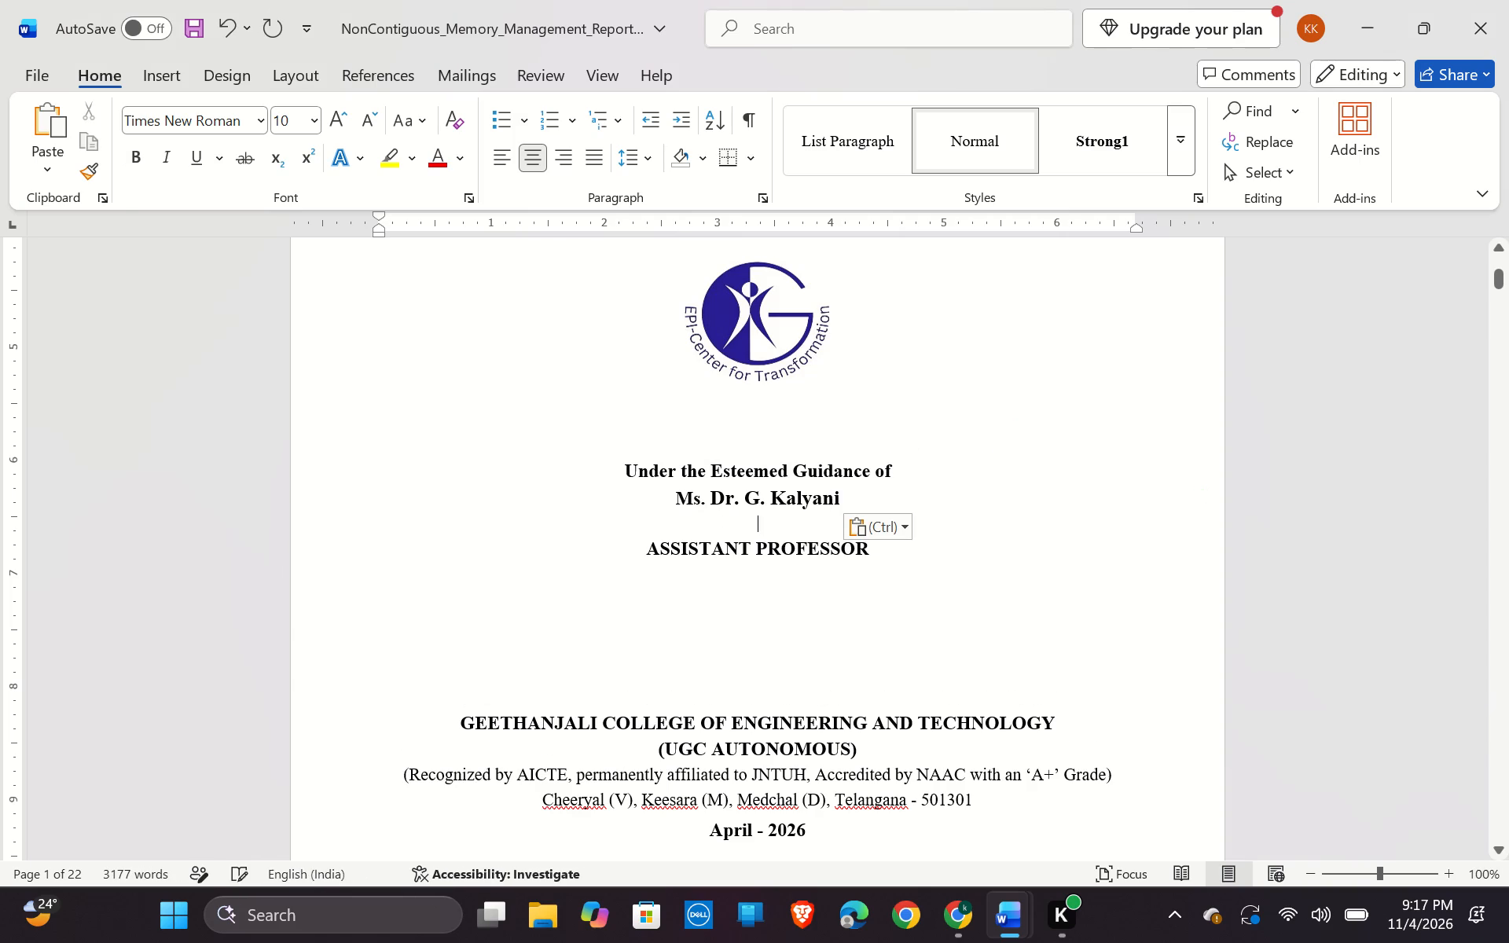
key("BackSpace")
key("BackSpace")
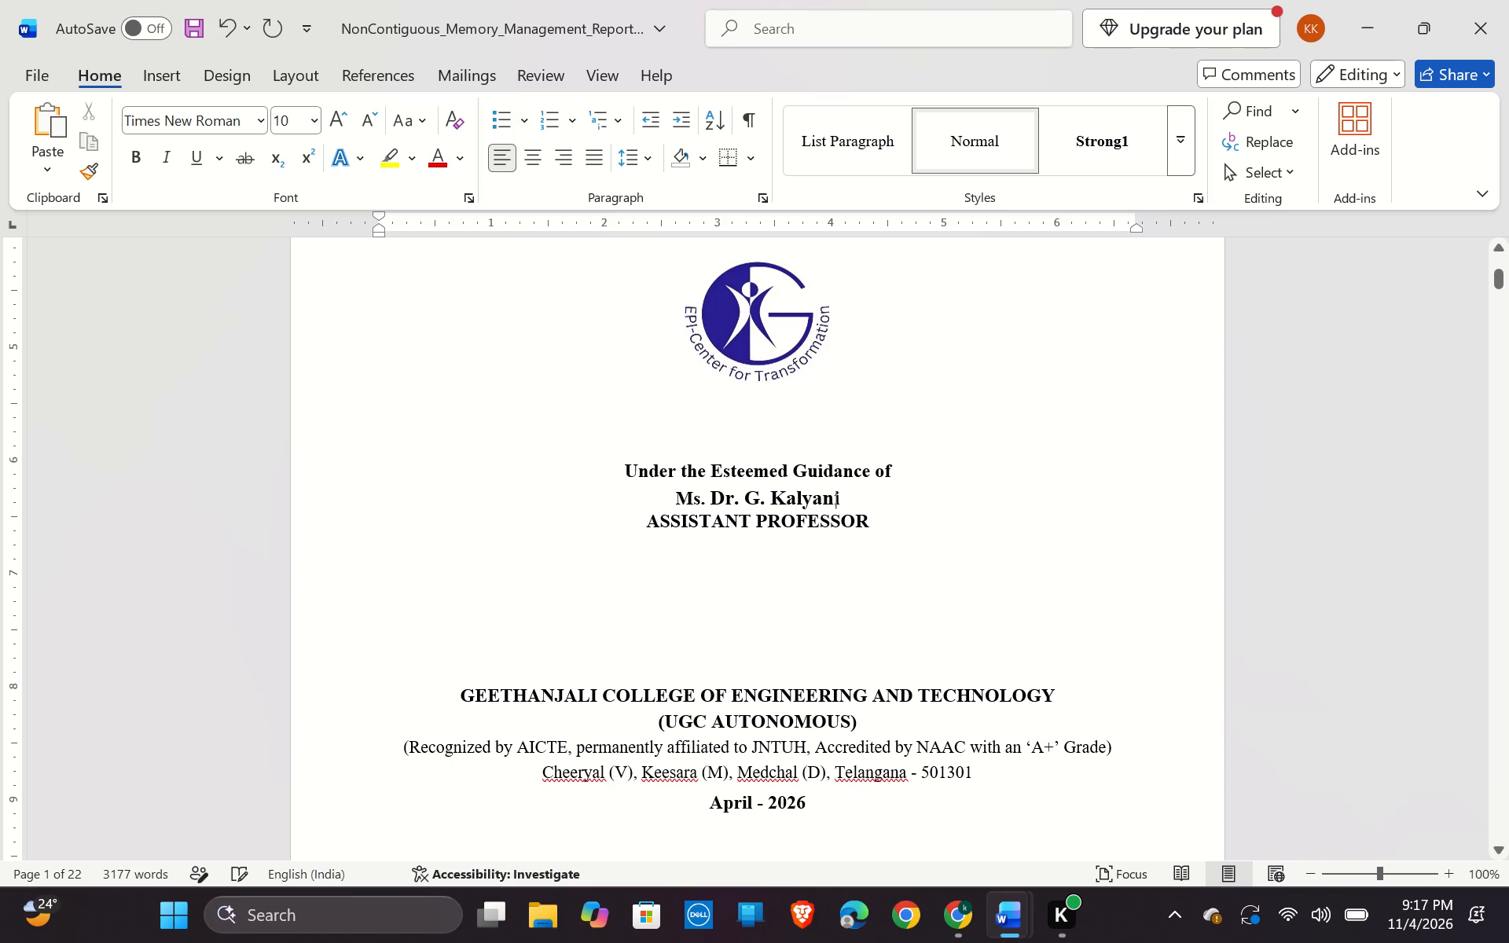
key("Return")
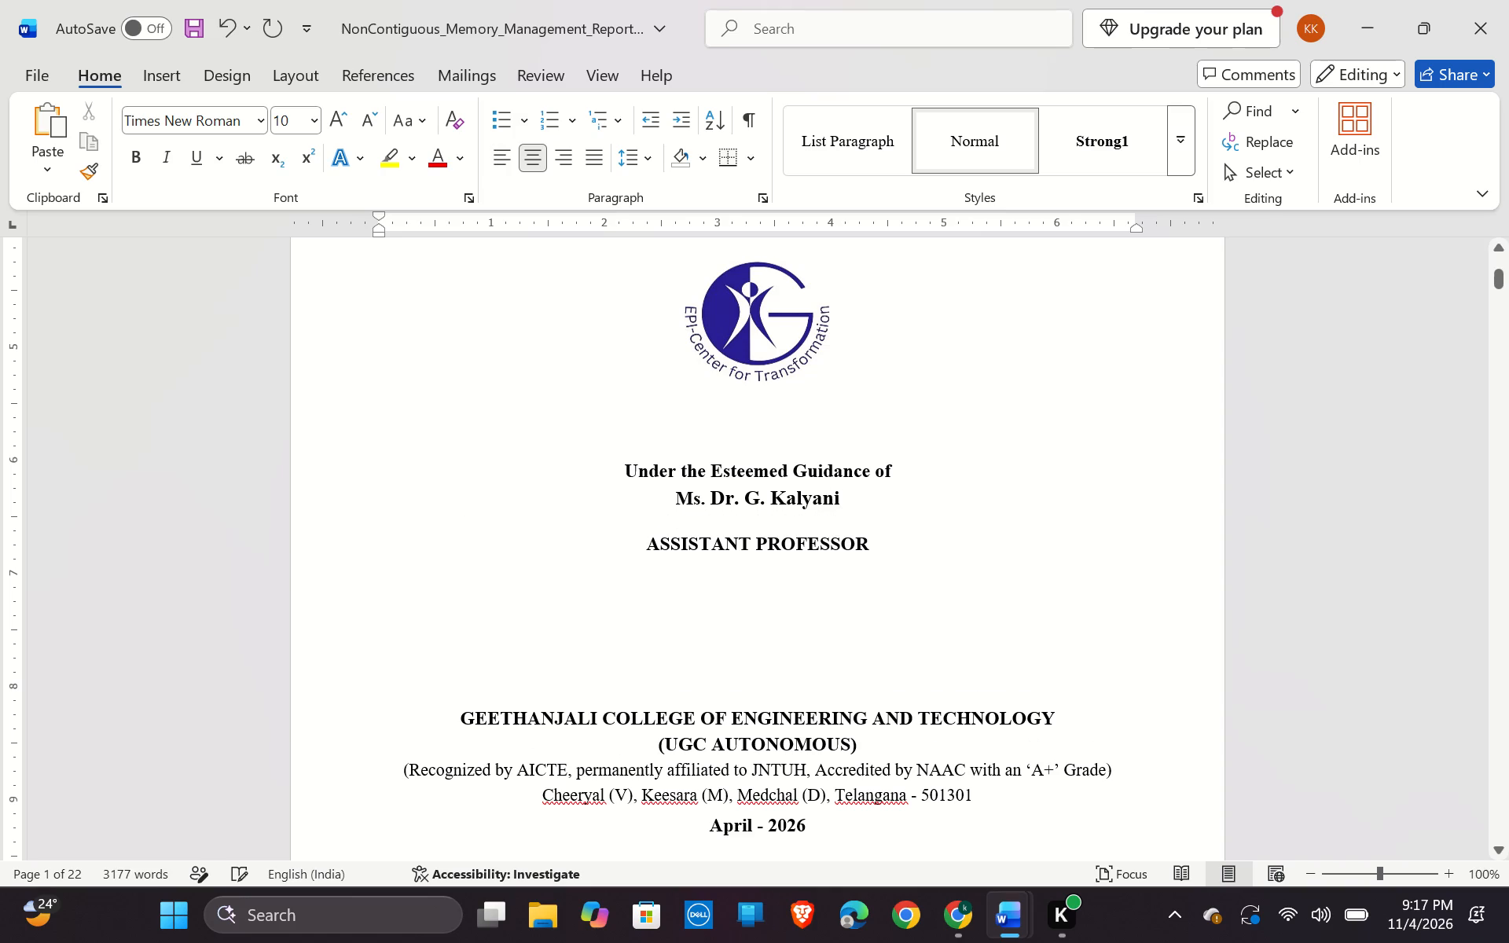
Examine the rest of the cover page and the INDEX table in the Non-Contiguous Memory Management report.
scroll(542, 550, "down", 4)
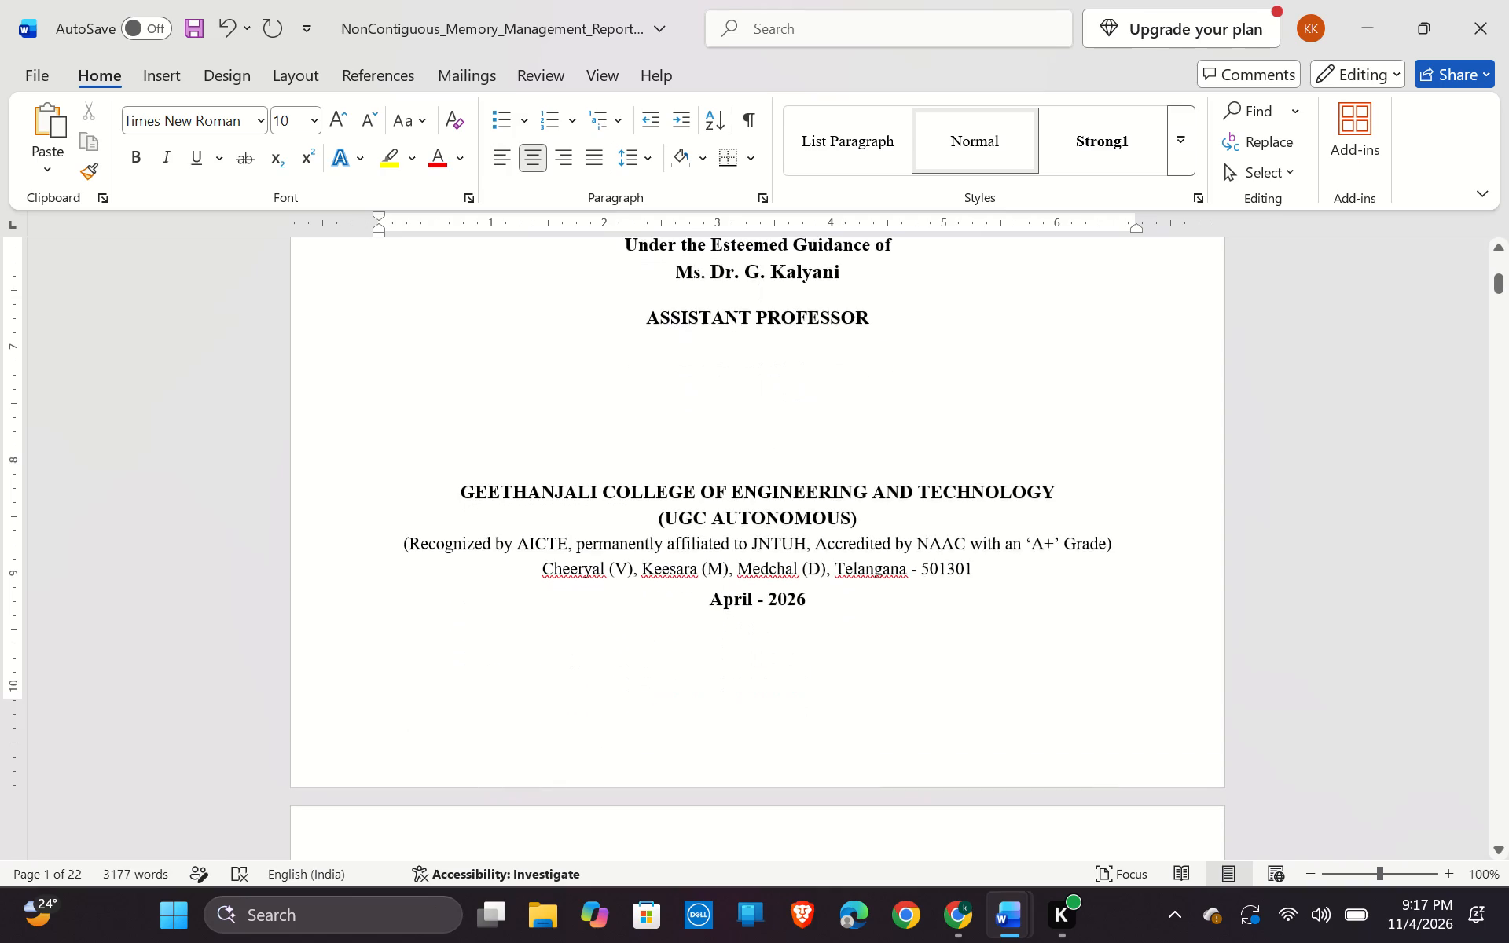
scroll(798, 501, "down", 1)
scroll(931, 531, "down", 6)
scroll(866, 486, "down", 3)
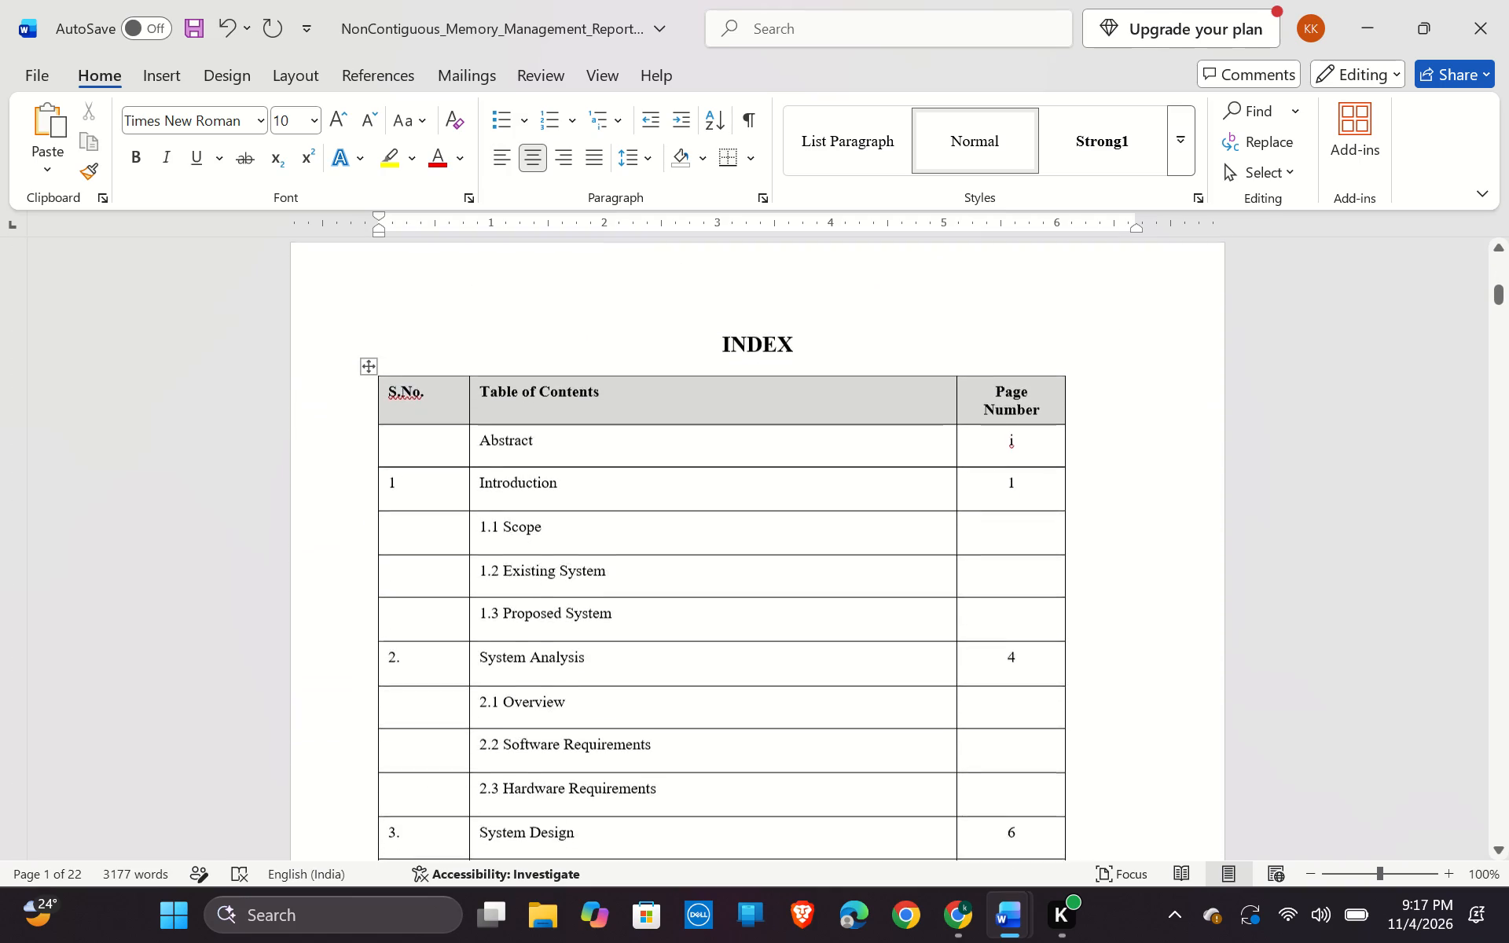
scroll(866, 486, "down", 5)
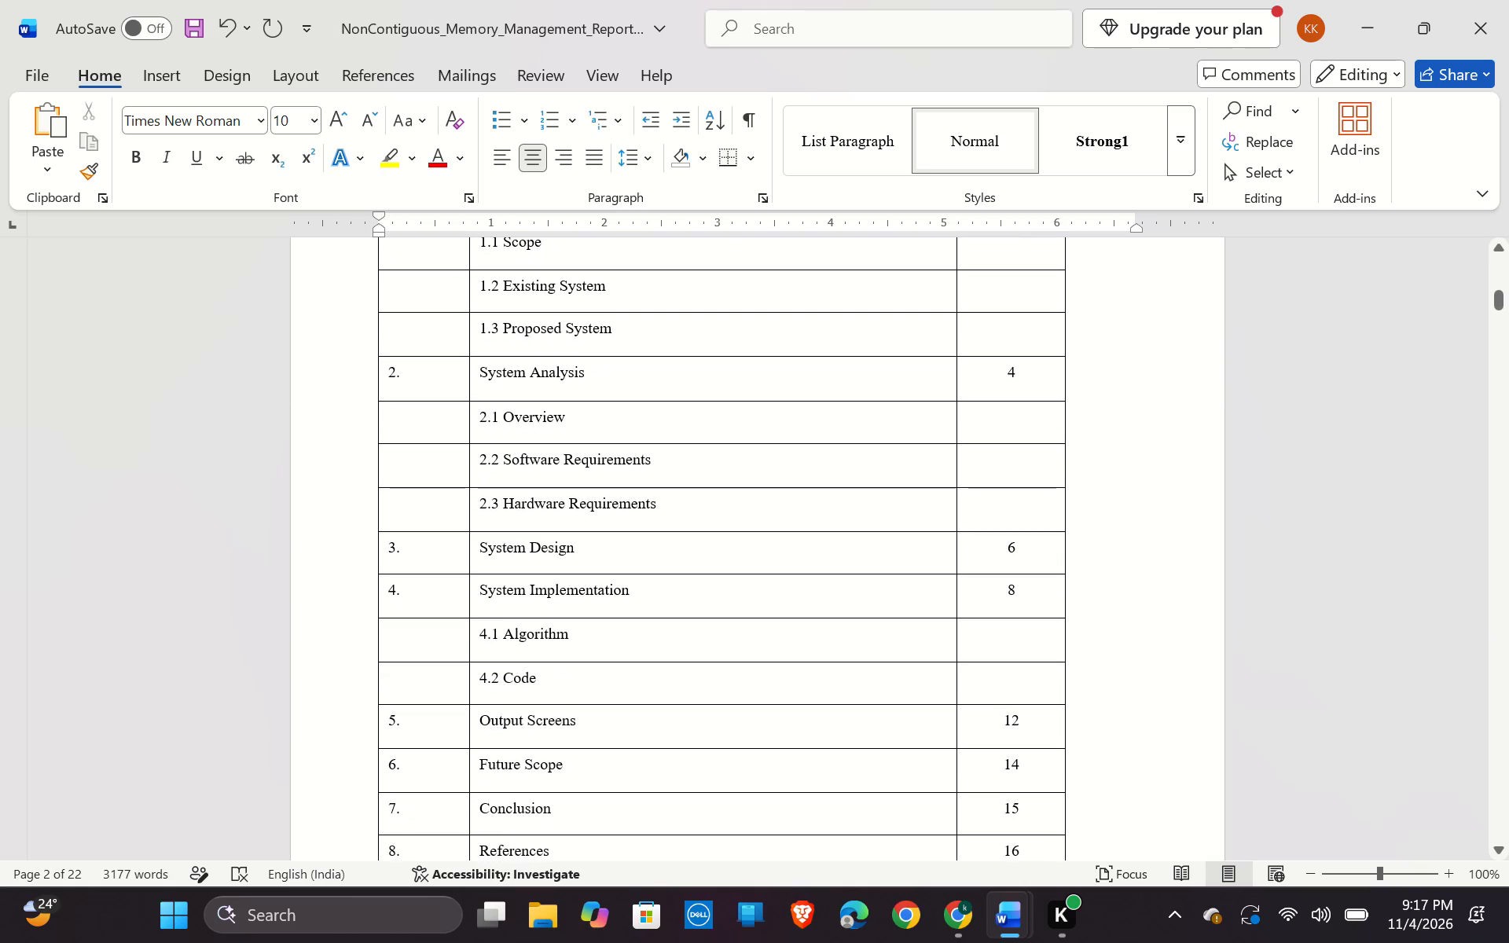
scroll(734, 376, "down", 6)
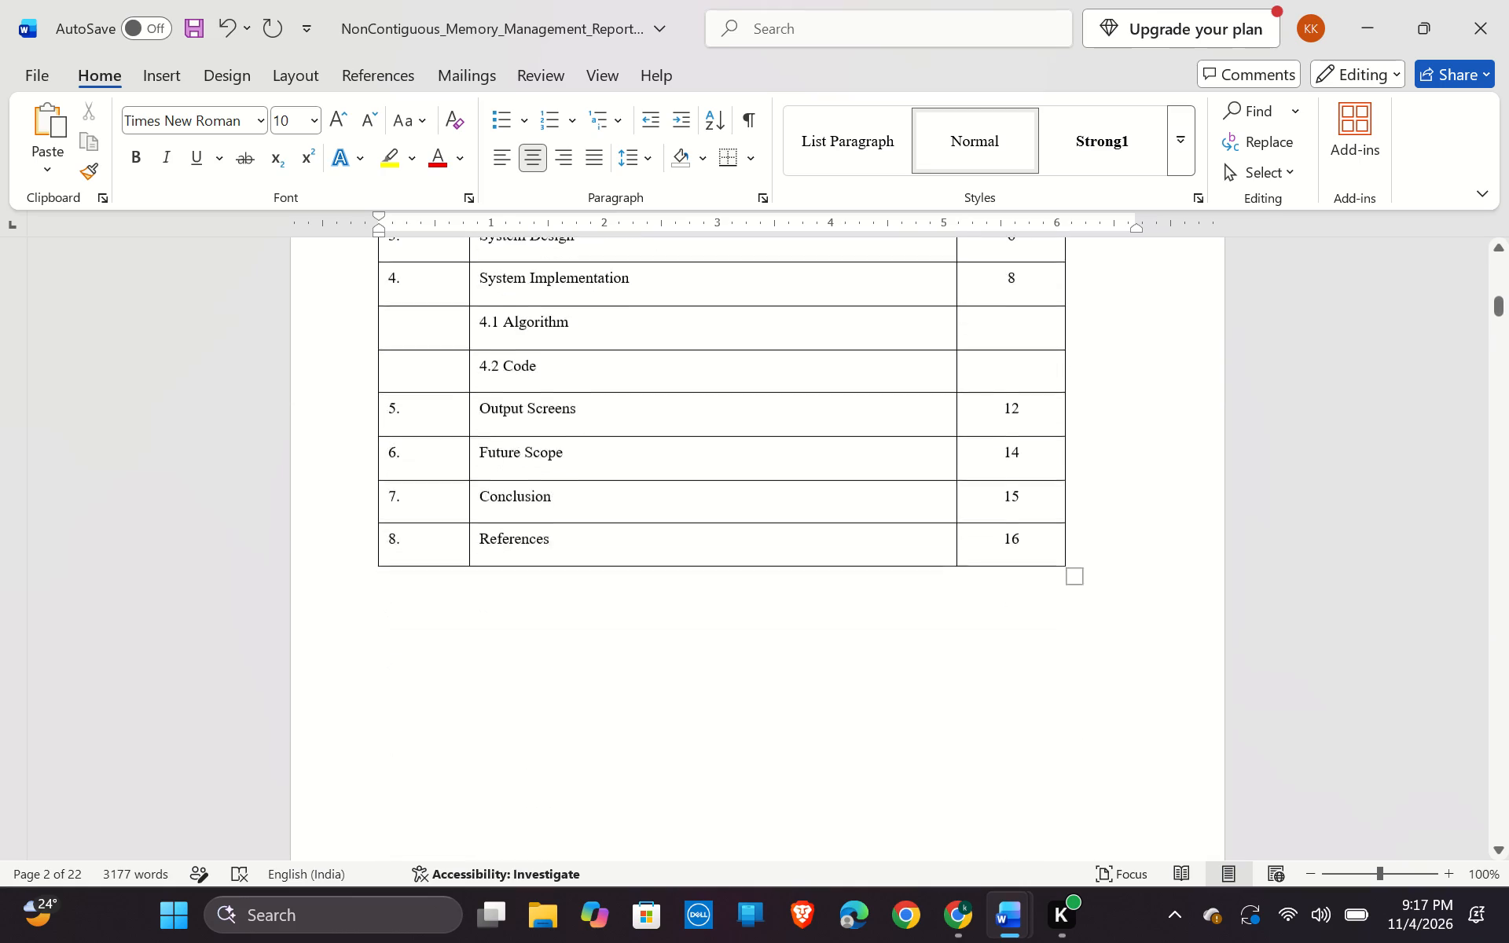
scroll(718, 383, "down", 4)
Switch to the SmartMetro report and examine the bottom of its cover page and the page after it.
key("alt+Tab")
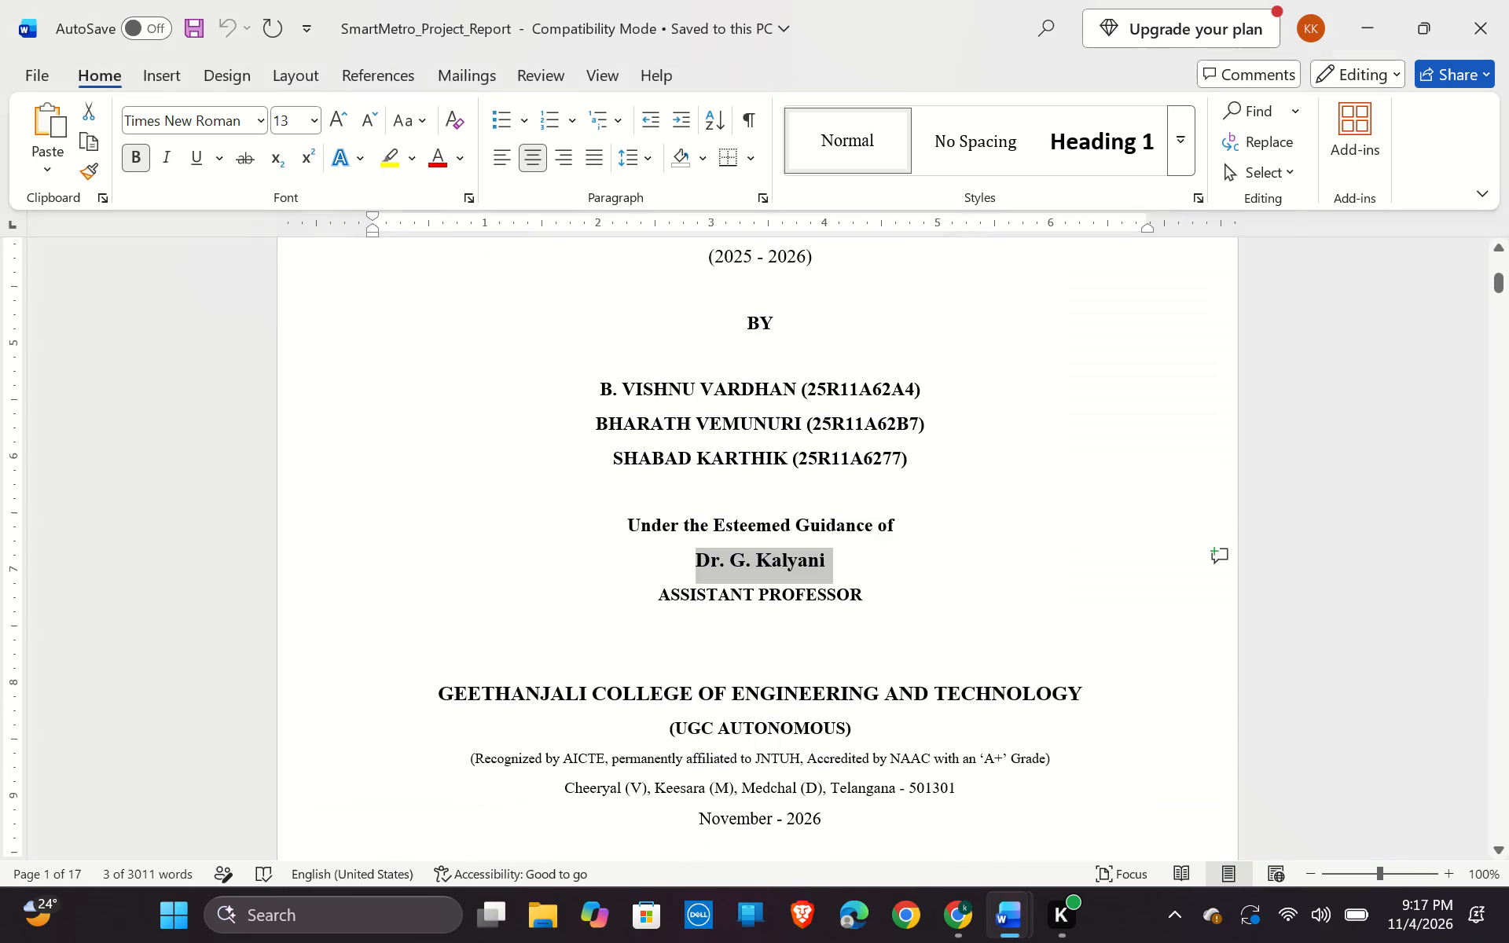
scroll(702, 391, "down", 19)
scroll(663, 399, "down", 13)
scroll(655, 403, "up", 10)
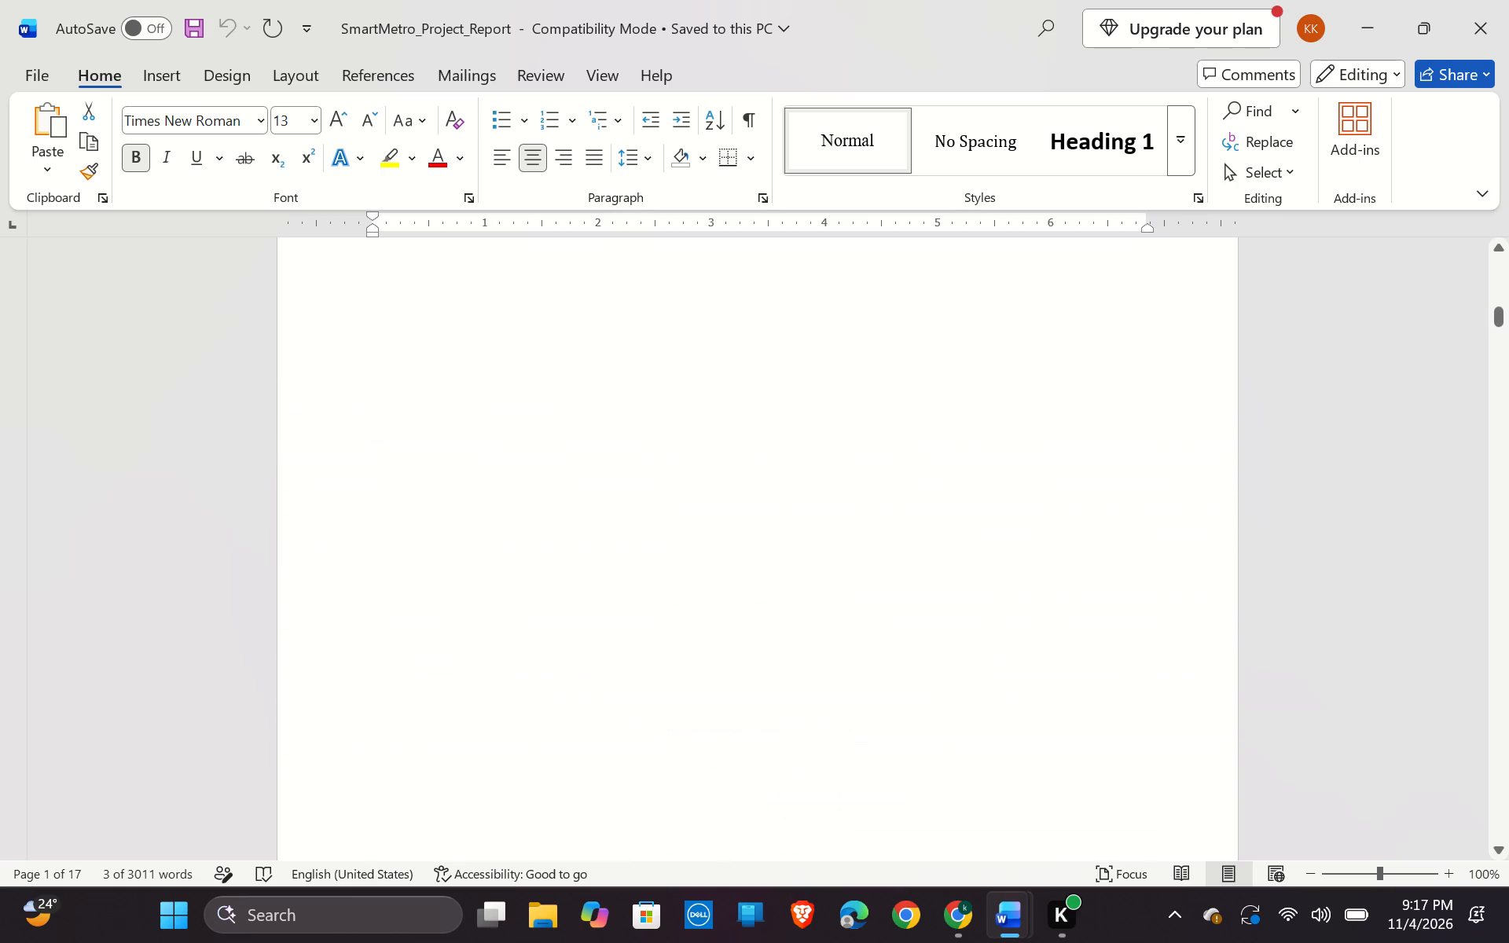
scroll(602, 422, "up", 15)
scroll(520, 456, "up", 2)
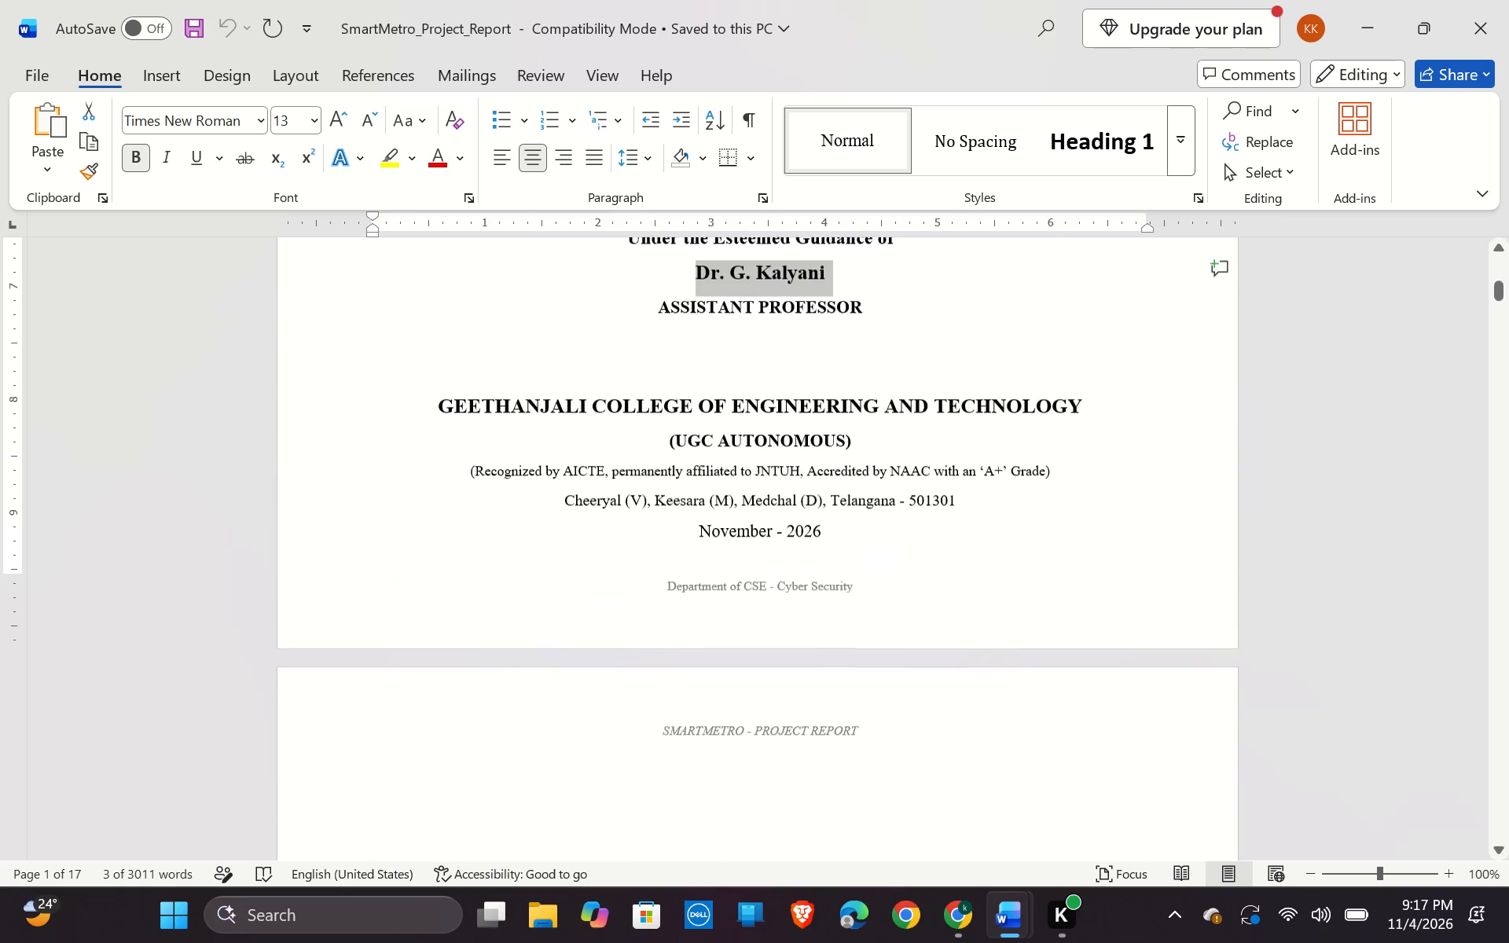
scroll(513, 469, "down", 7)
scroll(709, 67, "down", 1)
scroll(875, 262, "down", 3)
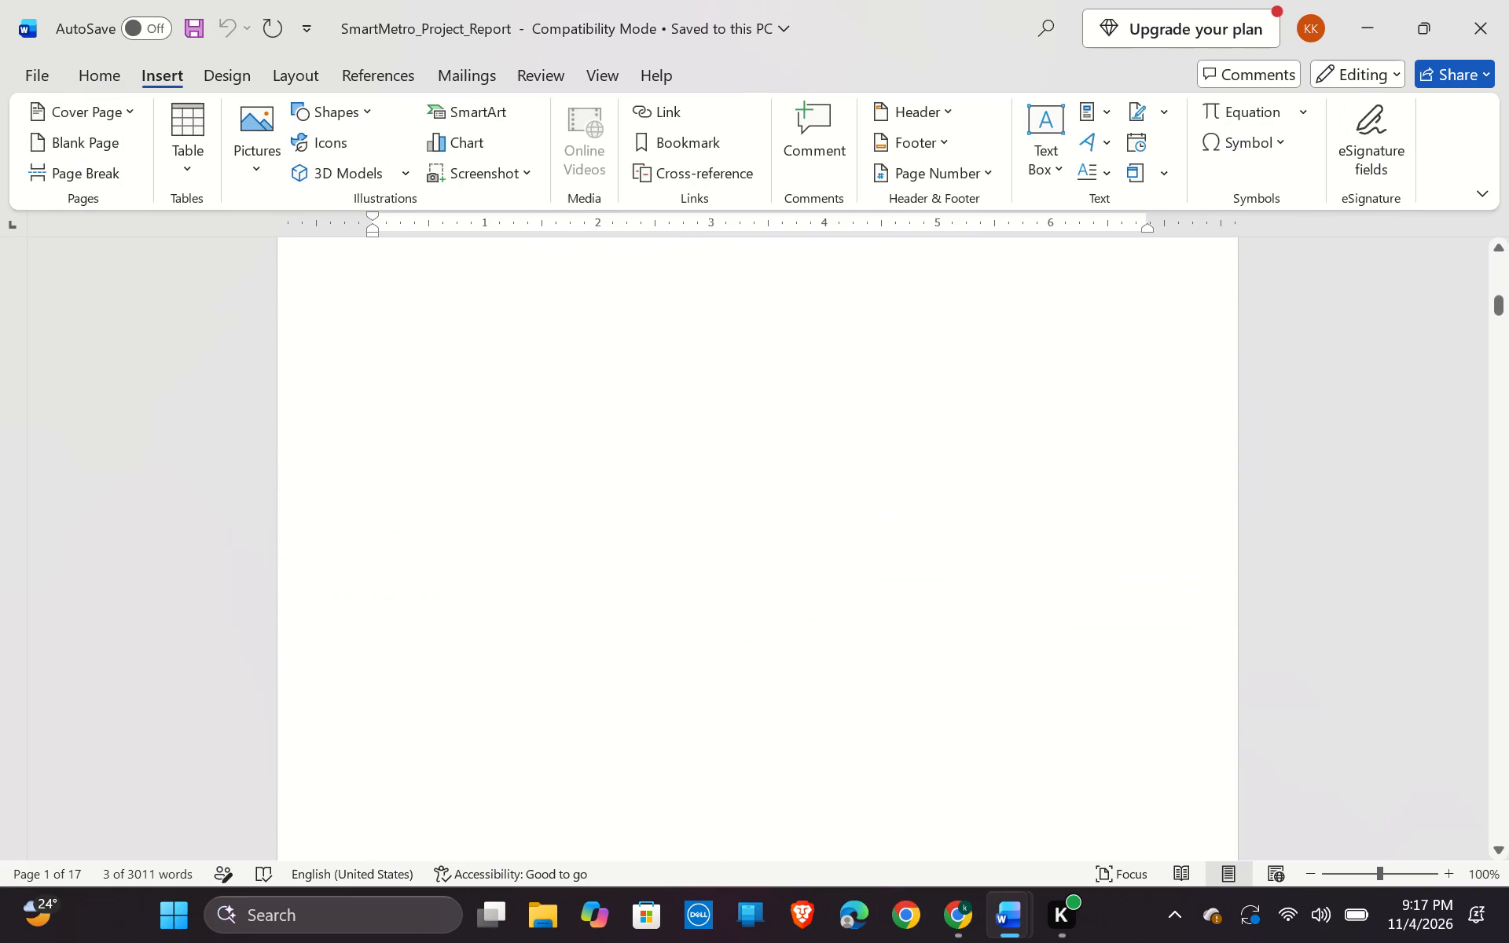
scroll(874, 262, "down", 7)
scroll(850, 337, "down", 5)
scroll(850, 336, "up", 17)
scroll(846, 327, "up", 4)
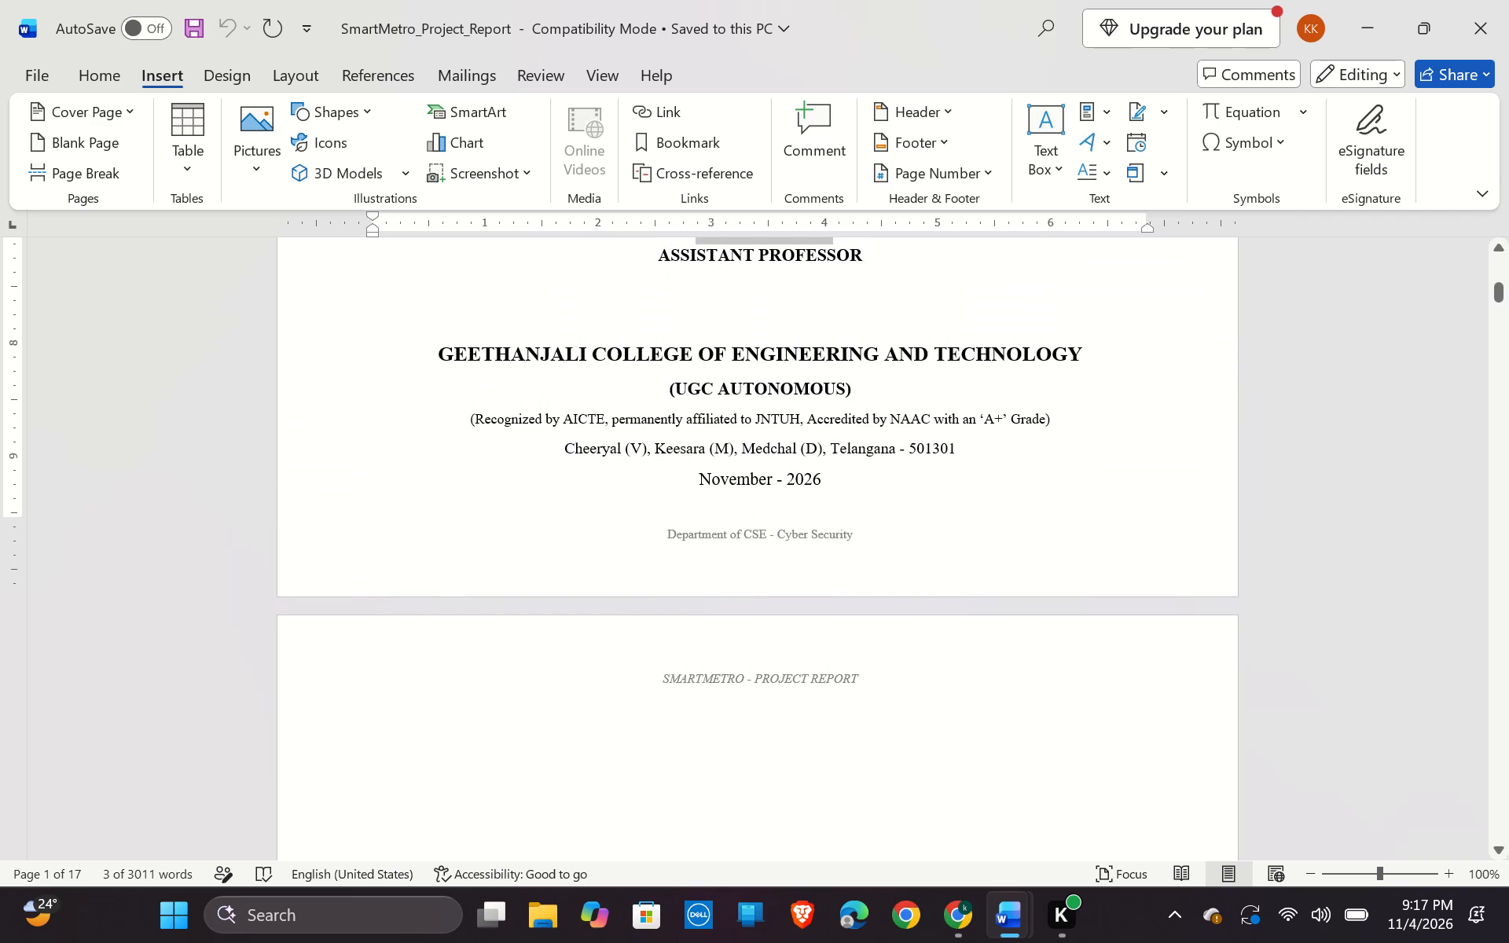
Copy the date line "November - 2026" from the SmartMetro cover page.
left_click_drag(836, 484, 824, 480)
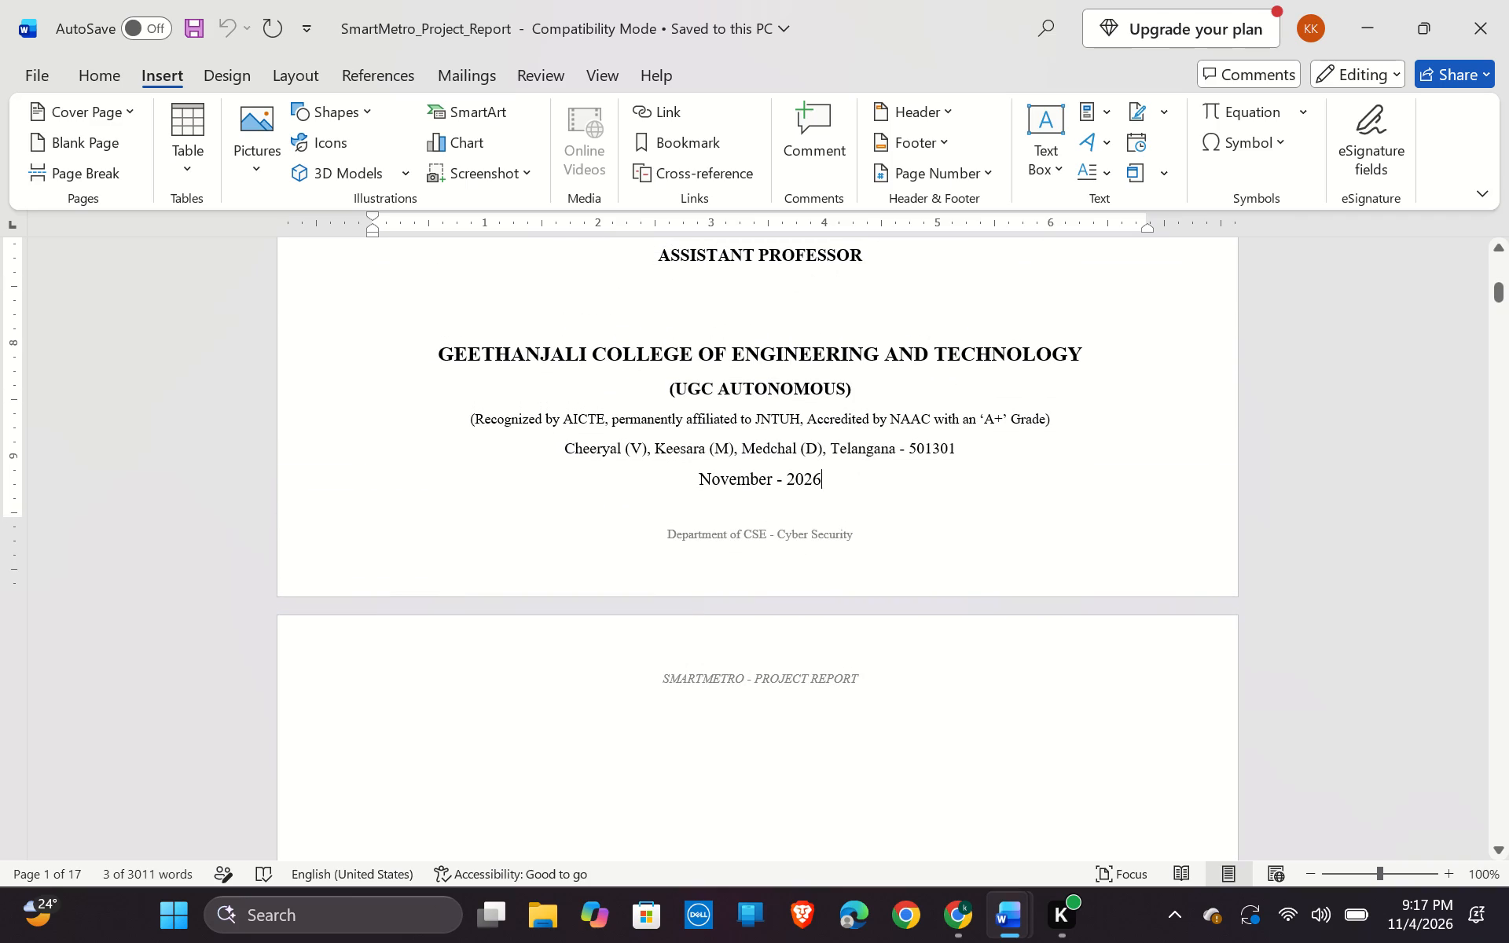
left_click_drag(824, 480, 711, 476)
key("ctrl+c")
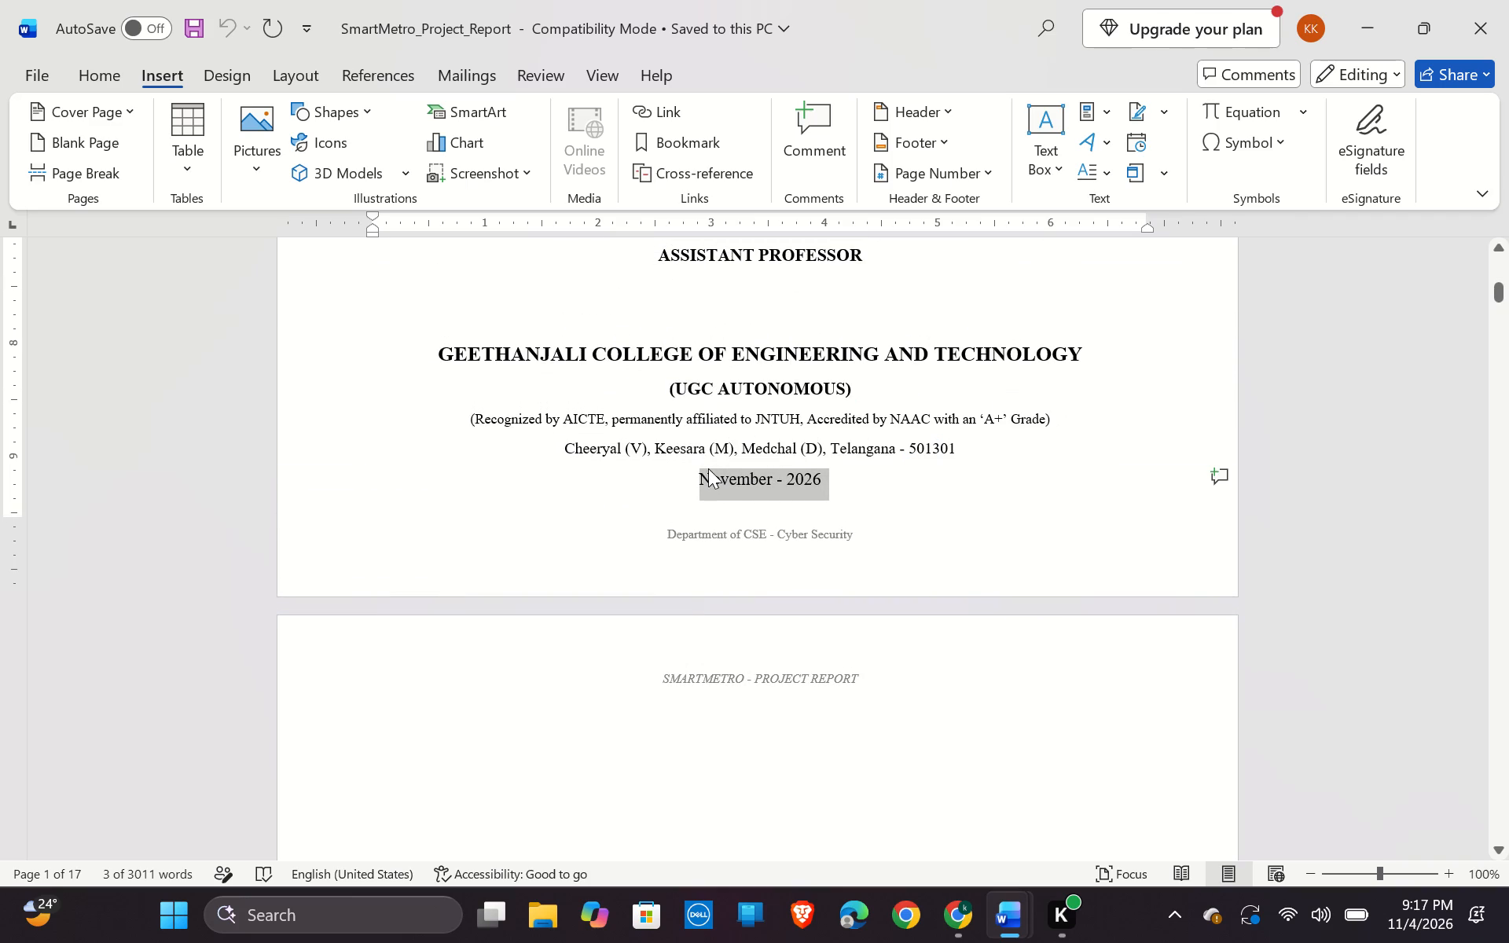
Switch to the Non-Contiguous Memory Management report and review its cover date line and INDEX table.
key("alt+Tab")
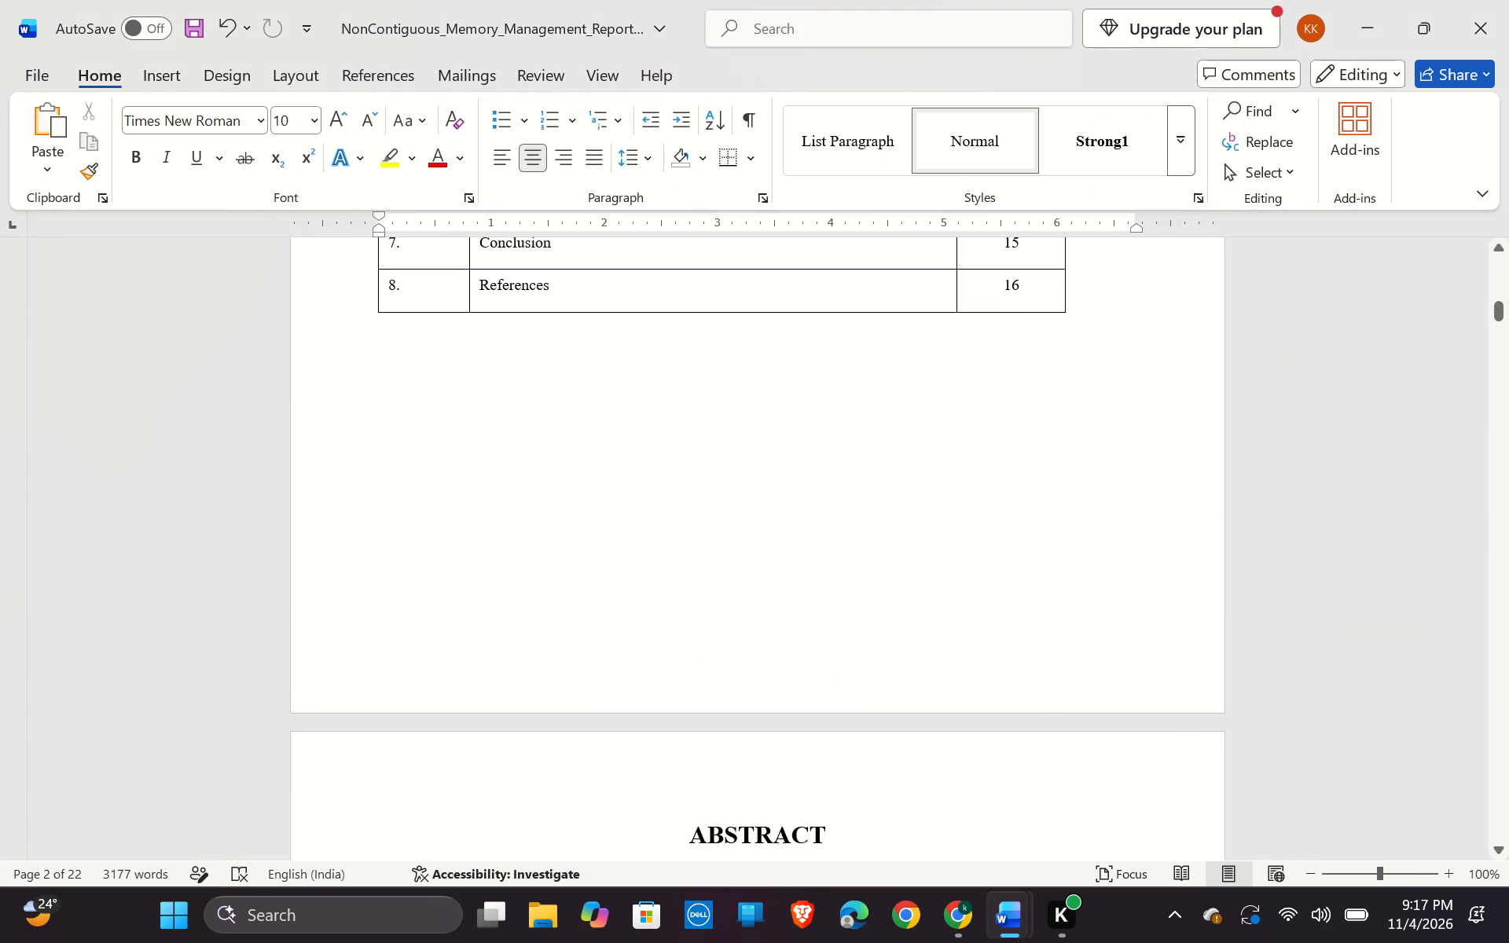
scroll(714, 489, "down", 3)
scroll(714, 489, "up", 19)
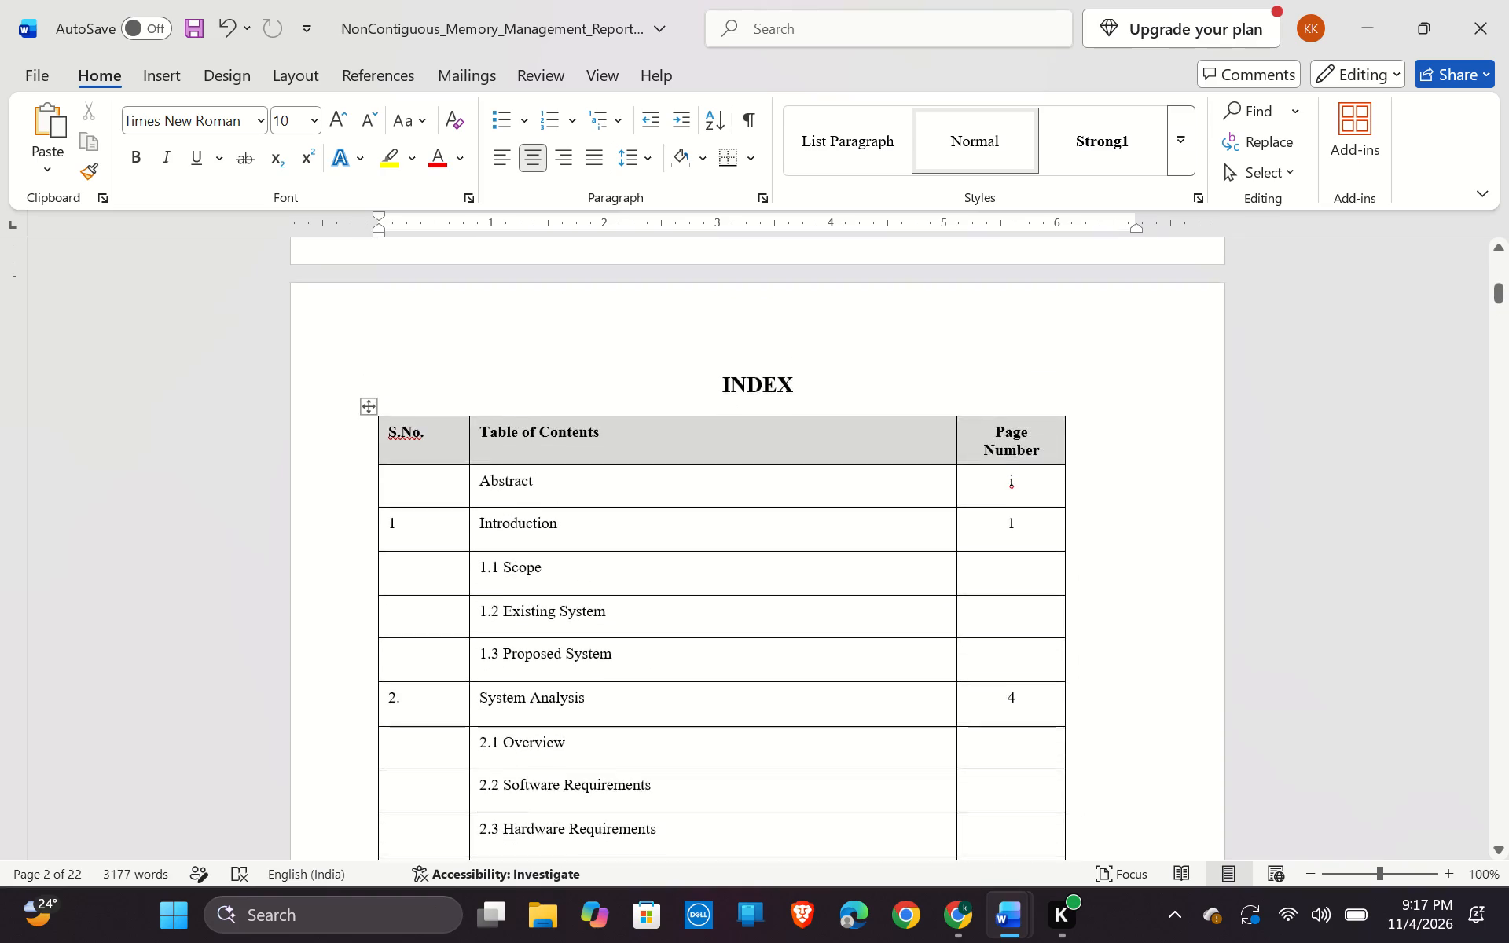
scroll(714, 489, "up", 6)
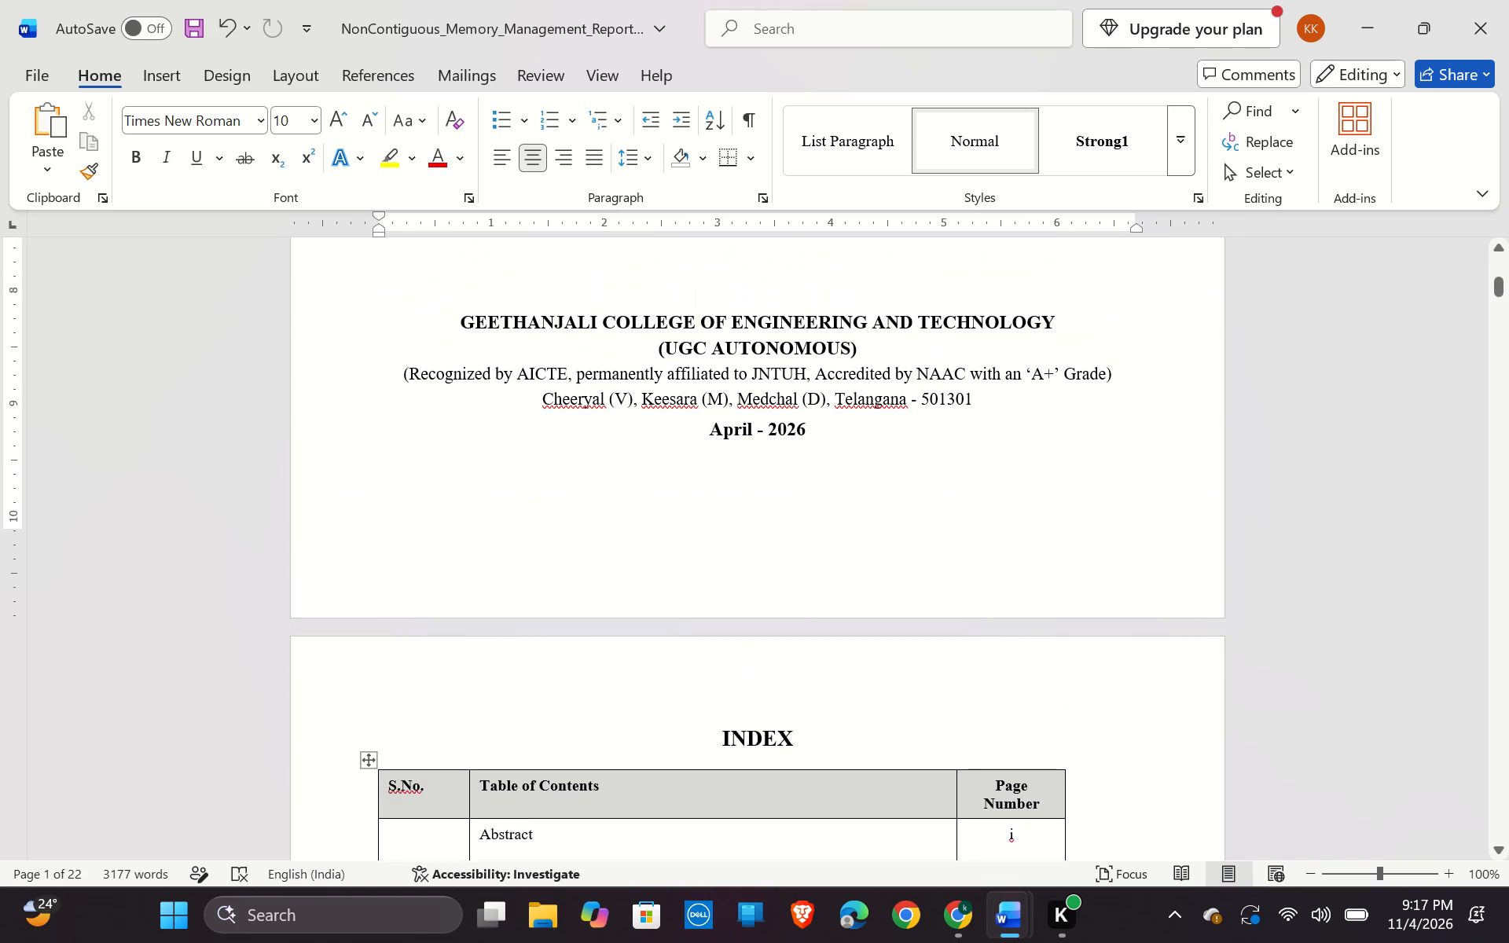
scroll(784, 483, "down", 9)
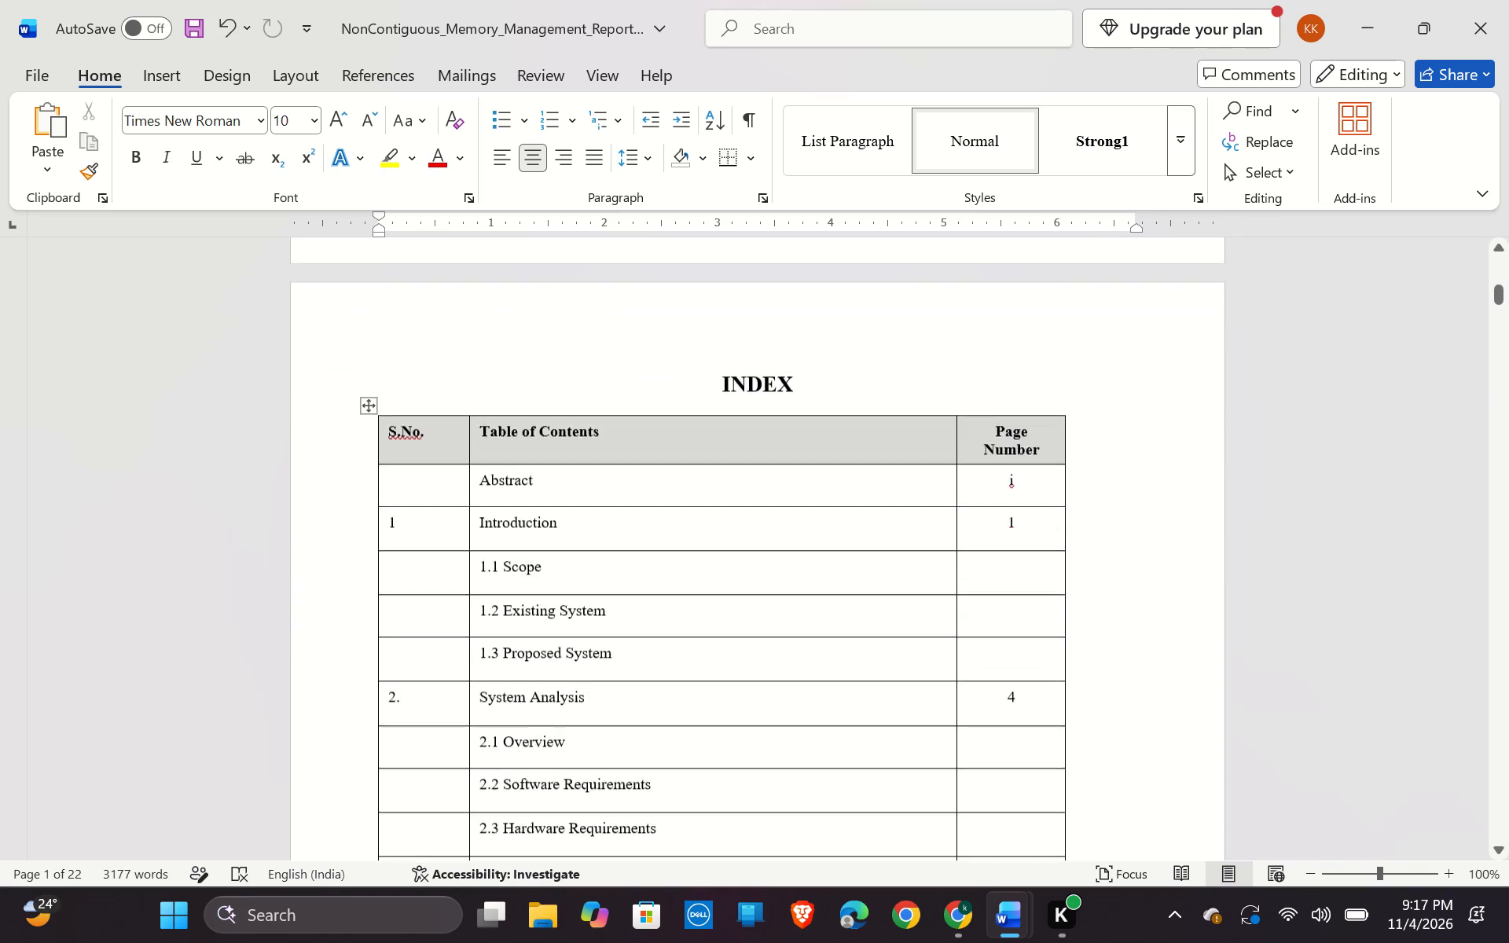
scroll(780, 480, "down", 8)
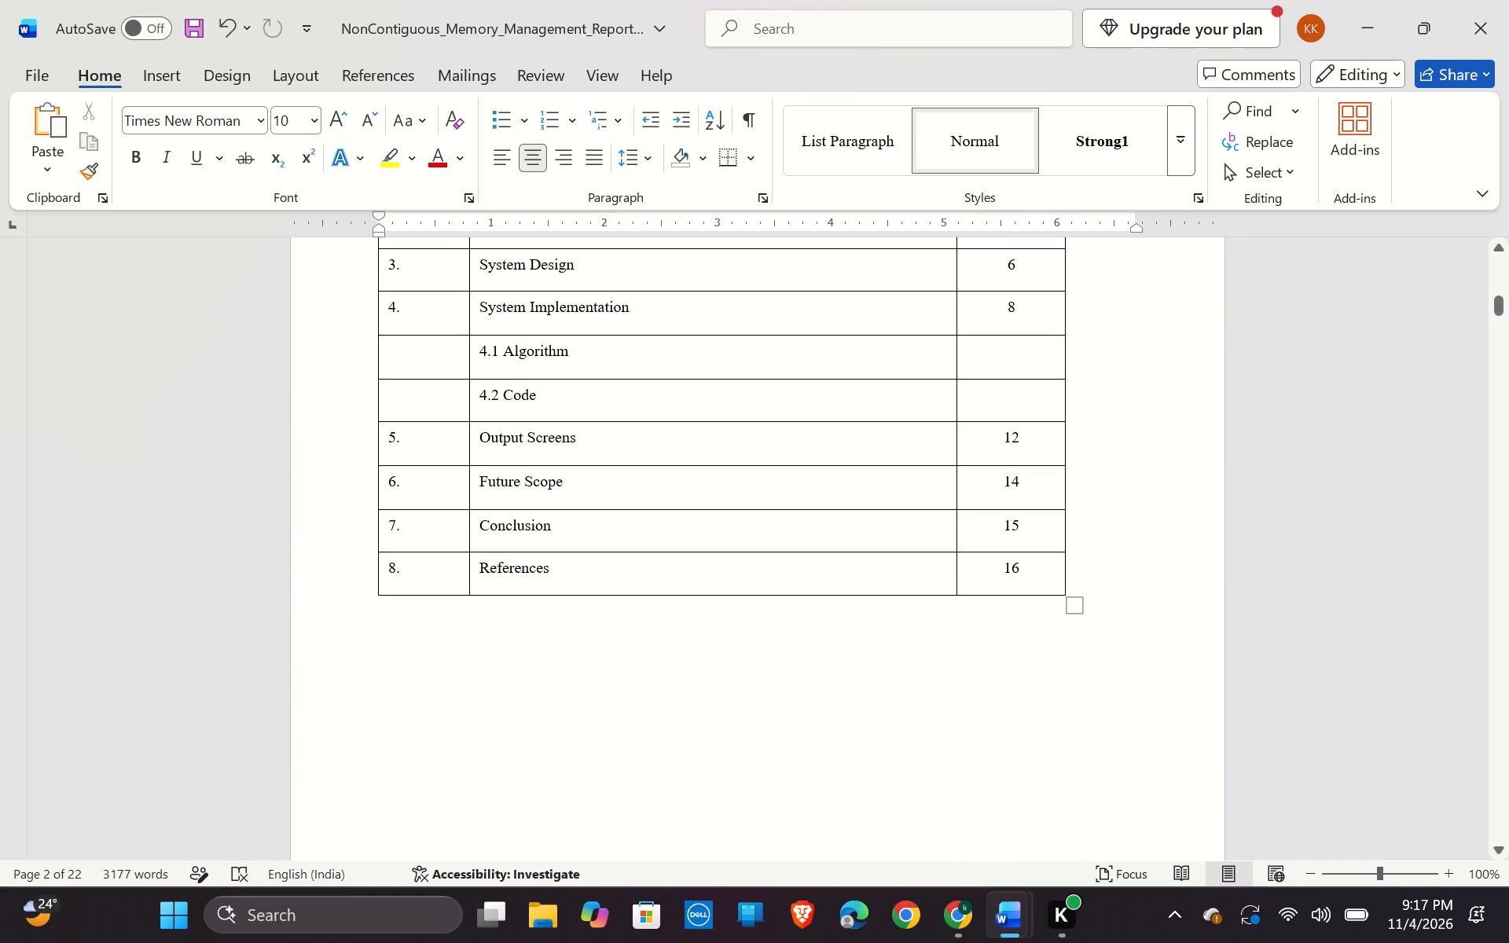
Switch to the SmartMetro report and copy its INDEX heading together with the whole table of contents table.
key("alt+Tab")
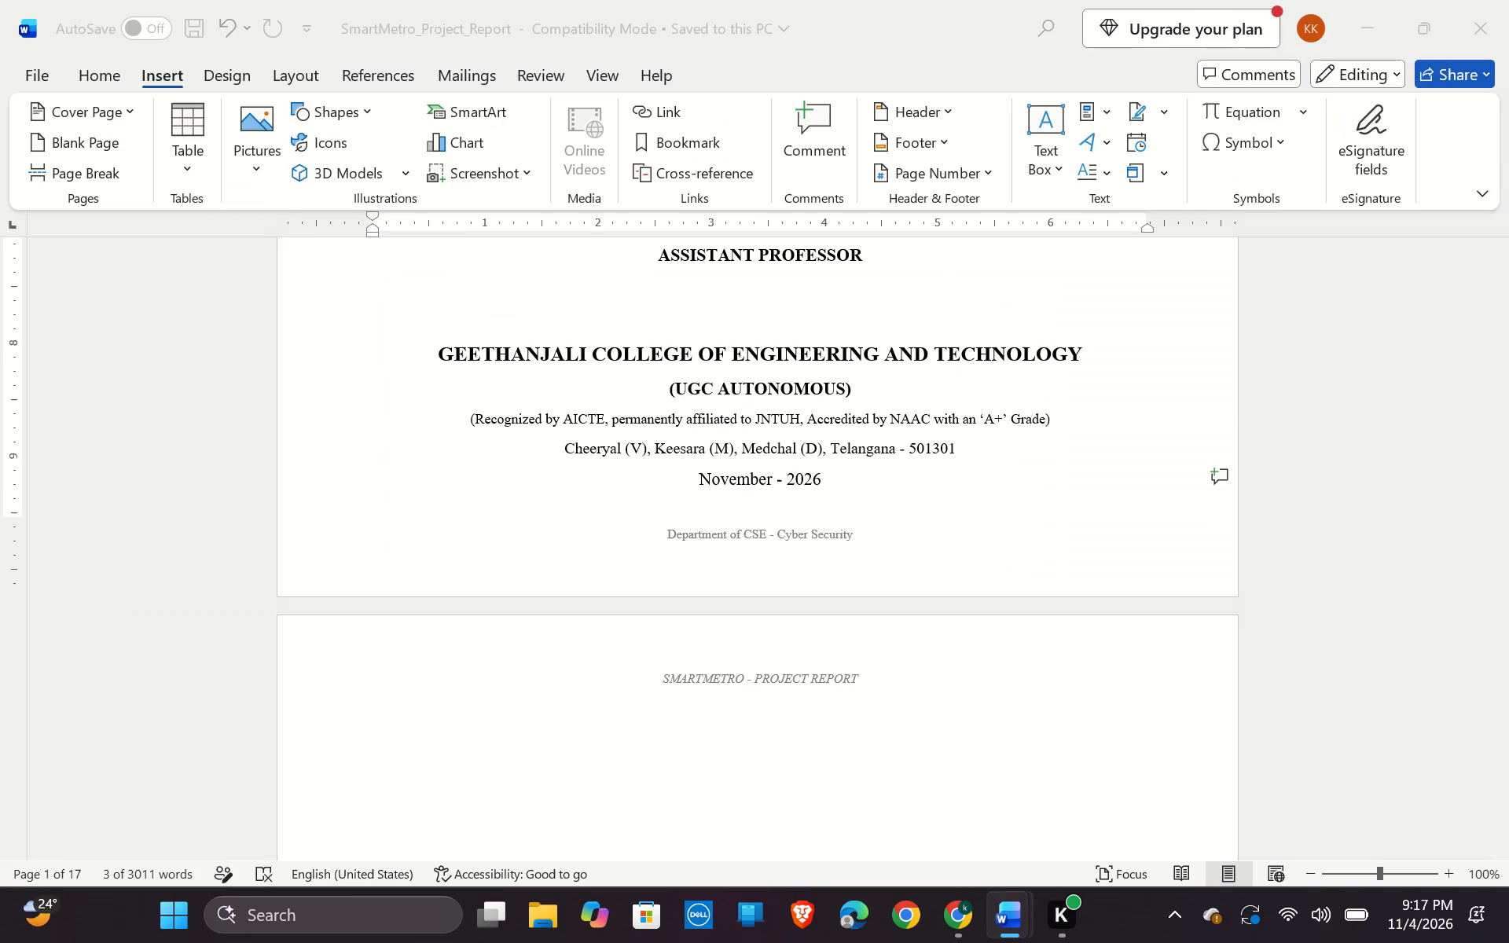
scroll(900, 468, "down", 2)
left_click(931, 444)
scroll(923, 443, "down", 8)
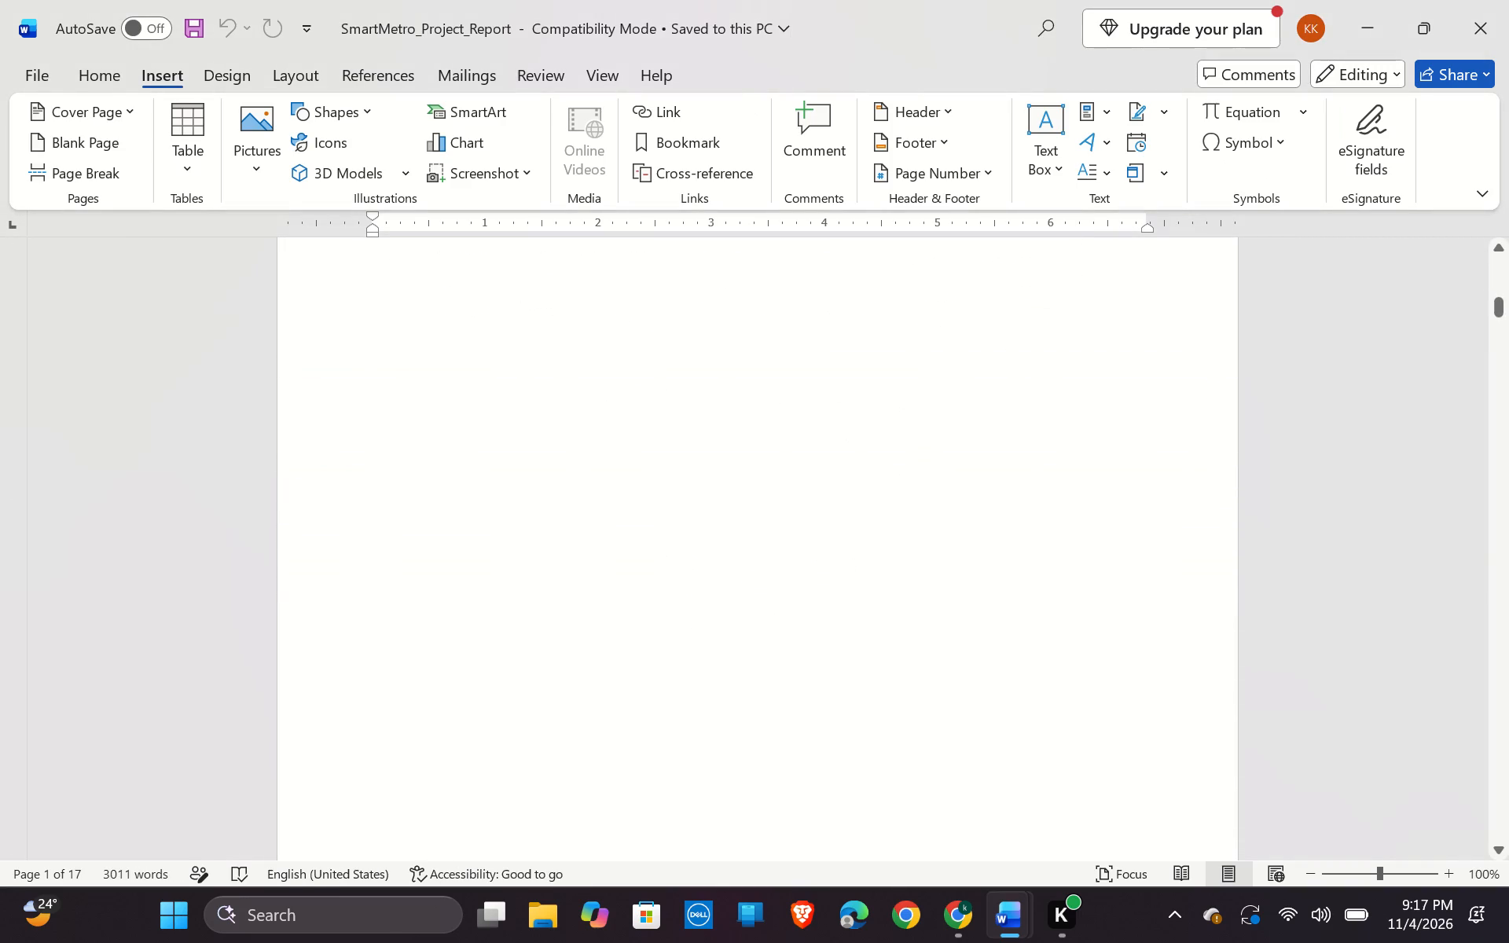
scroll(916, 438, "down", 17)
scroll(895, 454, "down", 4)
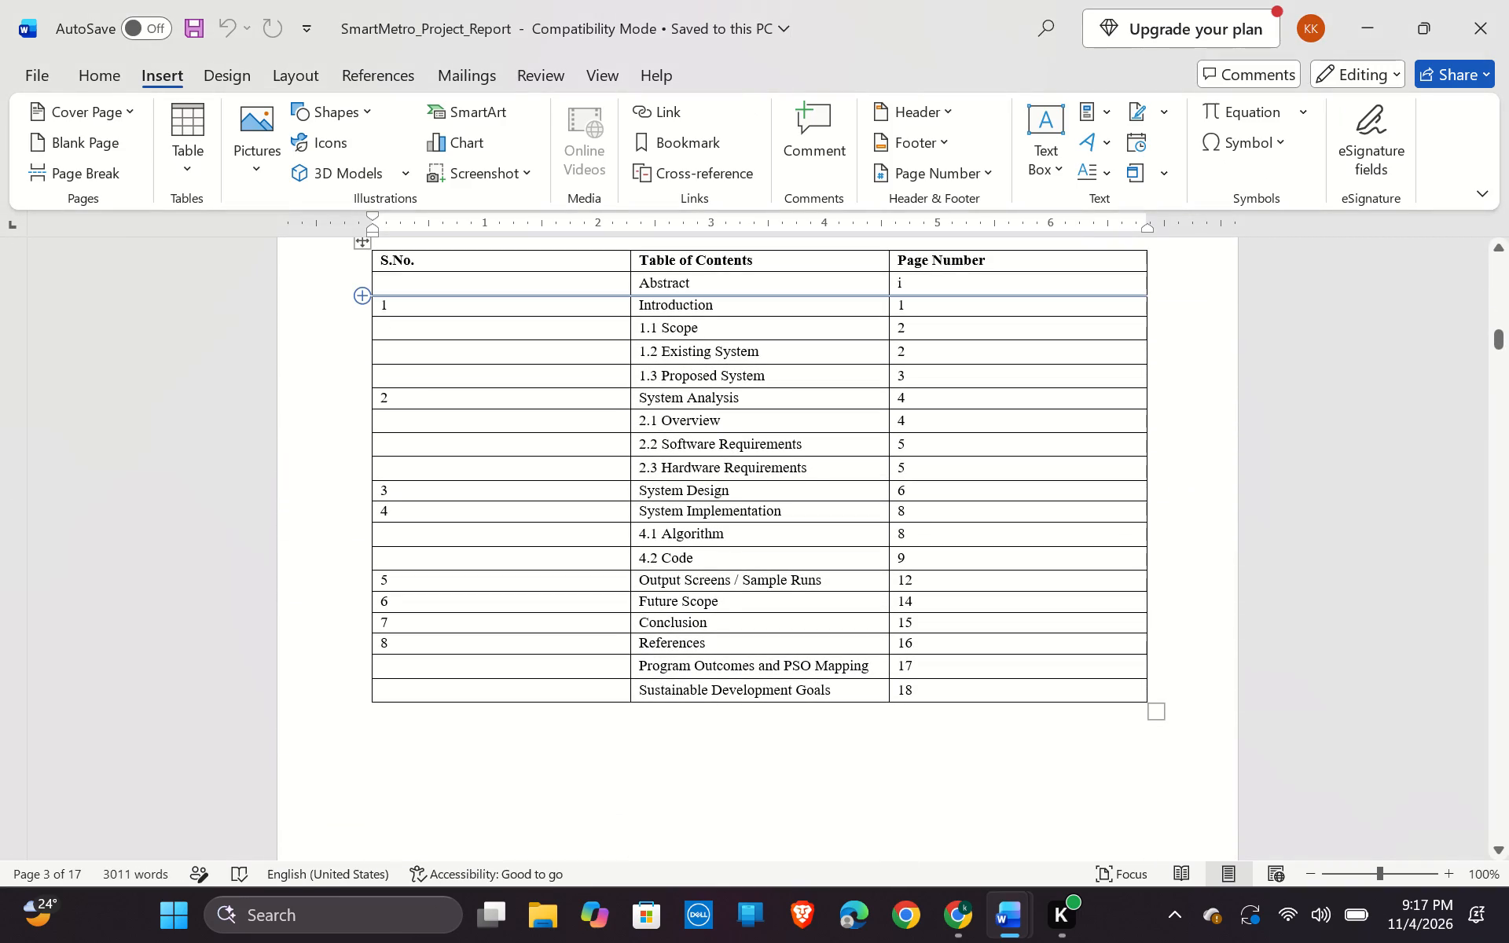
scroll(475, 356, "up", 1)
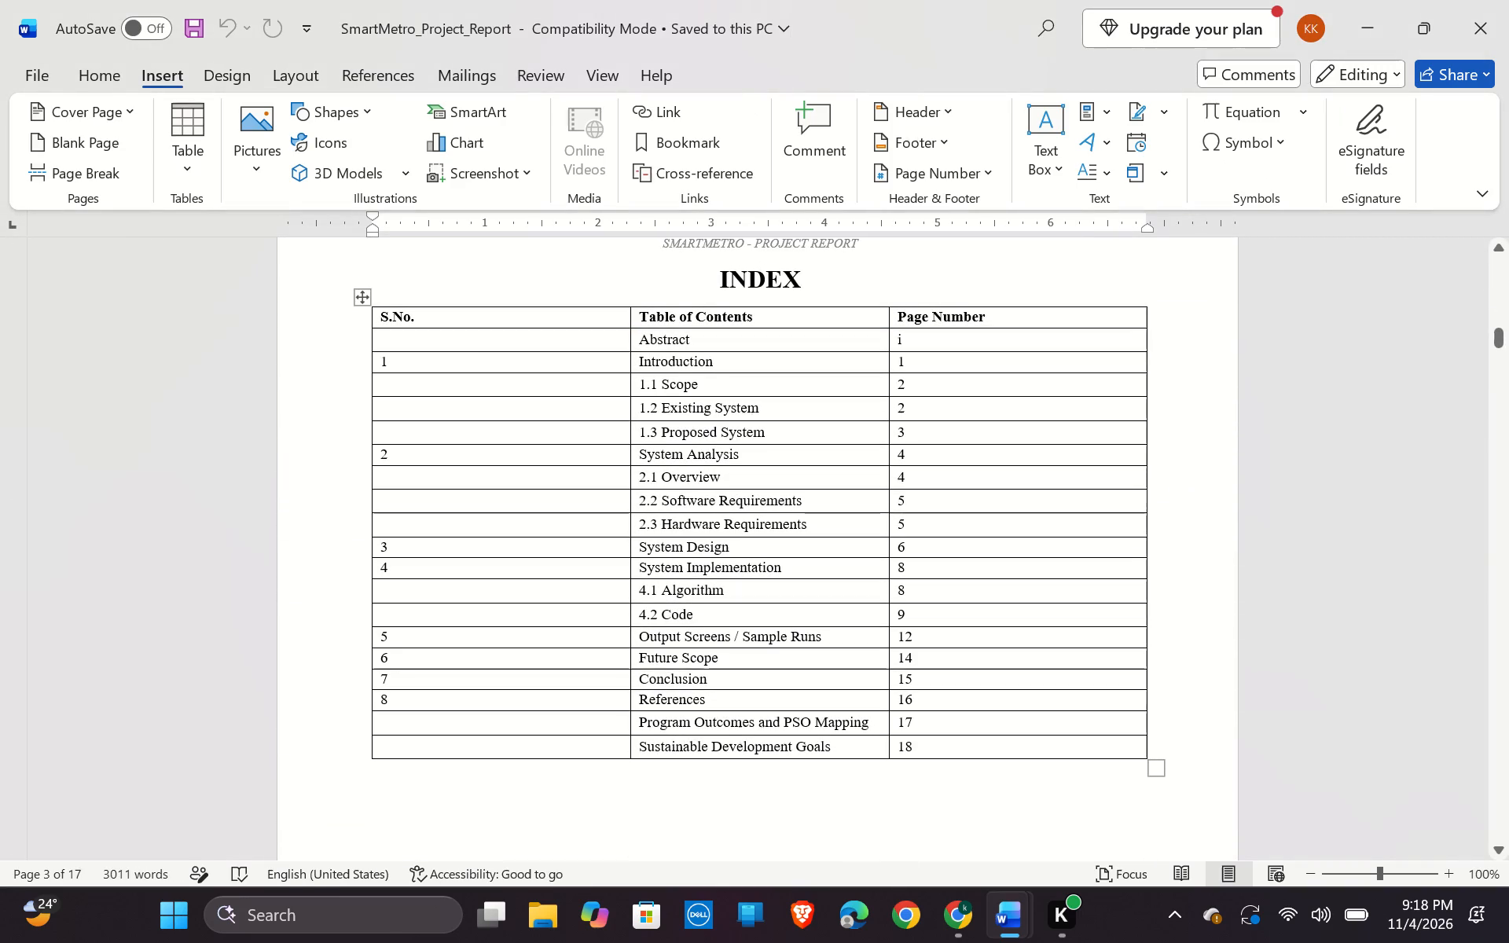
left_click_drag(340, 280, 937, 837)
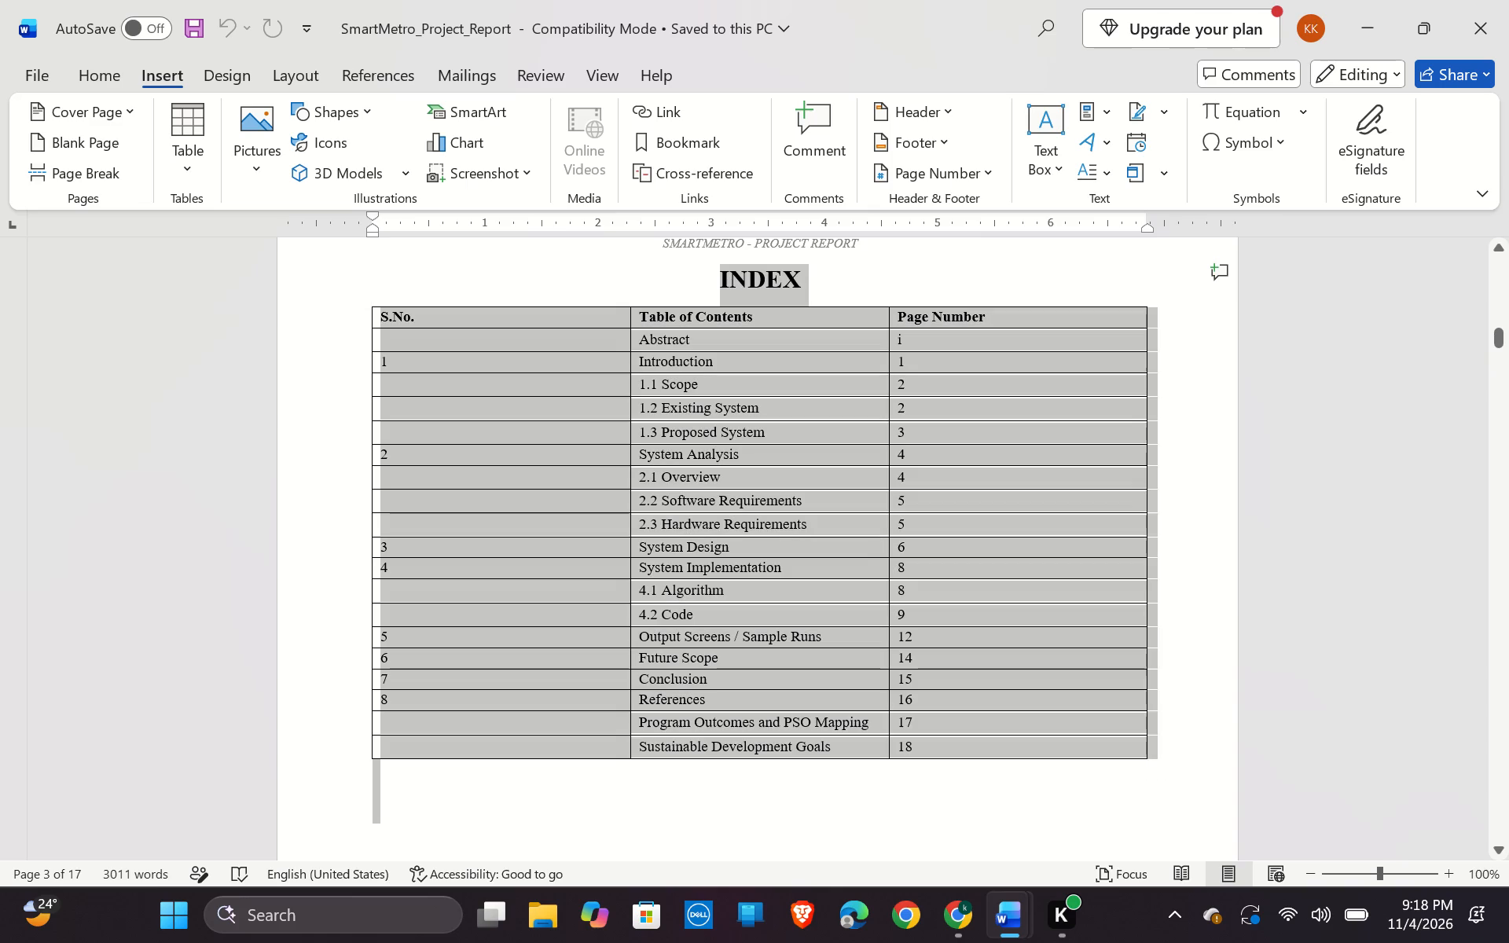
left_click_drag(937, 837, 937, 835)
key("ctrl+c")
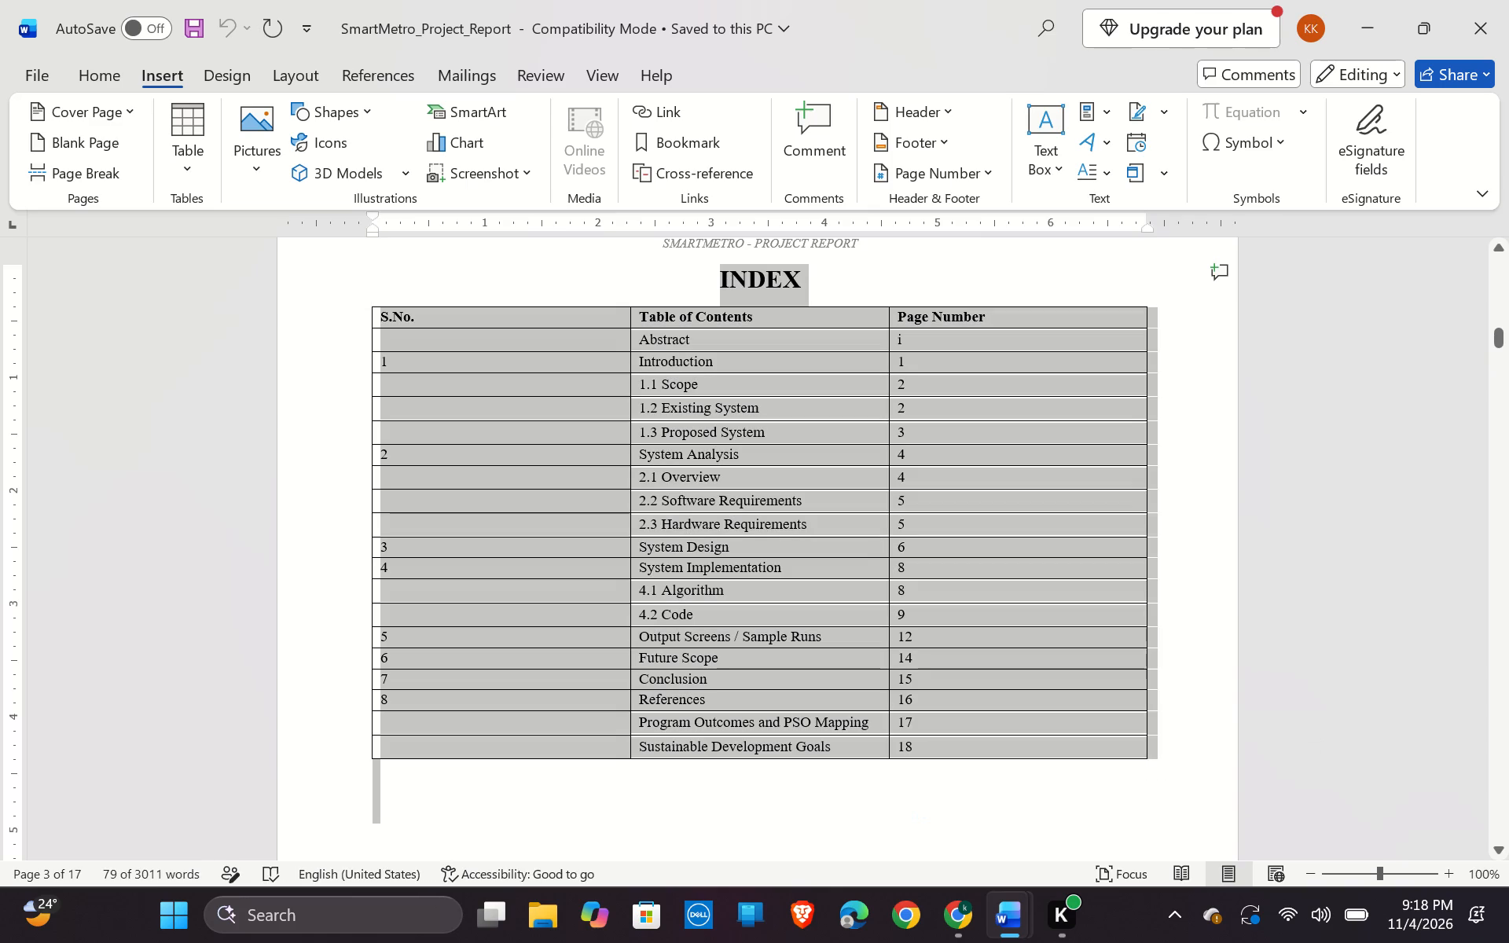
In the Non-Contiguous Memory Management report, replace the INDEX heading and its table with the copied SmartMetro index.
key("alt+Tab")
scroll(836, 811, "up", 5)
scroll(683, 582, "up", 2)
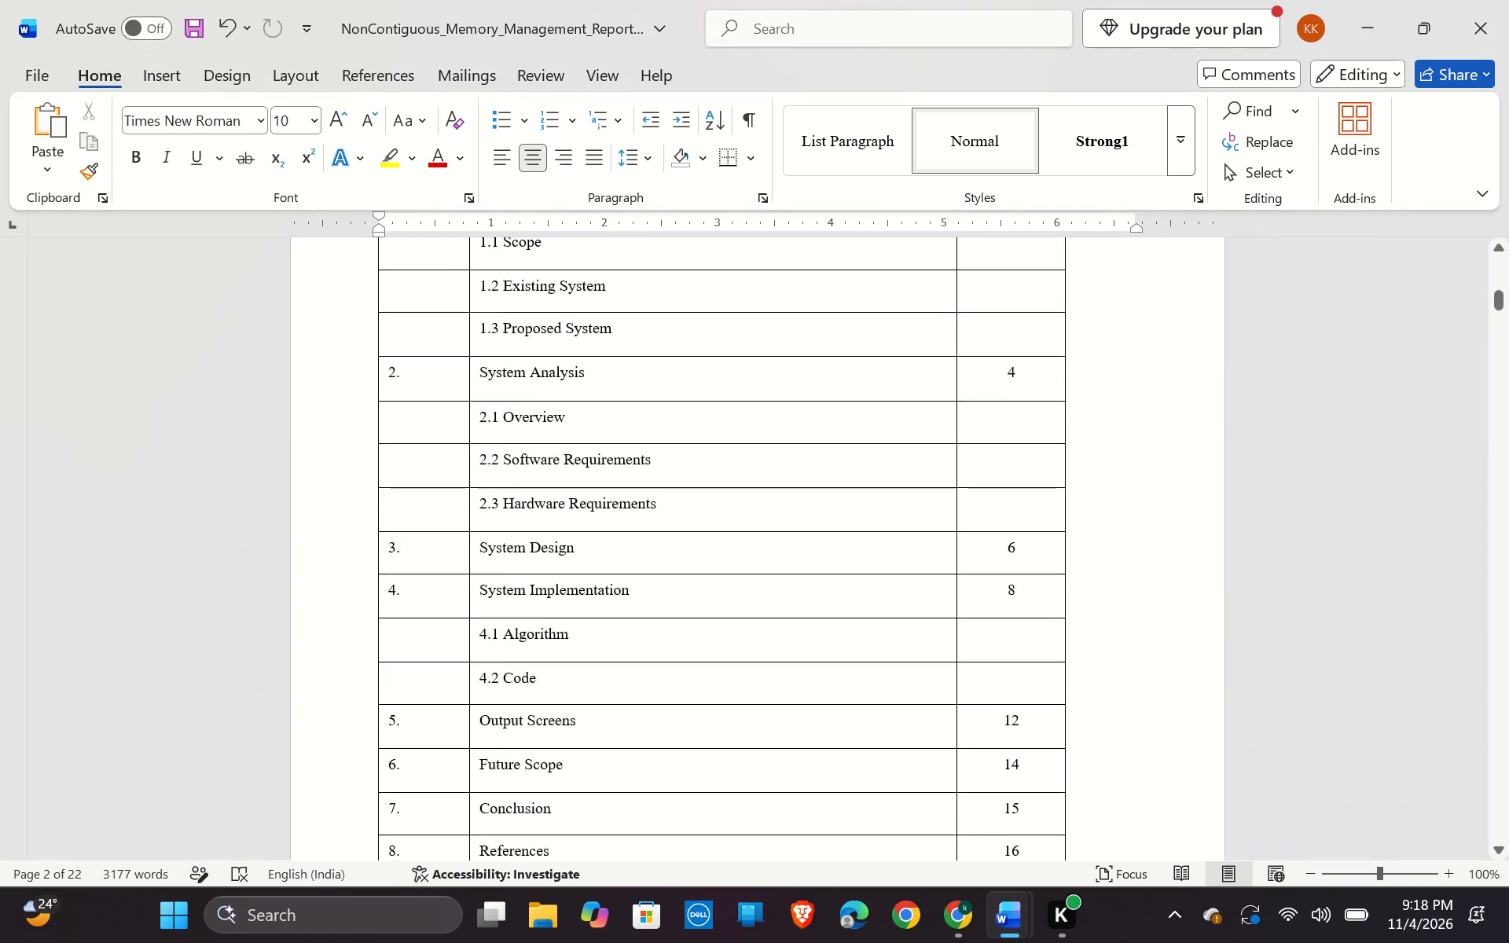
scroll(682, 581, "up", 3)
left_click(424, 341)
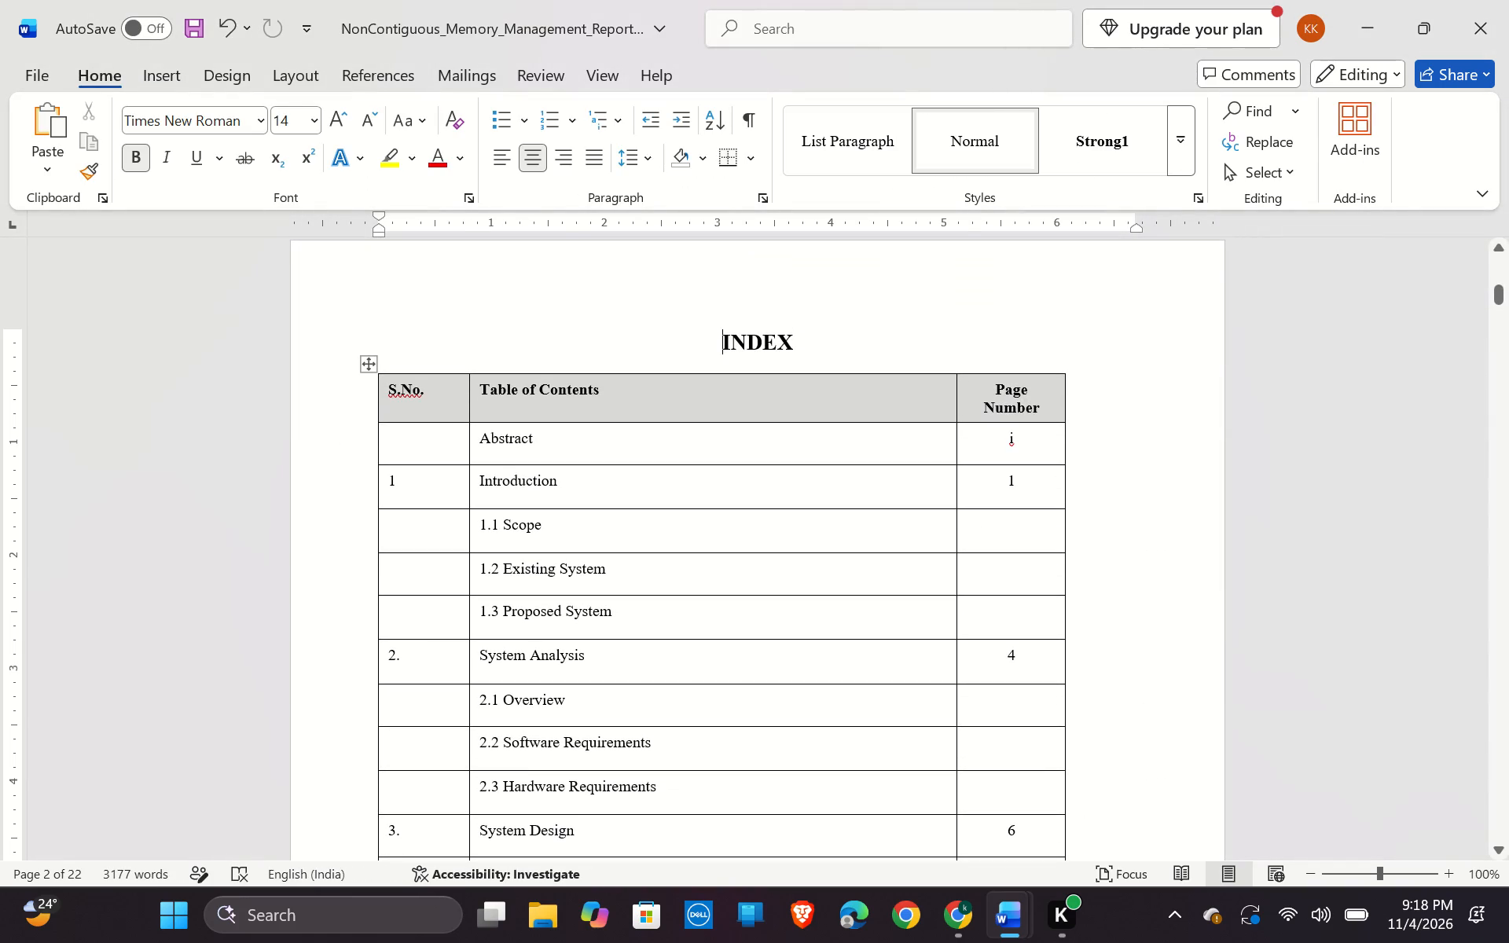
left_click(365, 395)
left_click(382, 398)
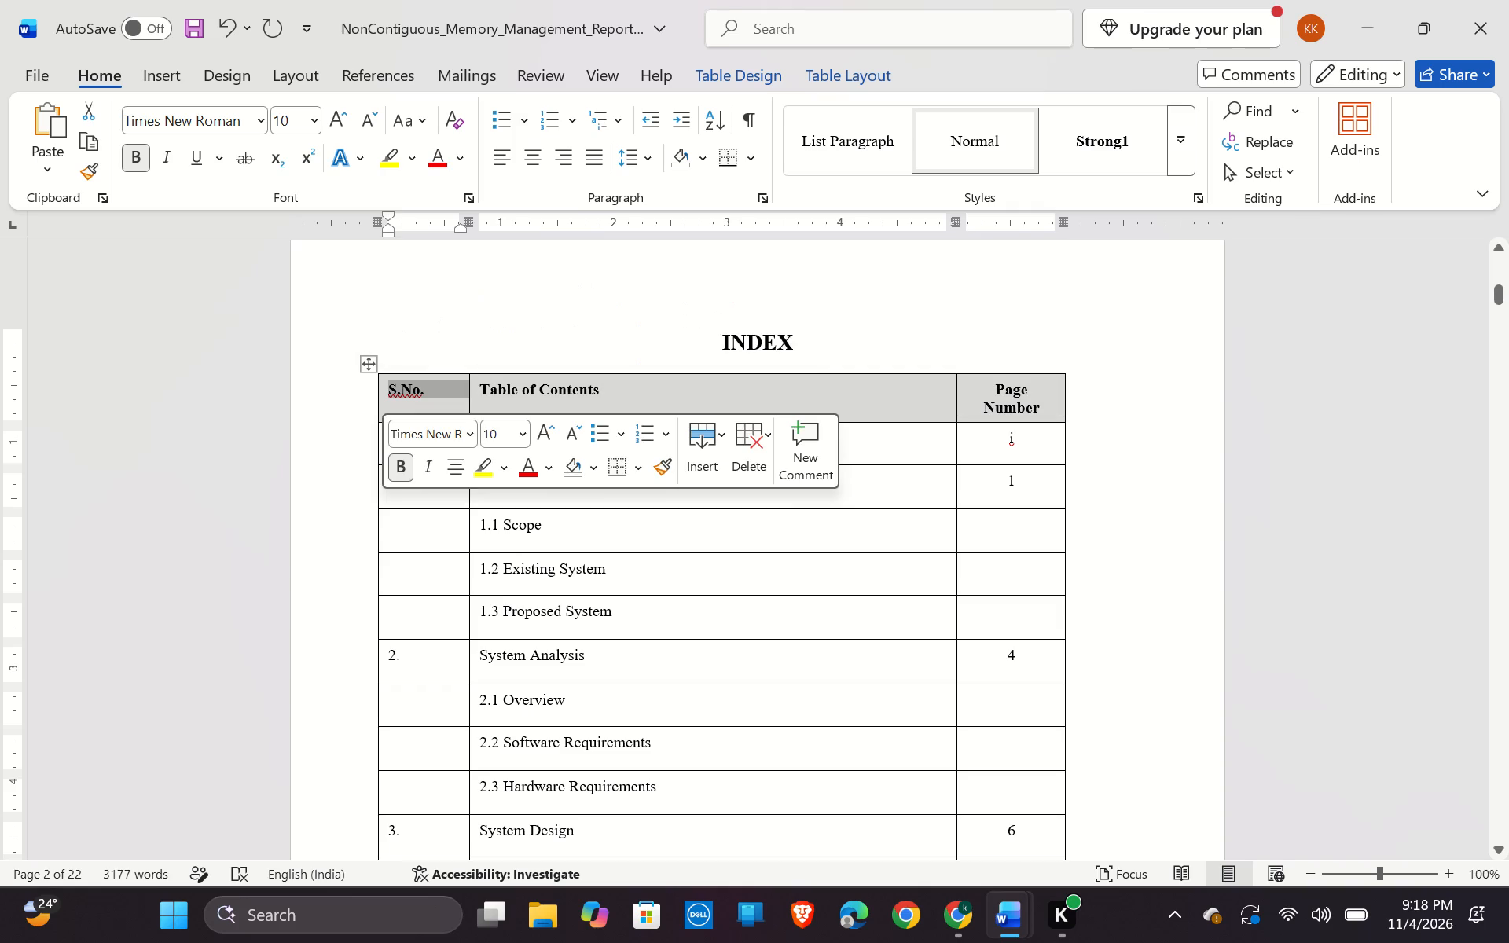
left_click(330, 445)
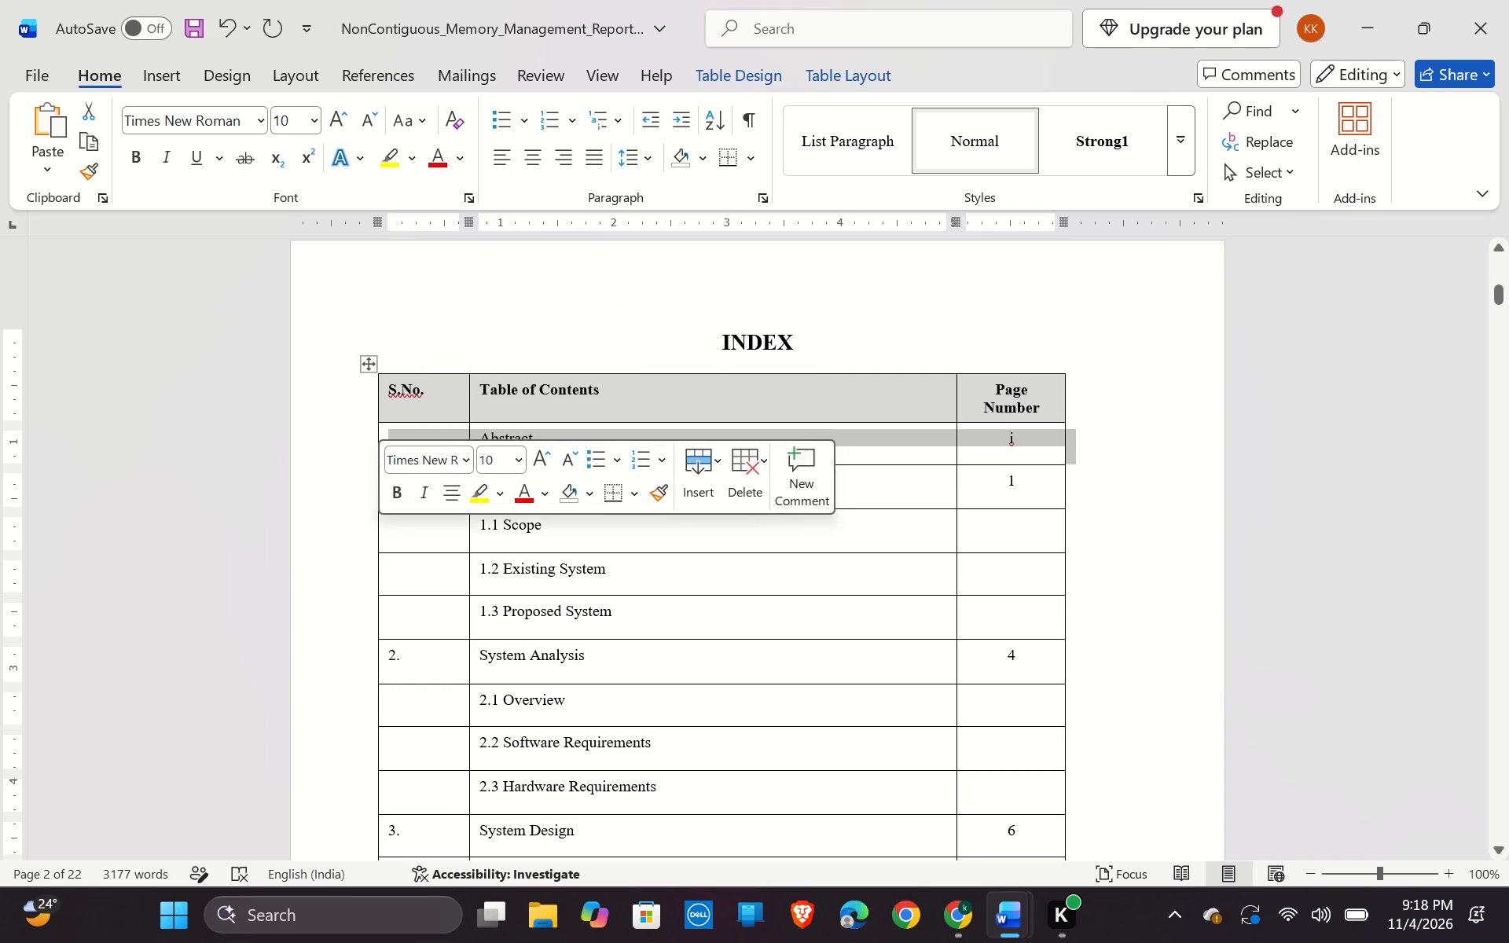
left_click_drag(307, 316, 598, 594)
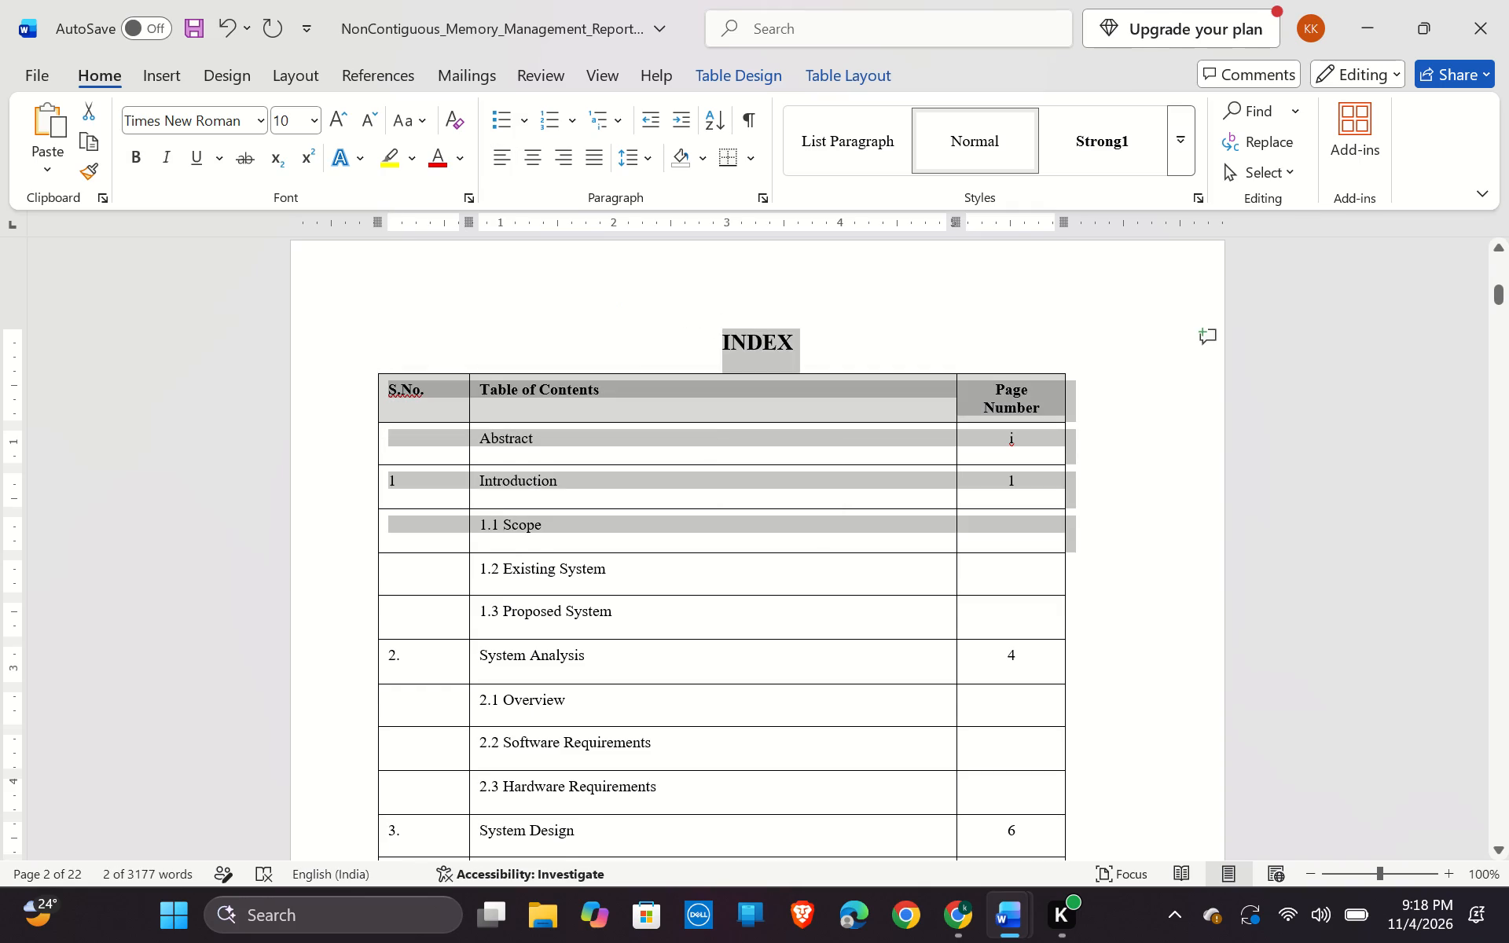
left_click_drag(598, 594, 1082, 834)
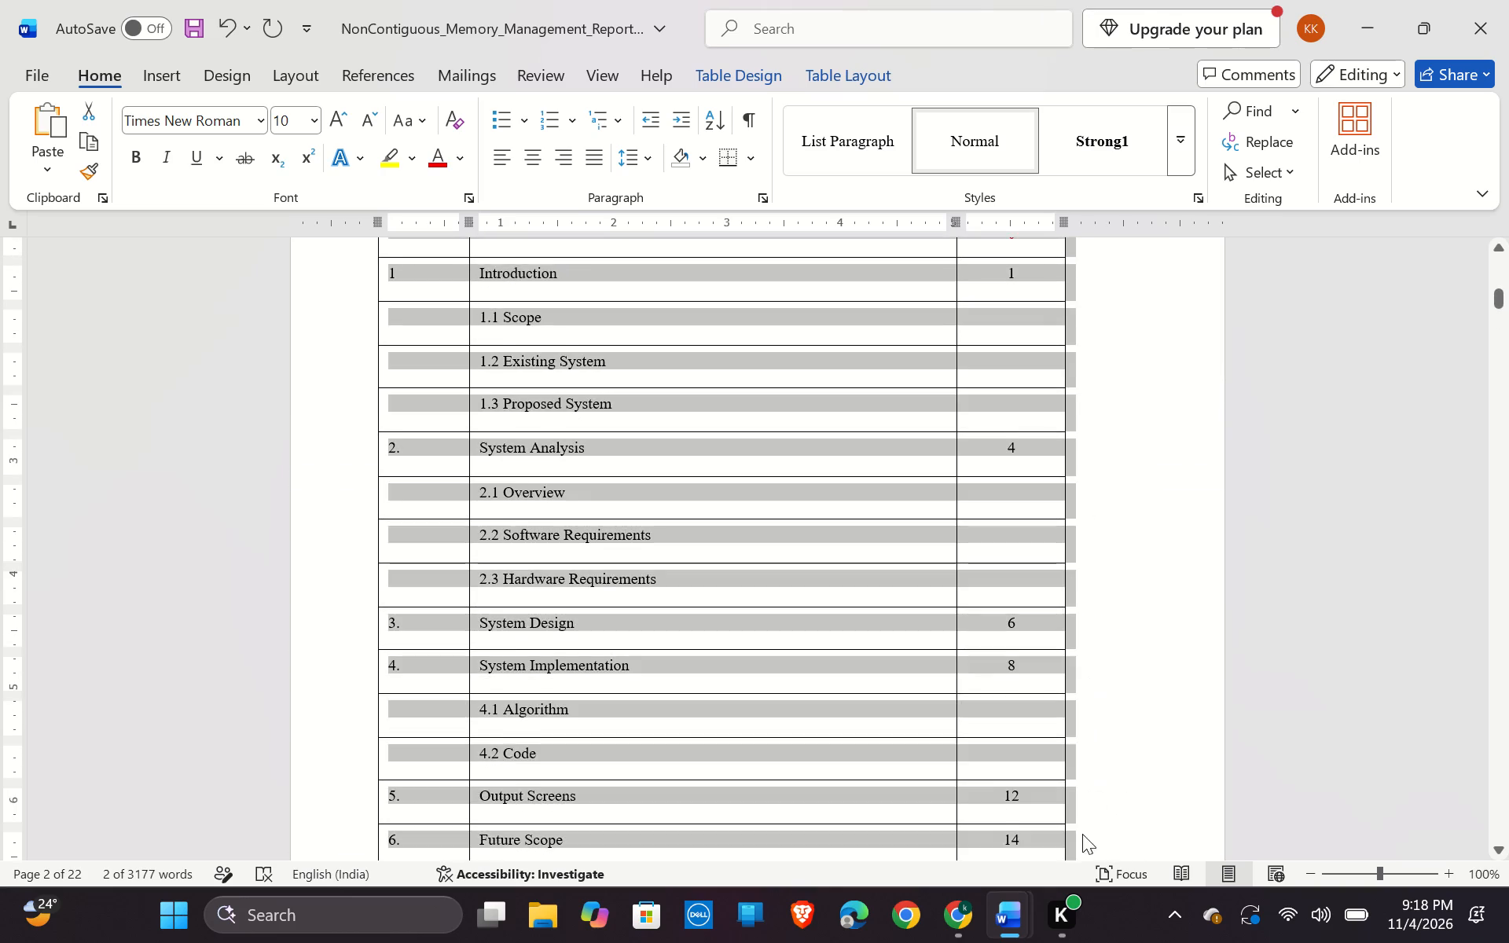
left_click_drag(1082, 834, 1085, 564)
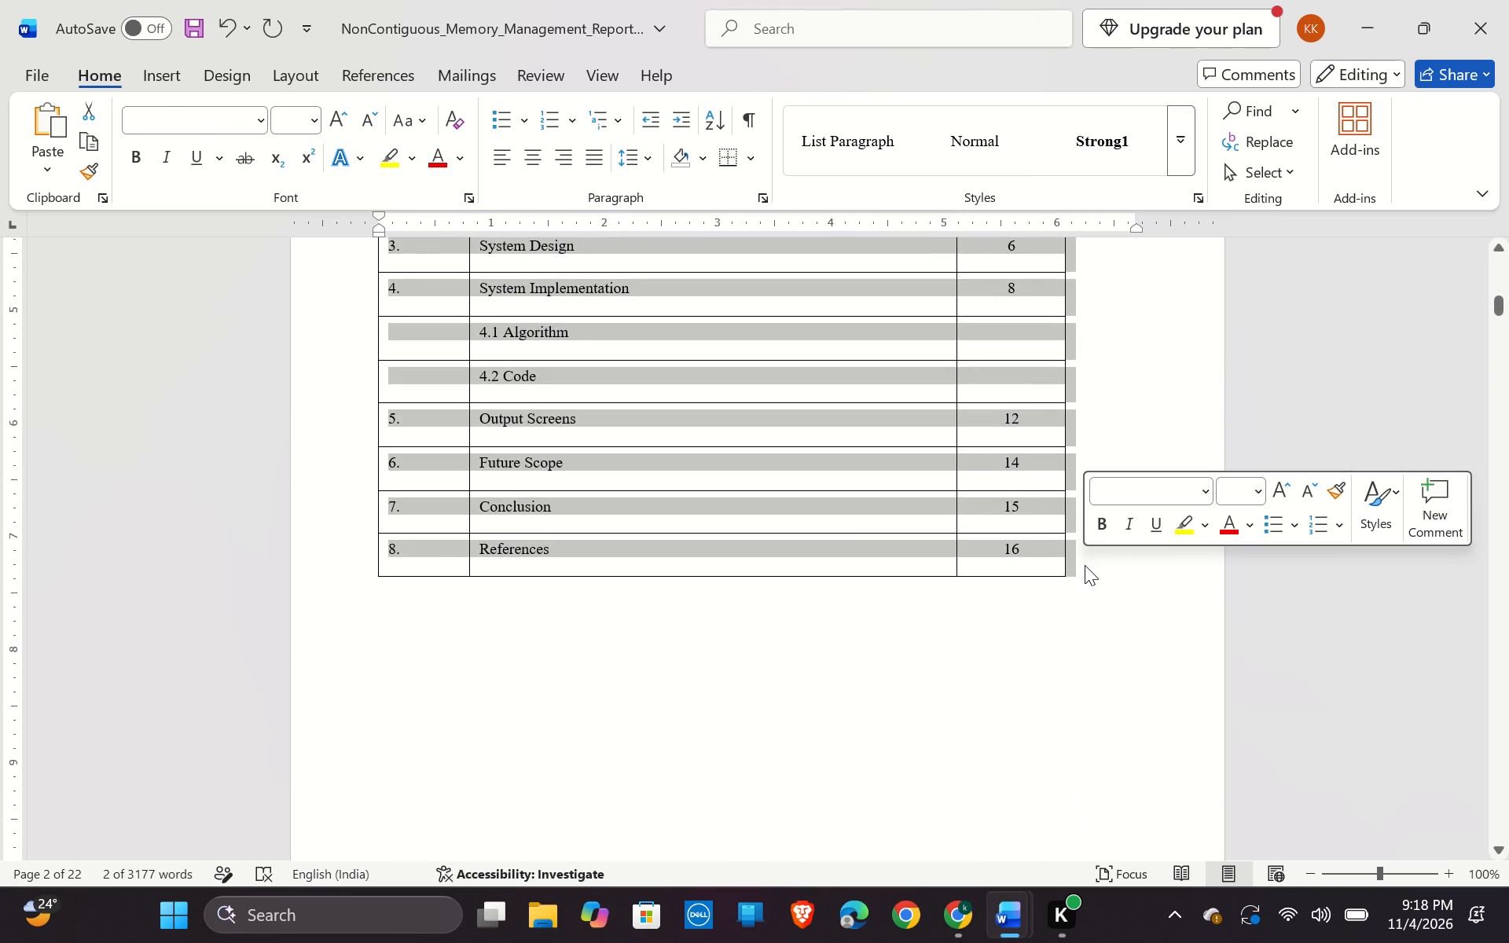
key("ctrl+v")
Stretch the pasted INDEX table downward so its rows are taller, and check its last rows.
scroll(936, 596, "up", 5)
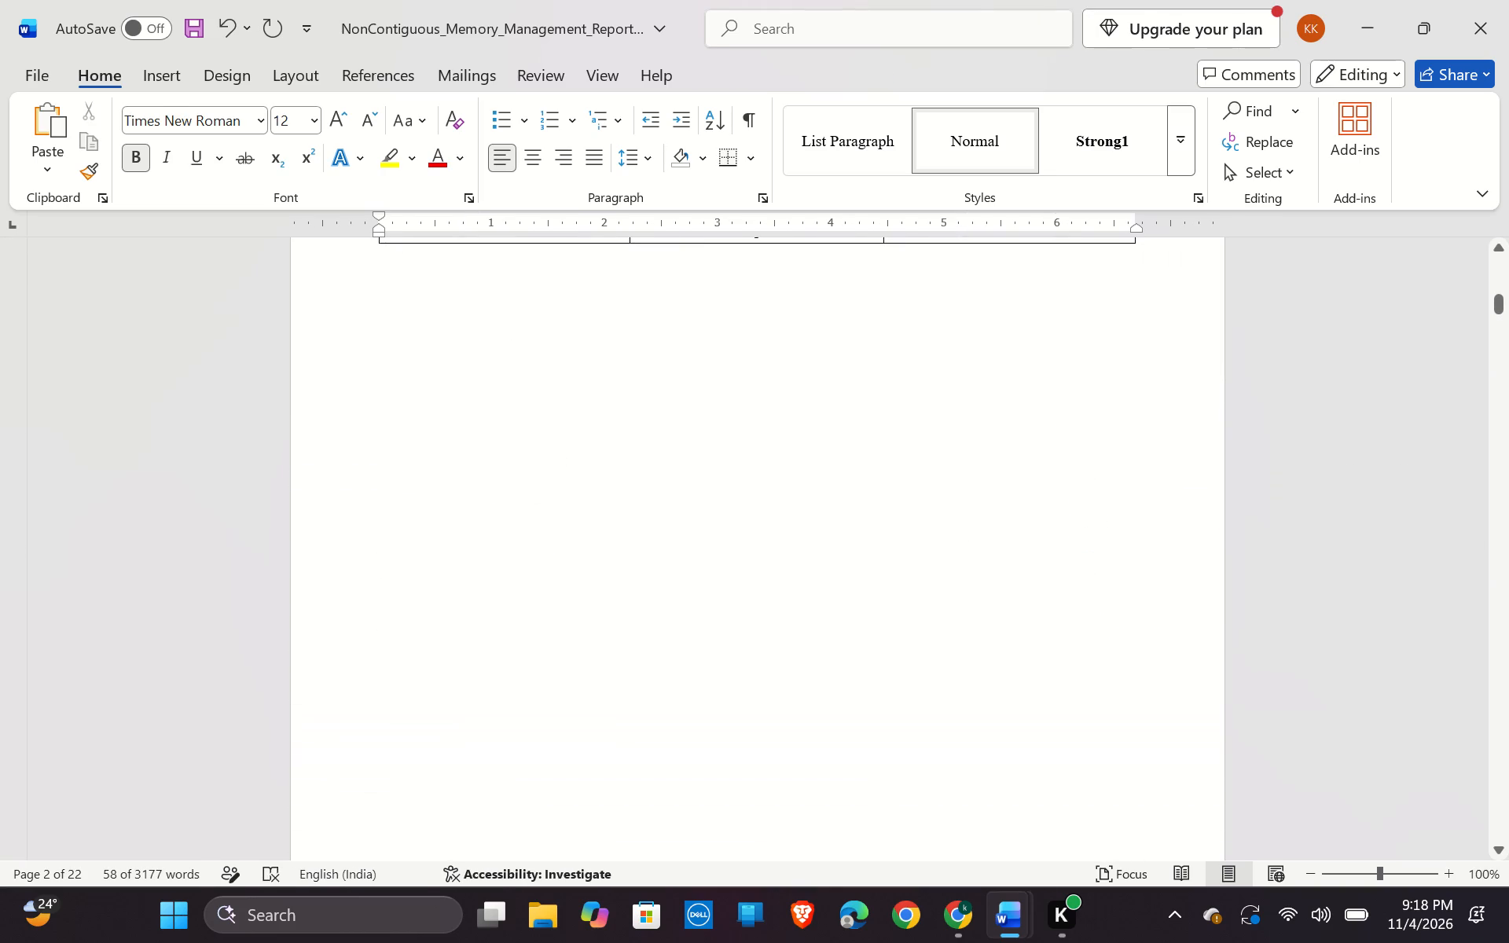
scroll(927, 592, "up", 9)
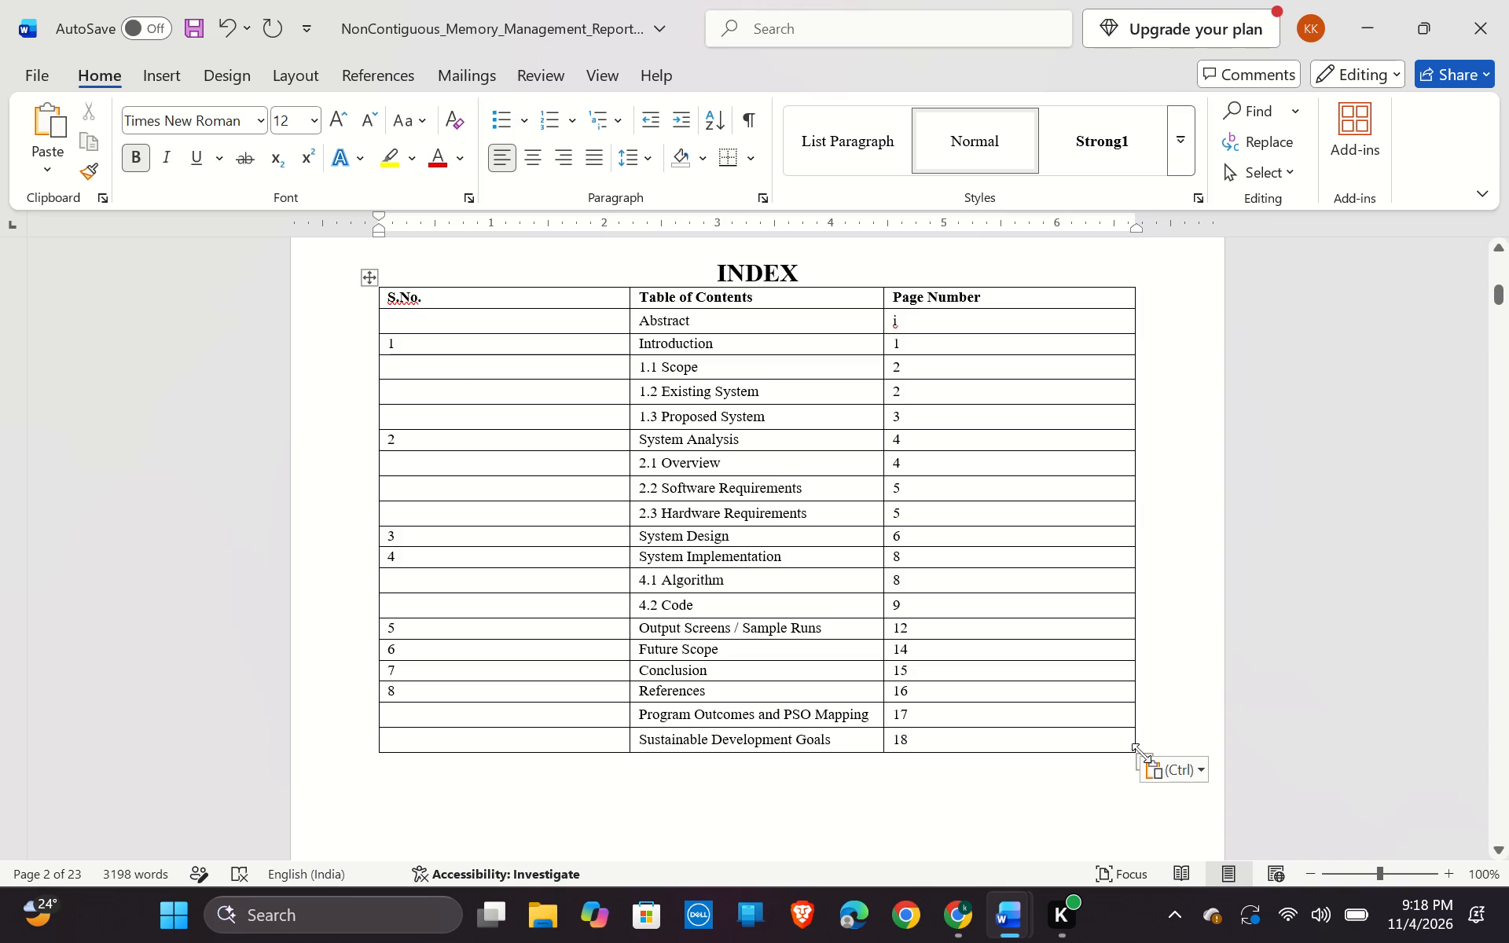
left_click_drag(1141, 753, 1147, 857)
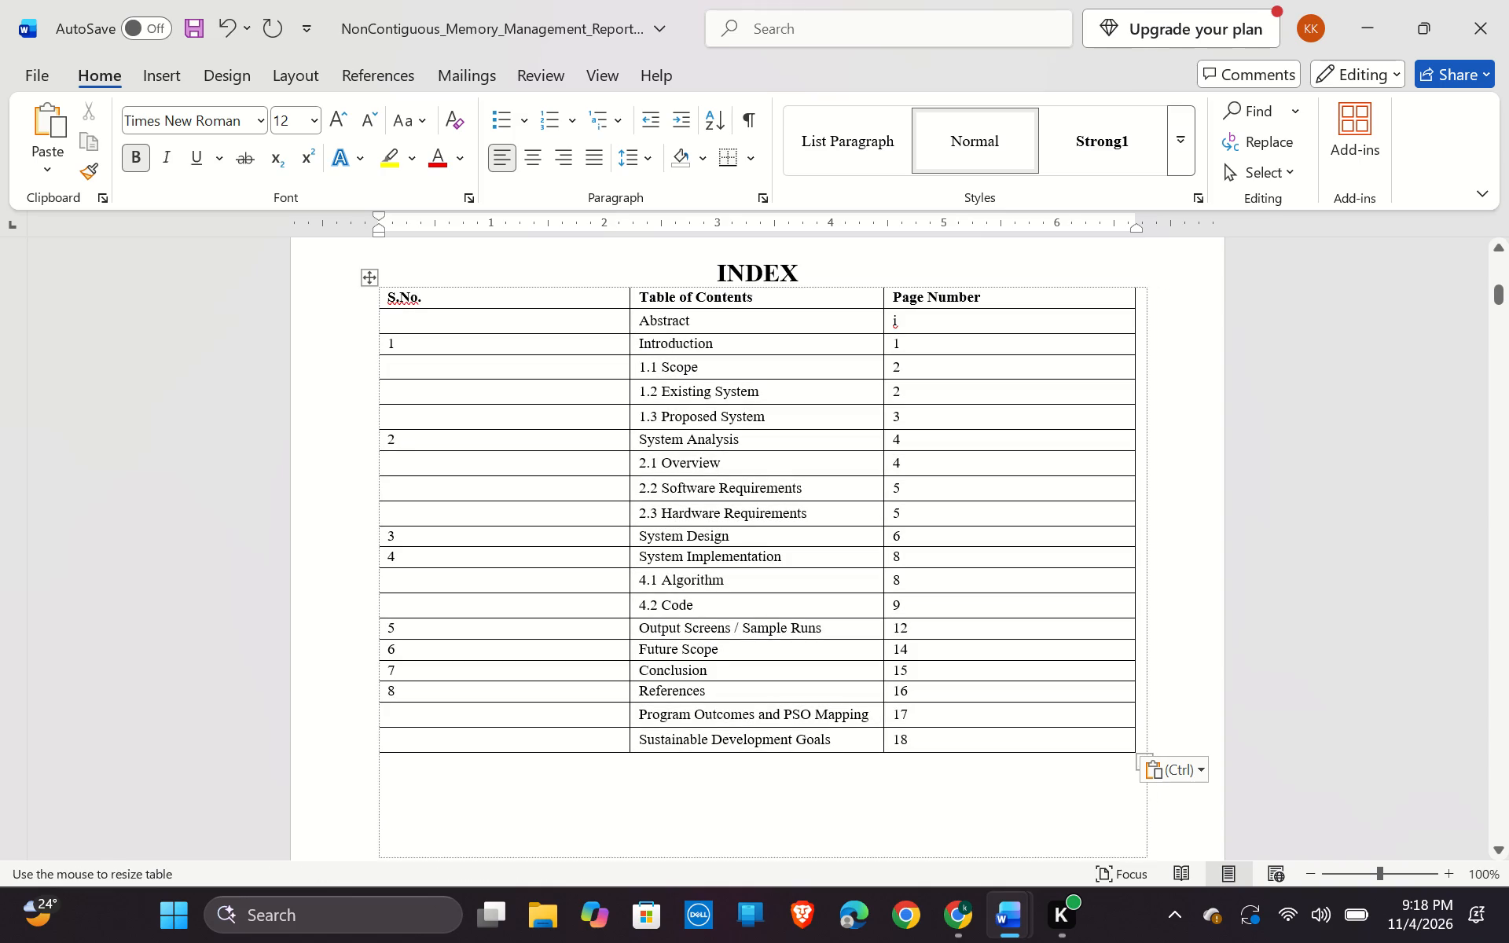
left_click_drag(1147, 857, 1134, 709)
scroll(1083, 685, "down", 9)
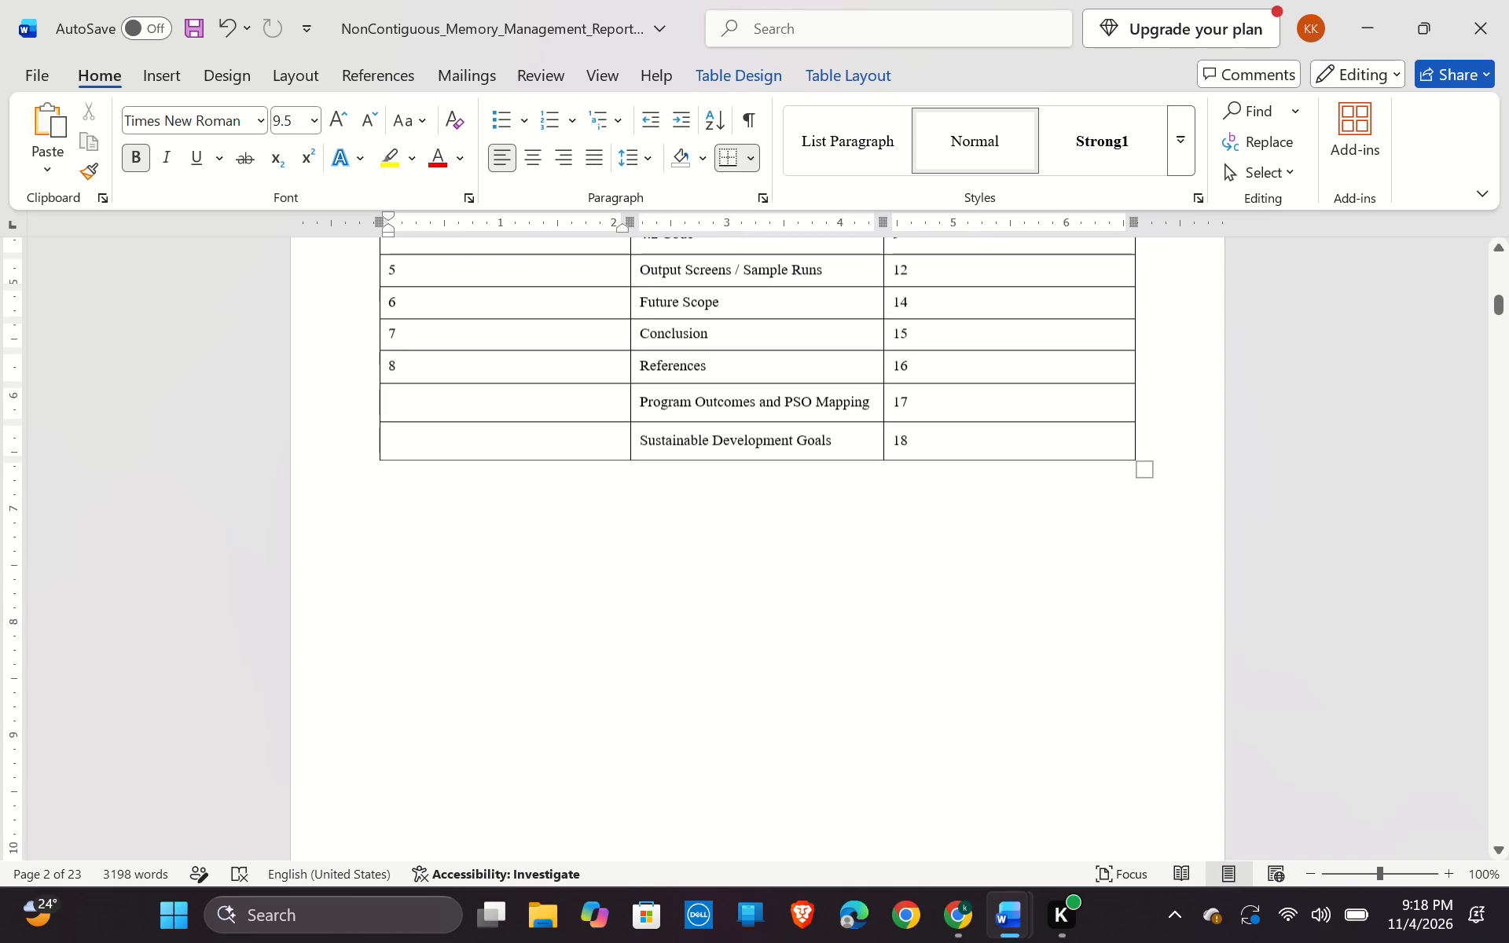
left_click(453, 401)
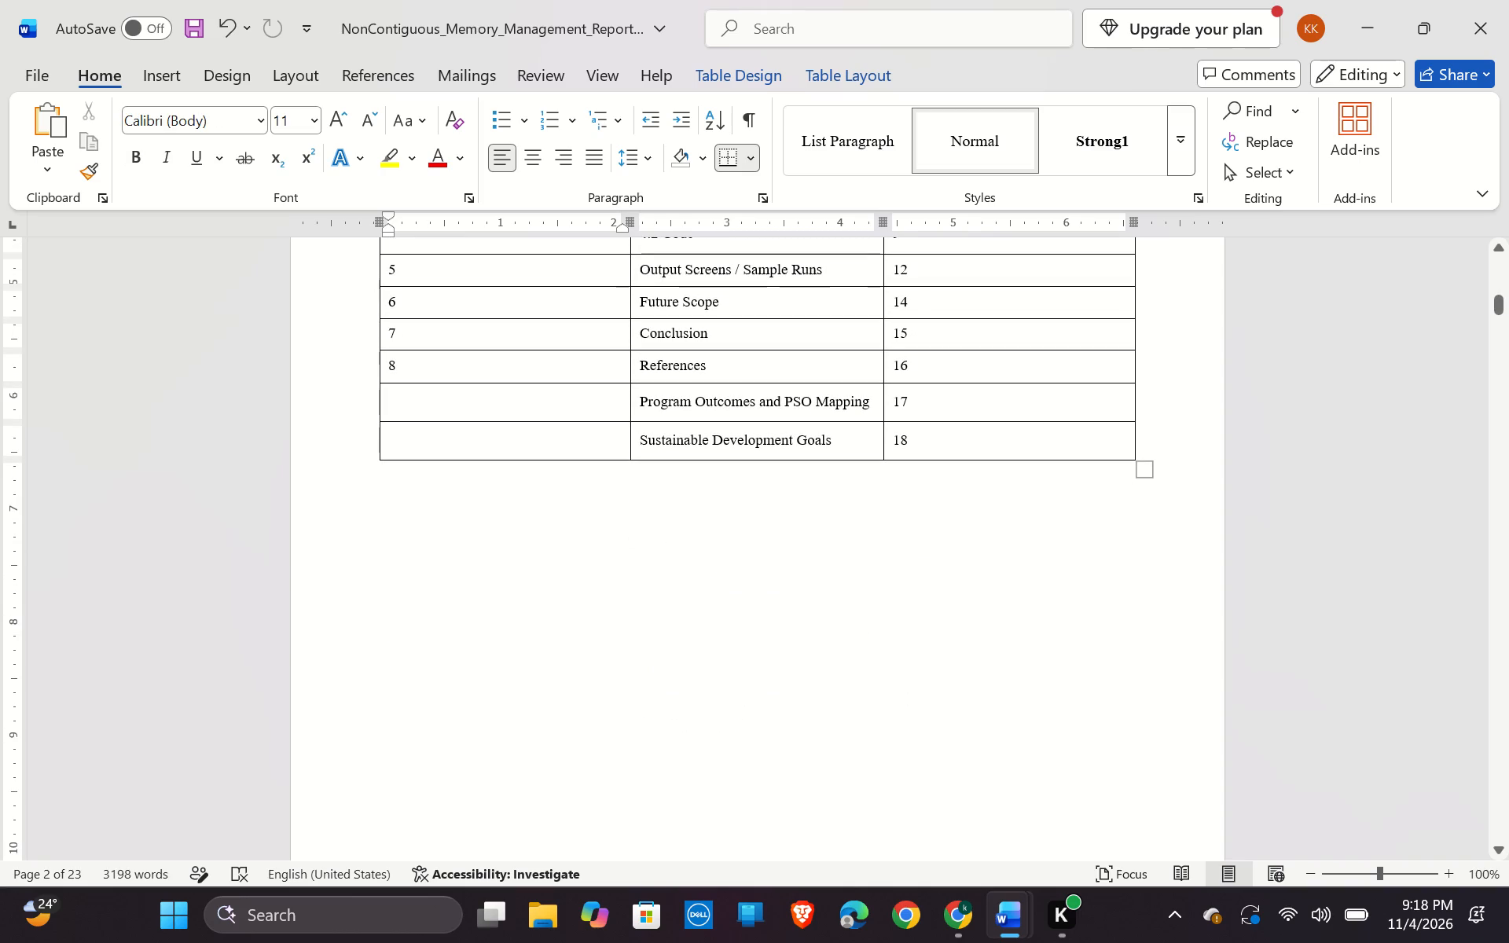
scroll(427, 406, "up", 5)
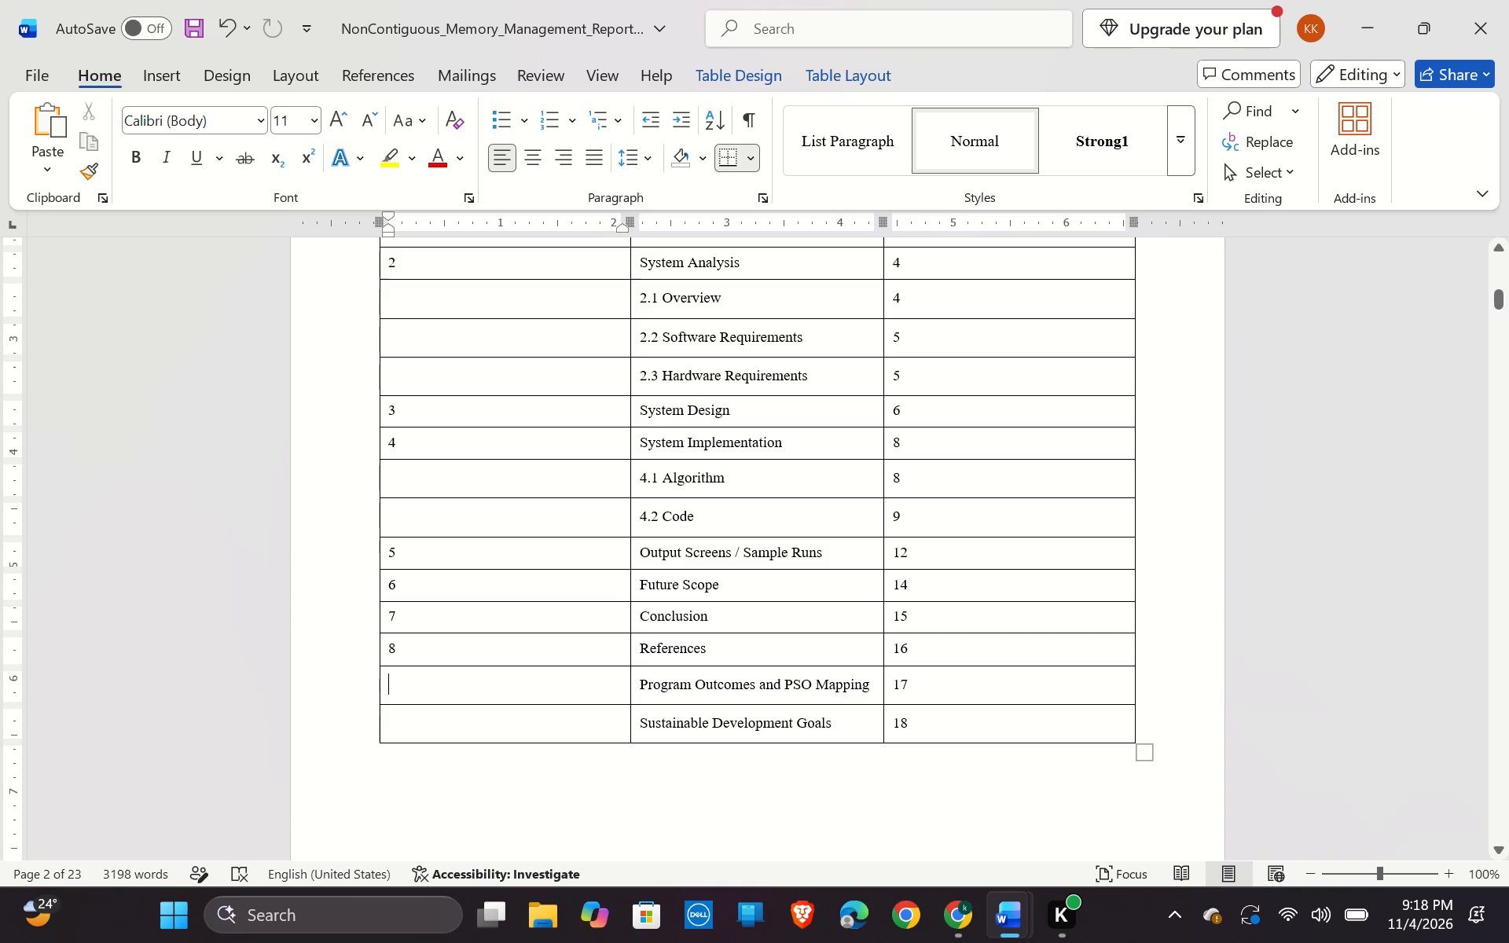
scroll(438, 674, "down", 1)
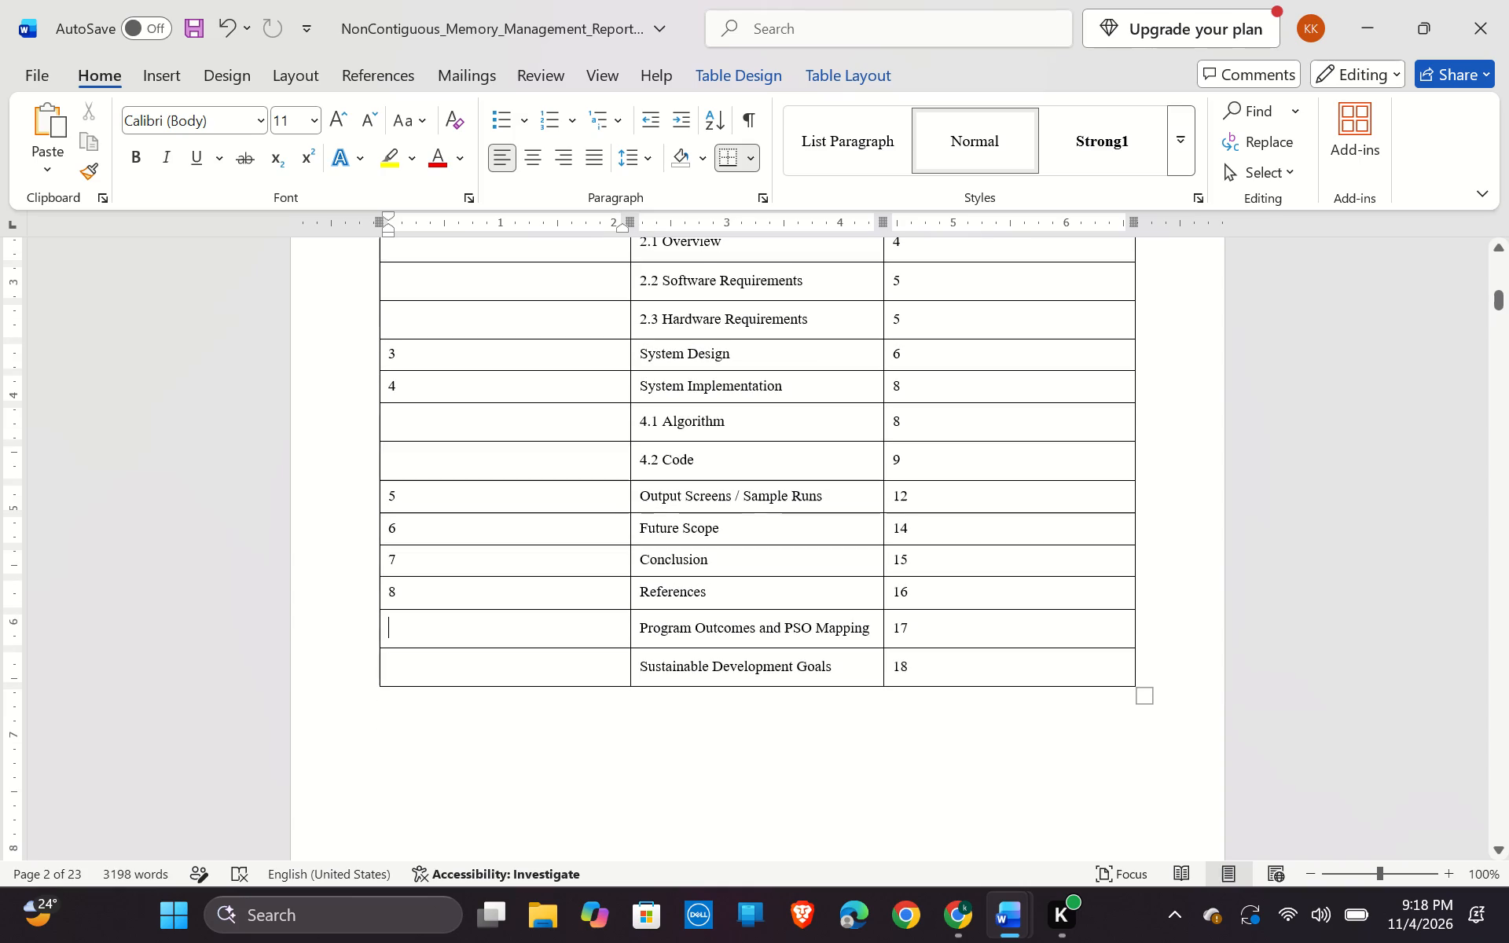
Try to remove the blank page between the INDEX table and the ABSTRACT by deleting backward from the ABSTRACT heading.
scroll(788, 634, "down", 4)
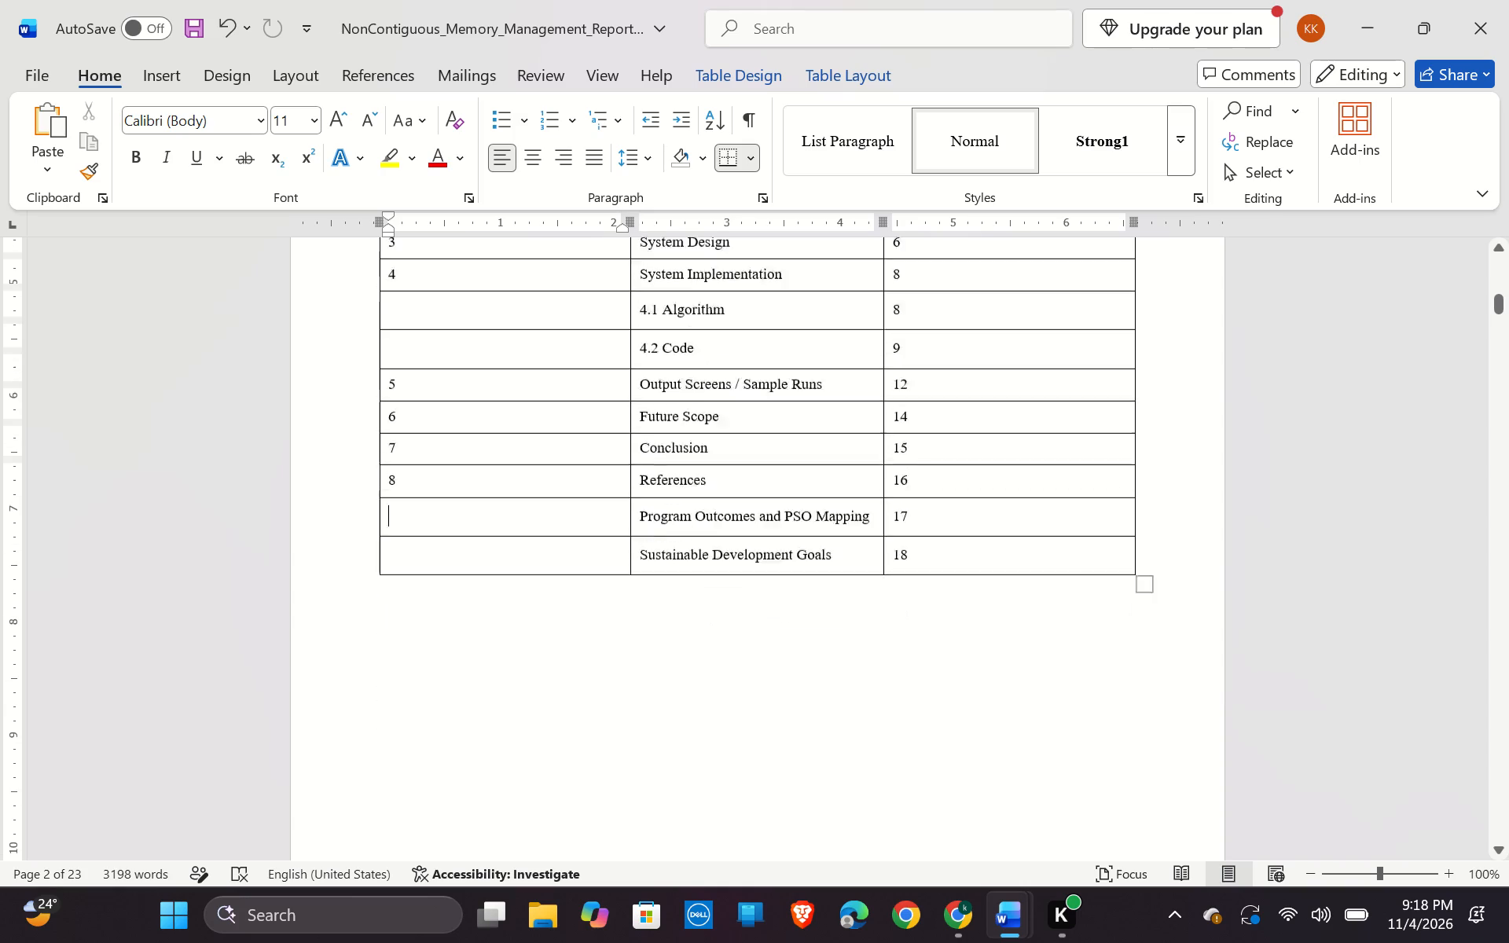
scroll(1031, 285, "down", 3)
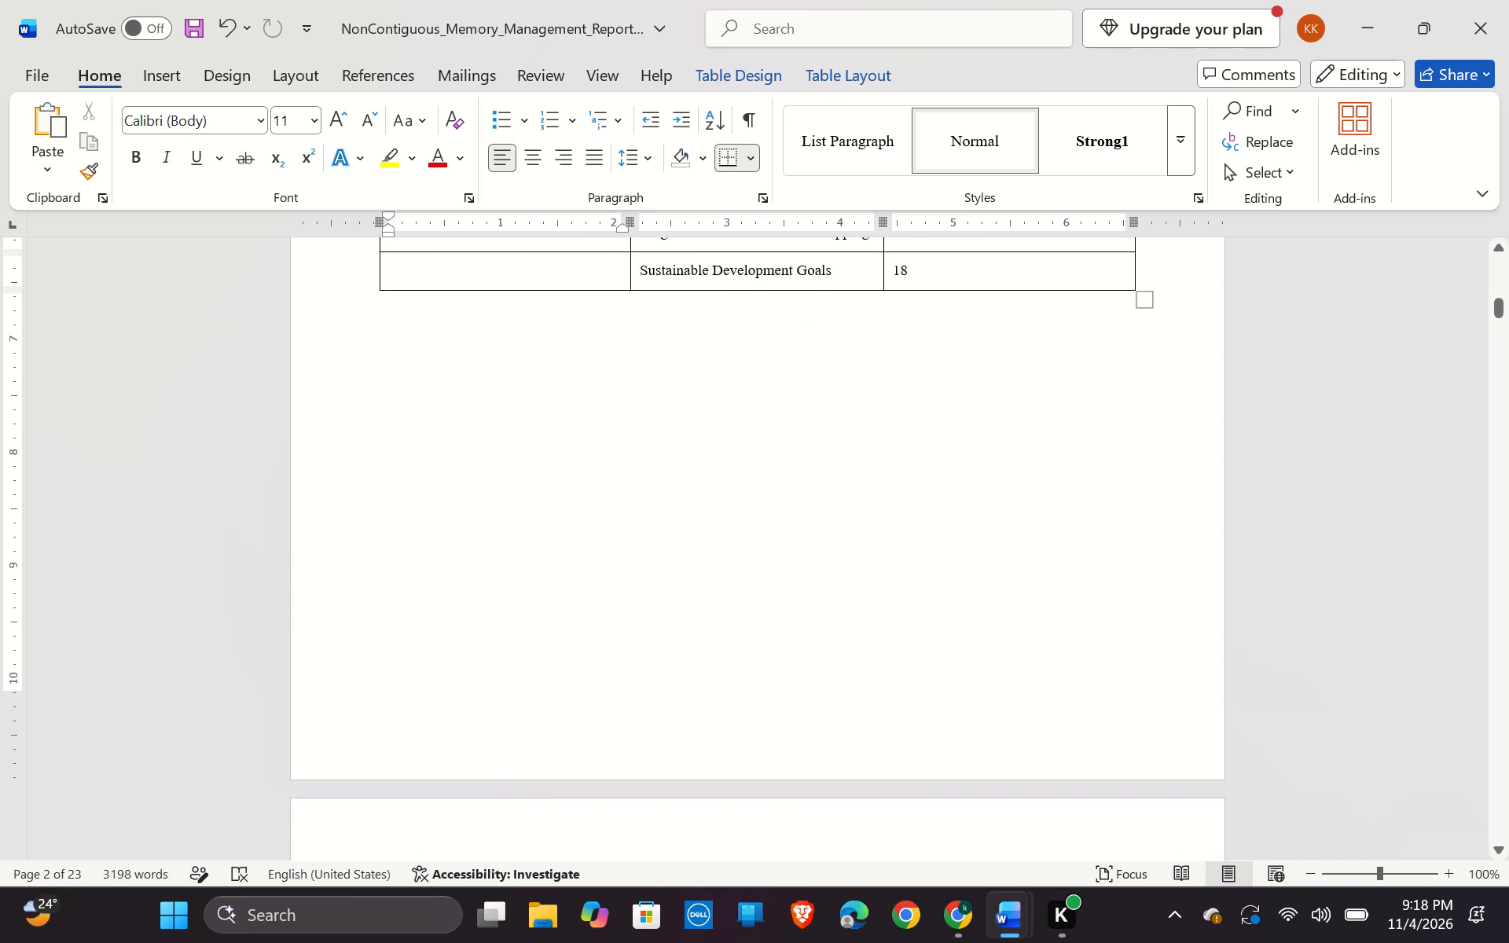
scroll(626, 513, "down", 17)
scroll(584, 538, "up", 1)
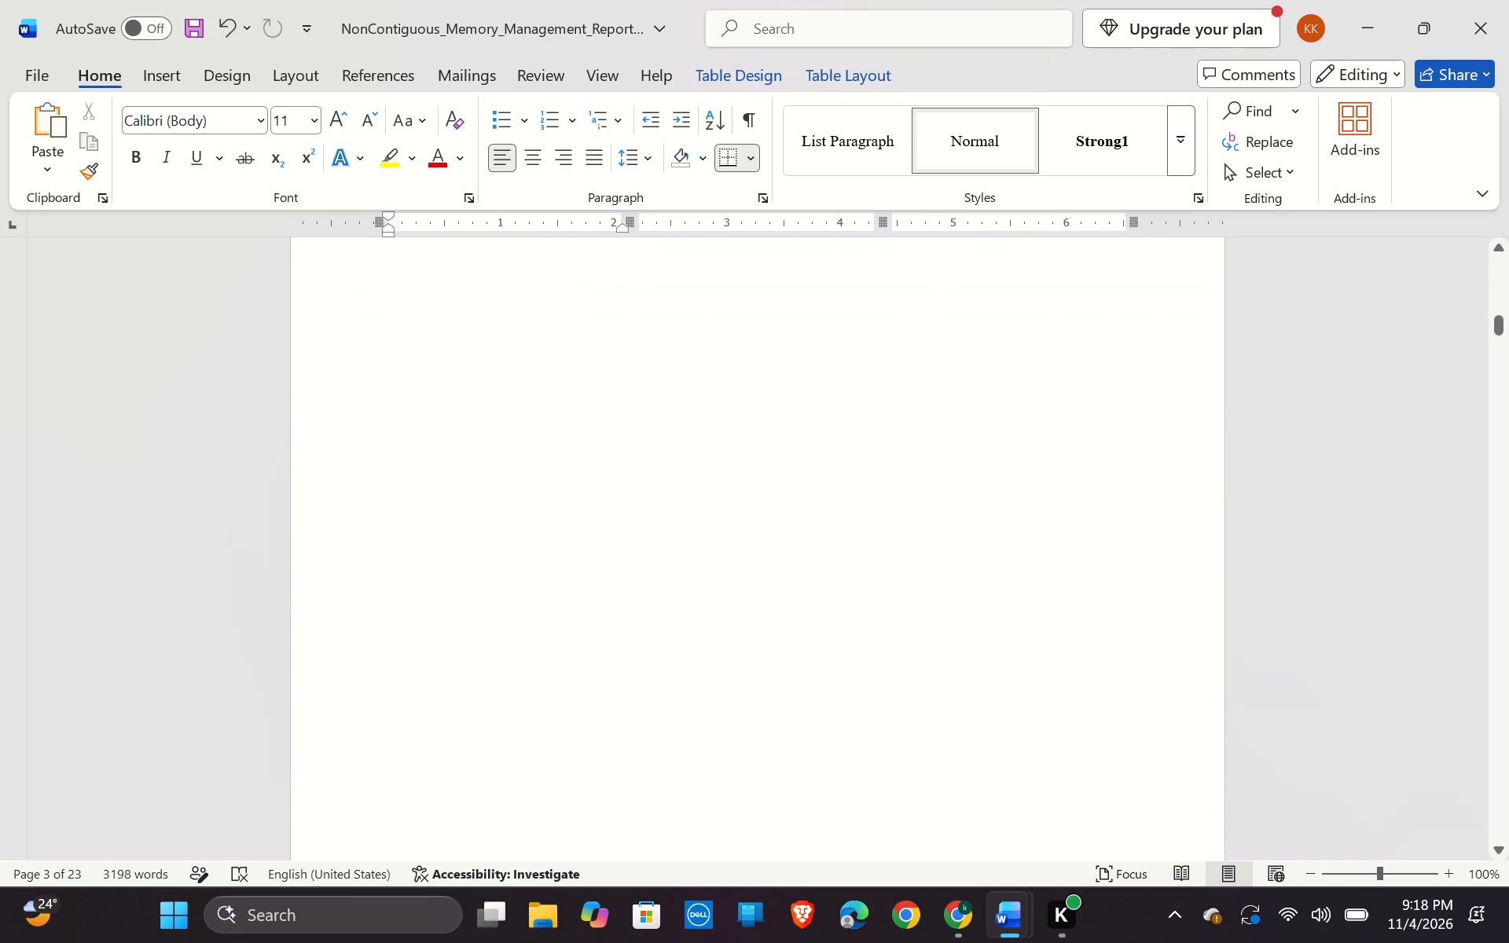
scroll(584, 538, "up", 5)
scroll(582, 539, "down", 9)
scroll(540, 629, "down", 7)
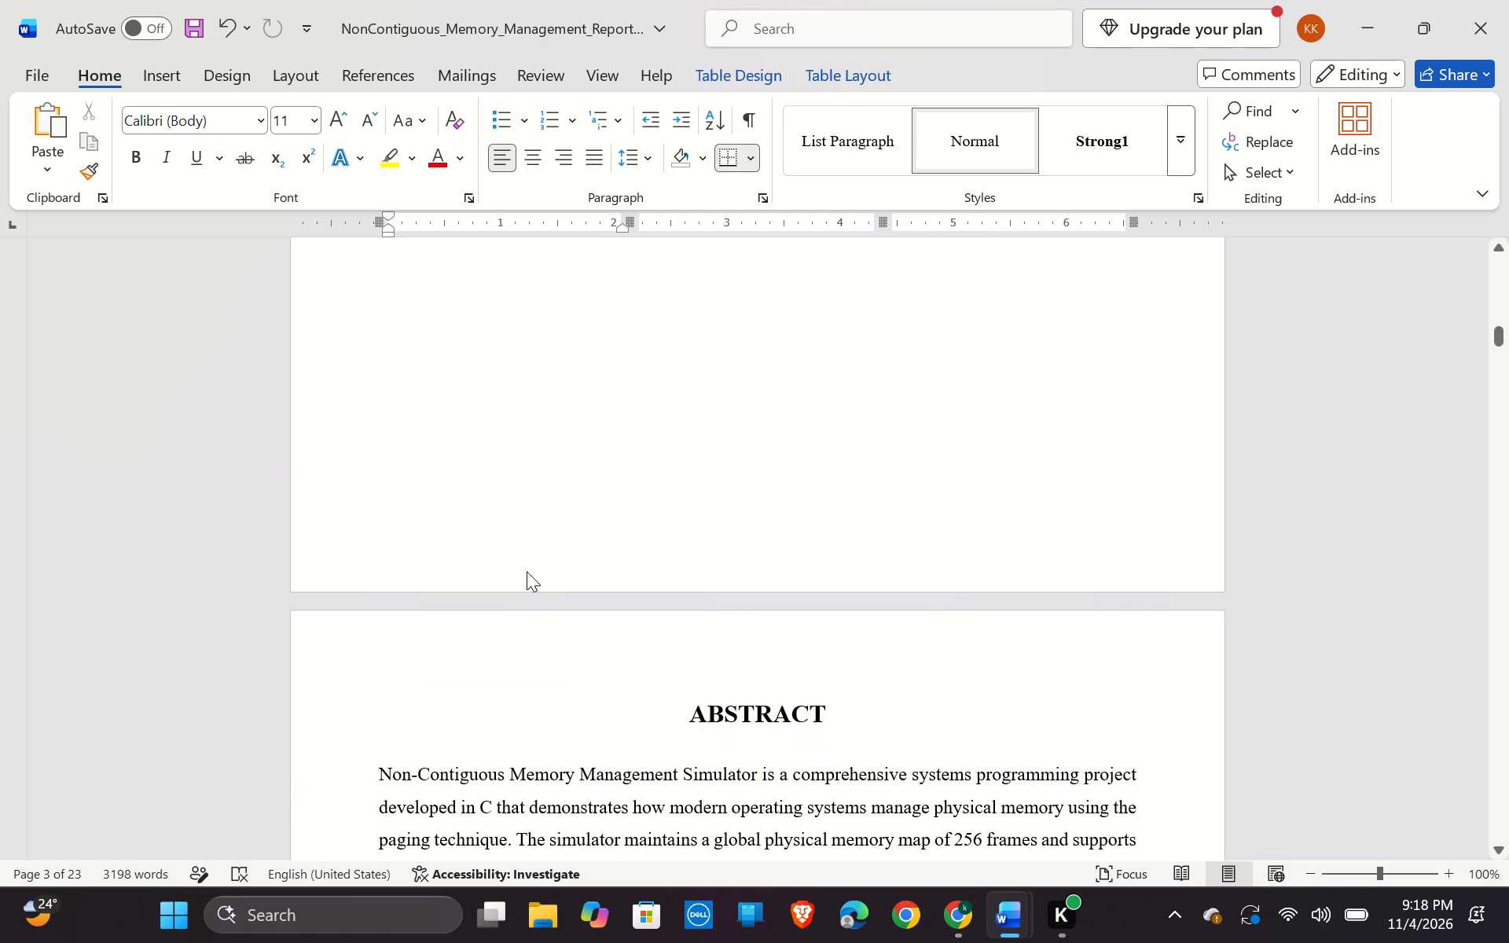
left_click(416, 680)
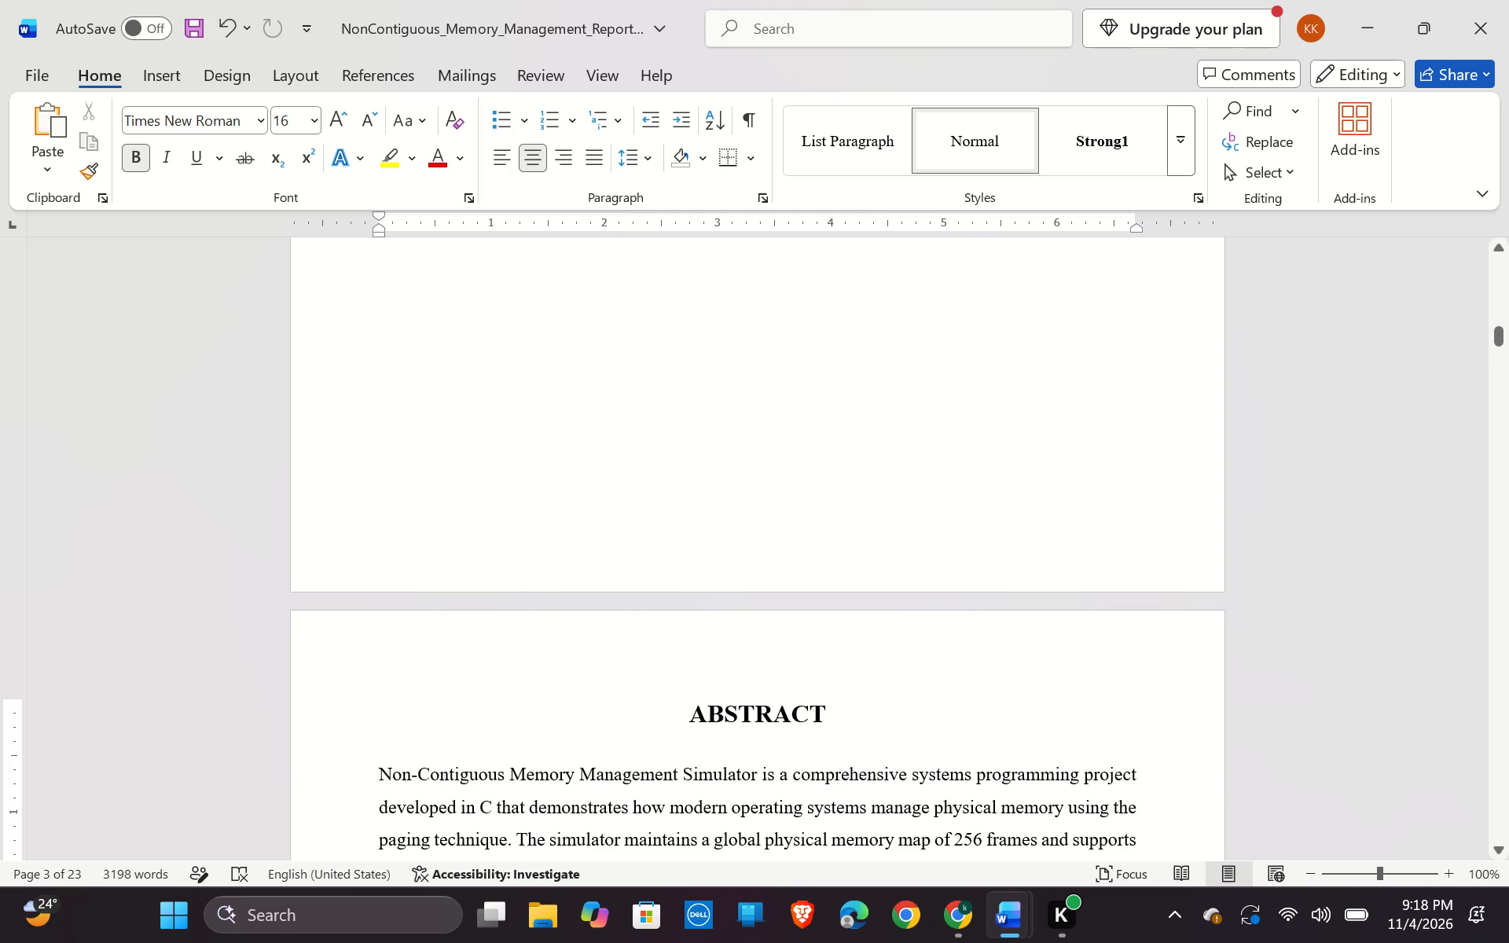
key("BackSpace")
key("BackSpace")
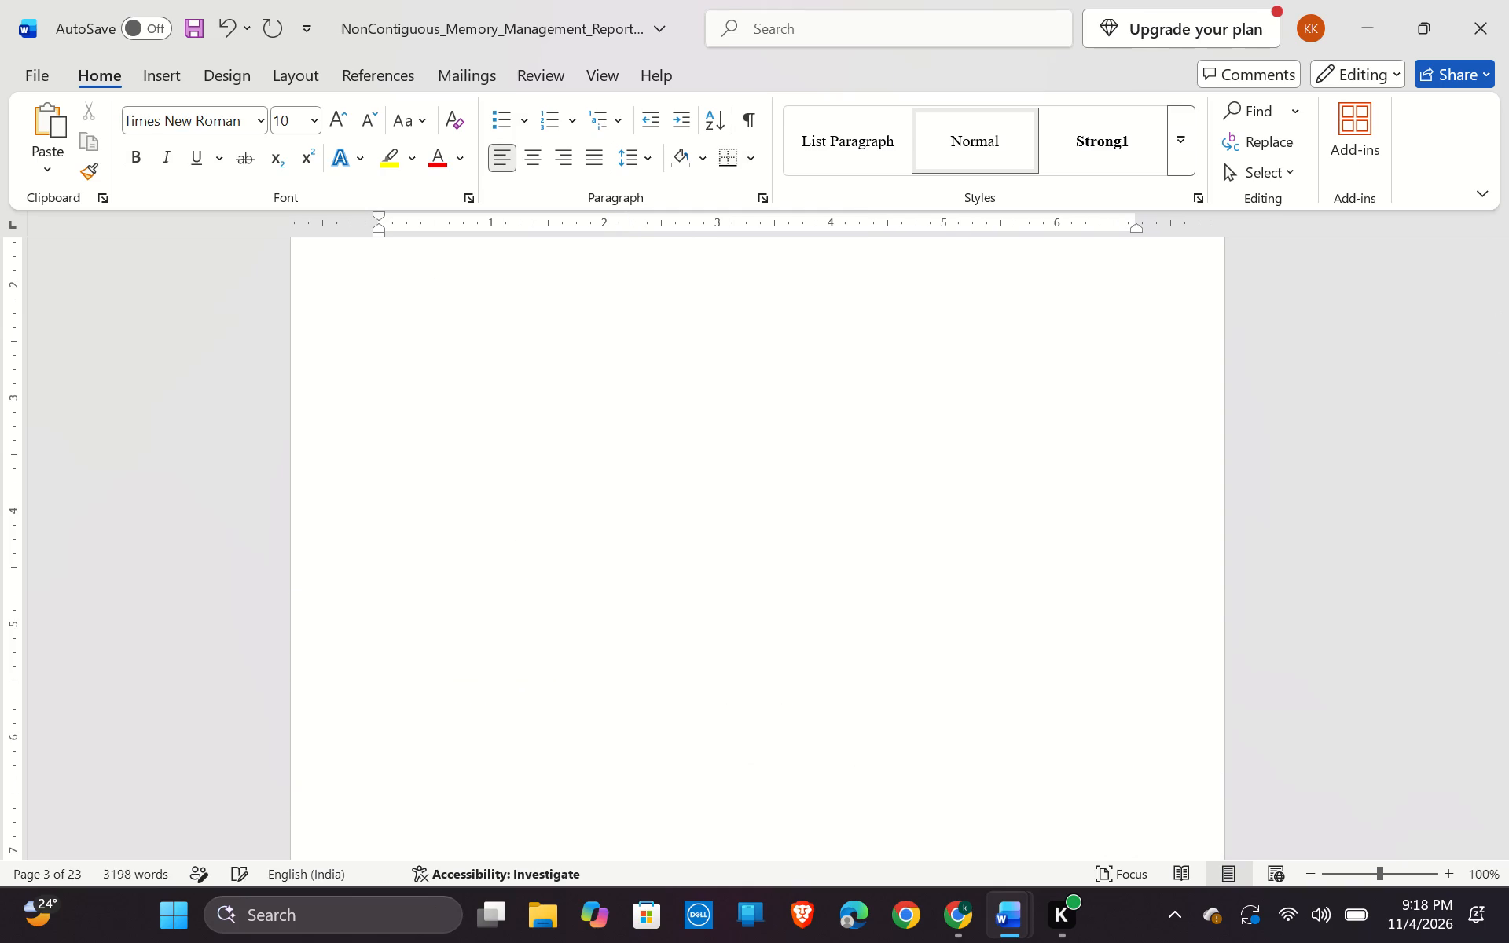
key("BackSpace")
key("BackSpace")
key("BackSpace")
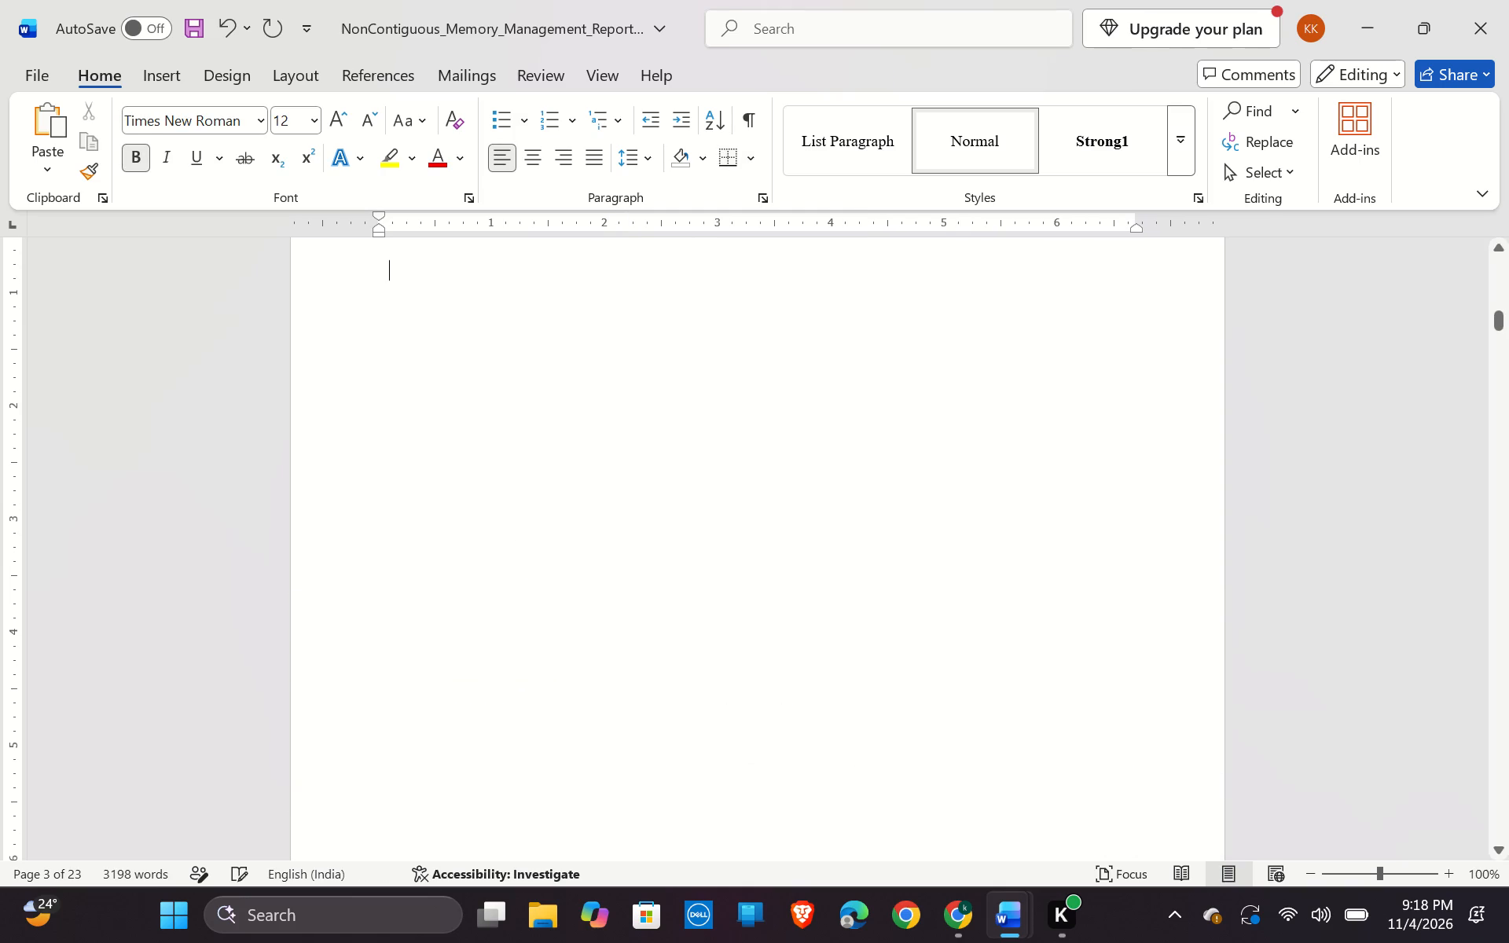
key("BackSpace")
Examine the blank page, the ABSTRACT heading, the INDEX table and the date line at the bottom of the cover page.
scroll(591, 655, "up", 6)
scroll(572, 655, "down", 6)
scroll(569, 664, "up", 10)
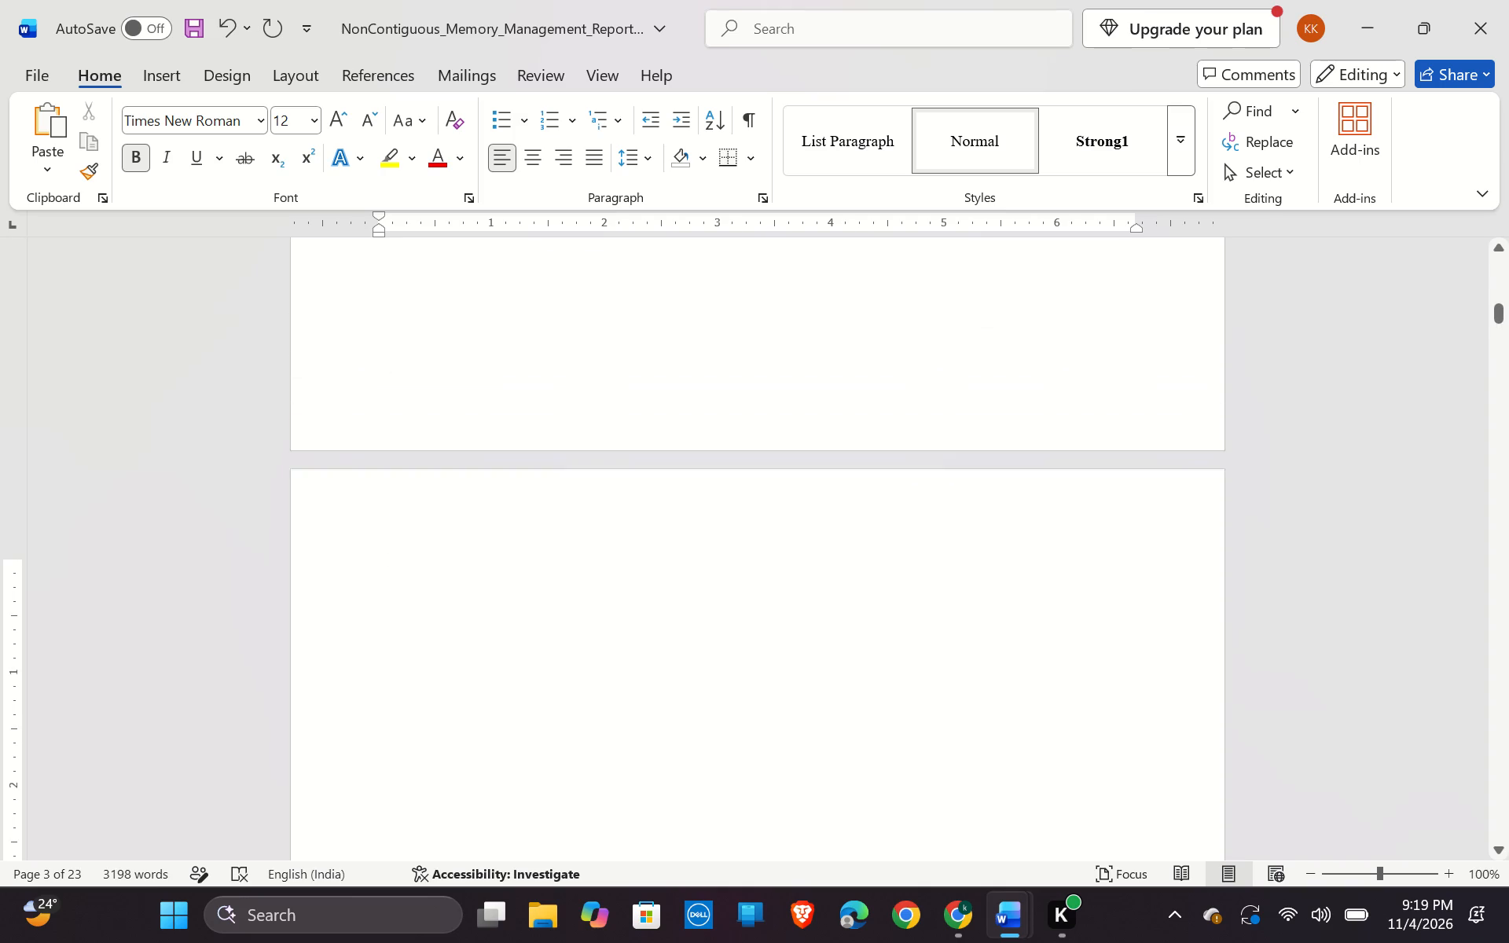
scroll(547, 665, "up", 4)
scroll(531, 680, "down", 20)
scroll(531, 680, "down", 4)
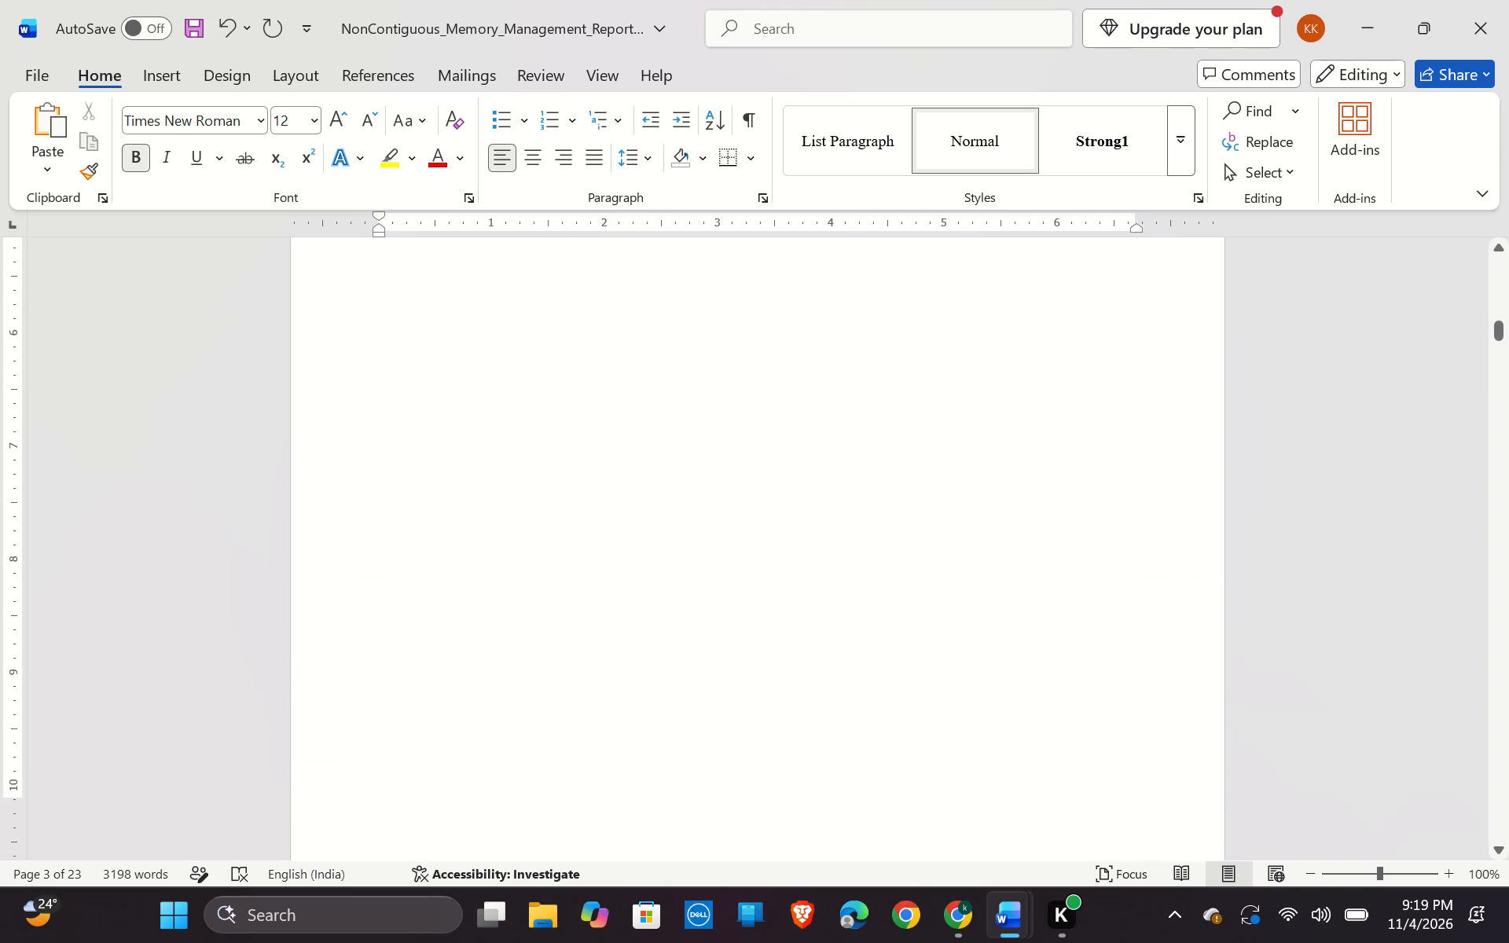
scroll(534, 637, "down", 9)
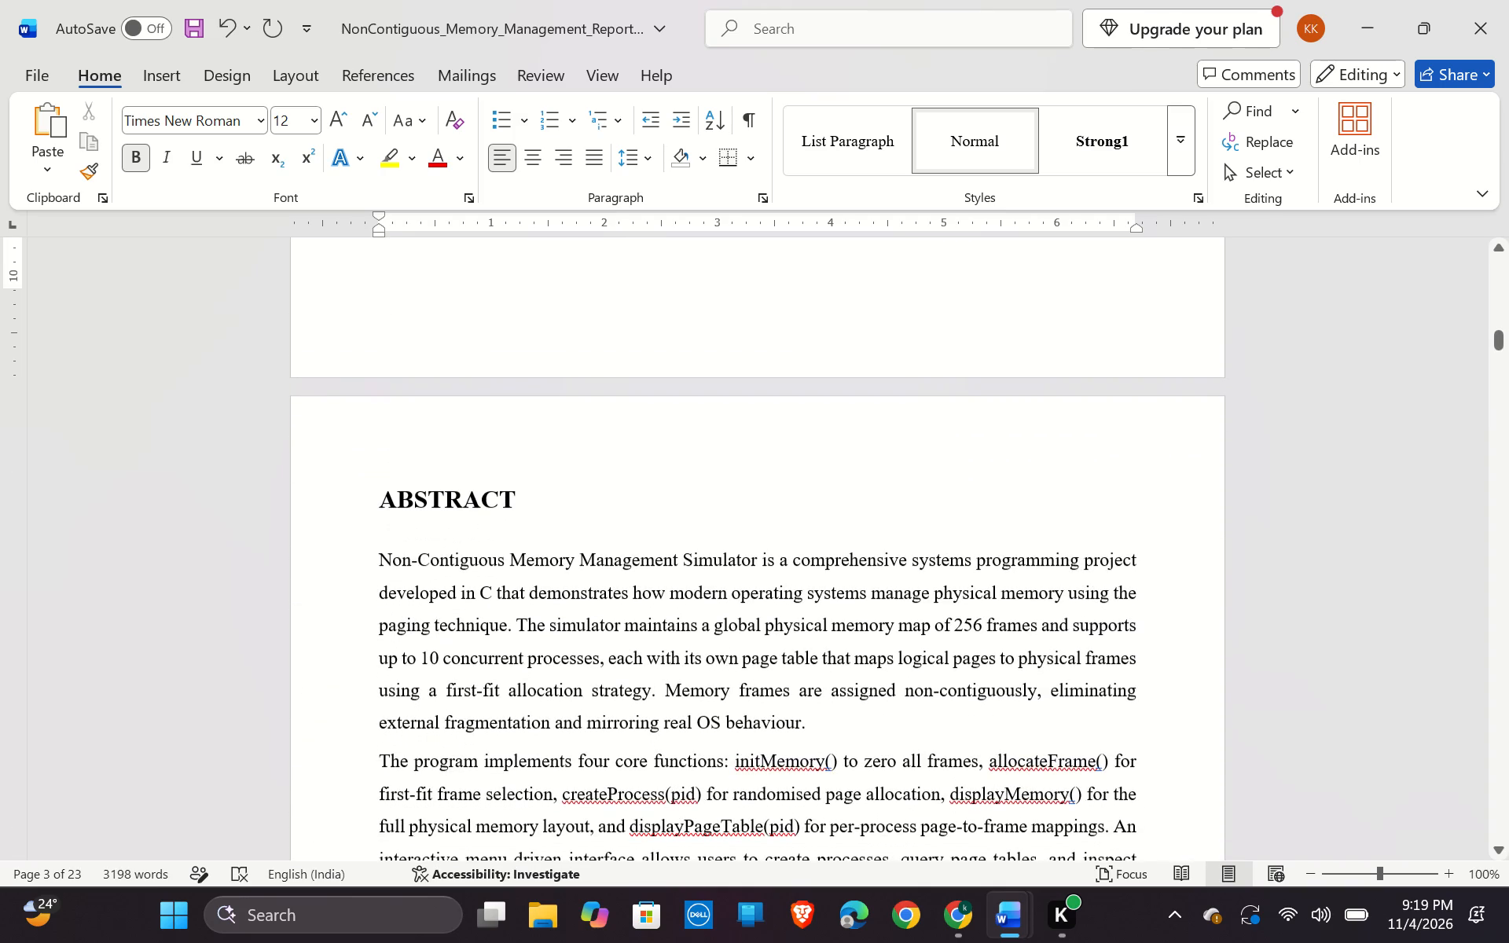
scroll(402, 497, "up", 7)
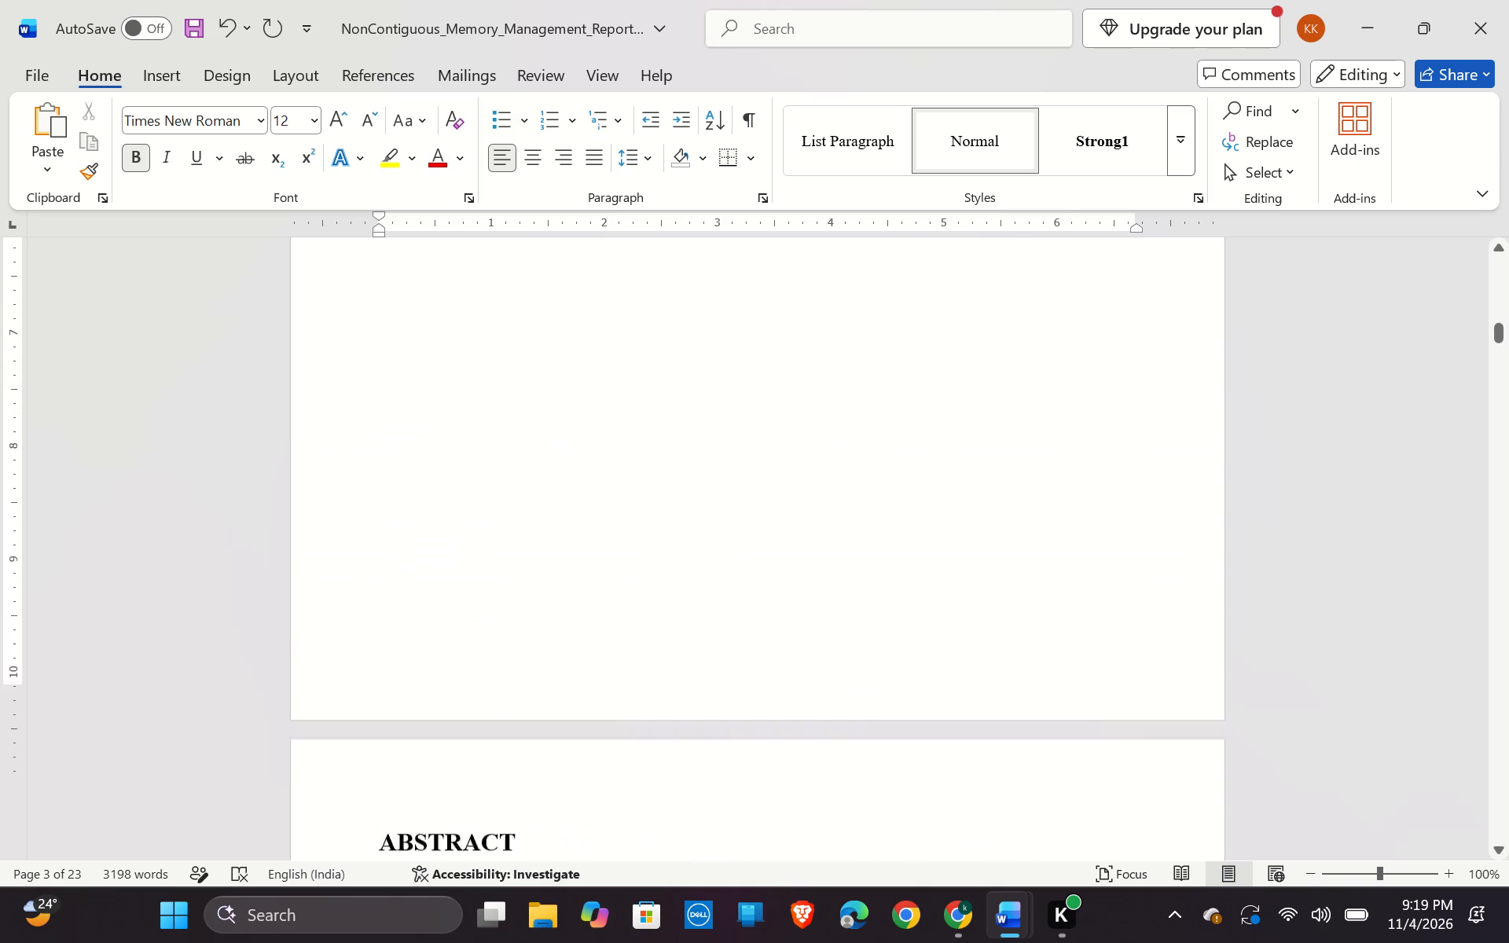
scroll(395, 497, "up", 20)
scroll(395, 497, "up", 15)
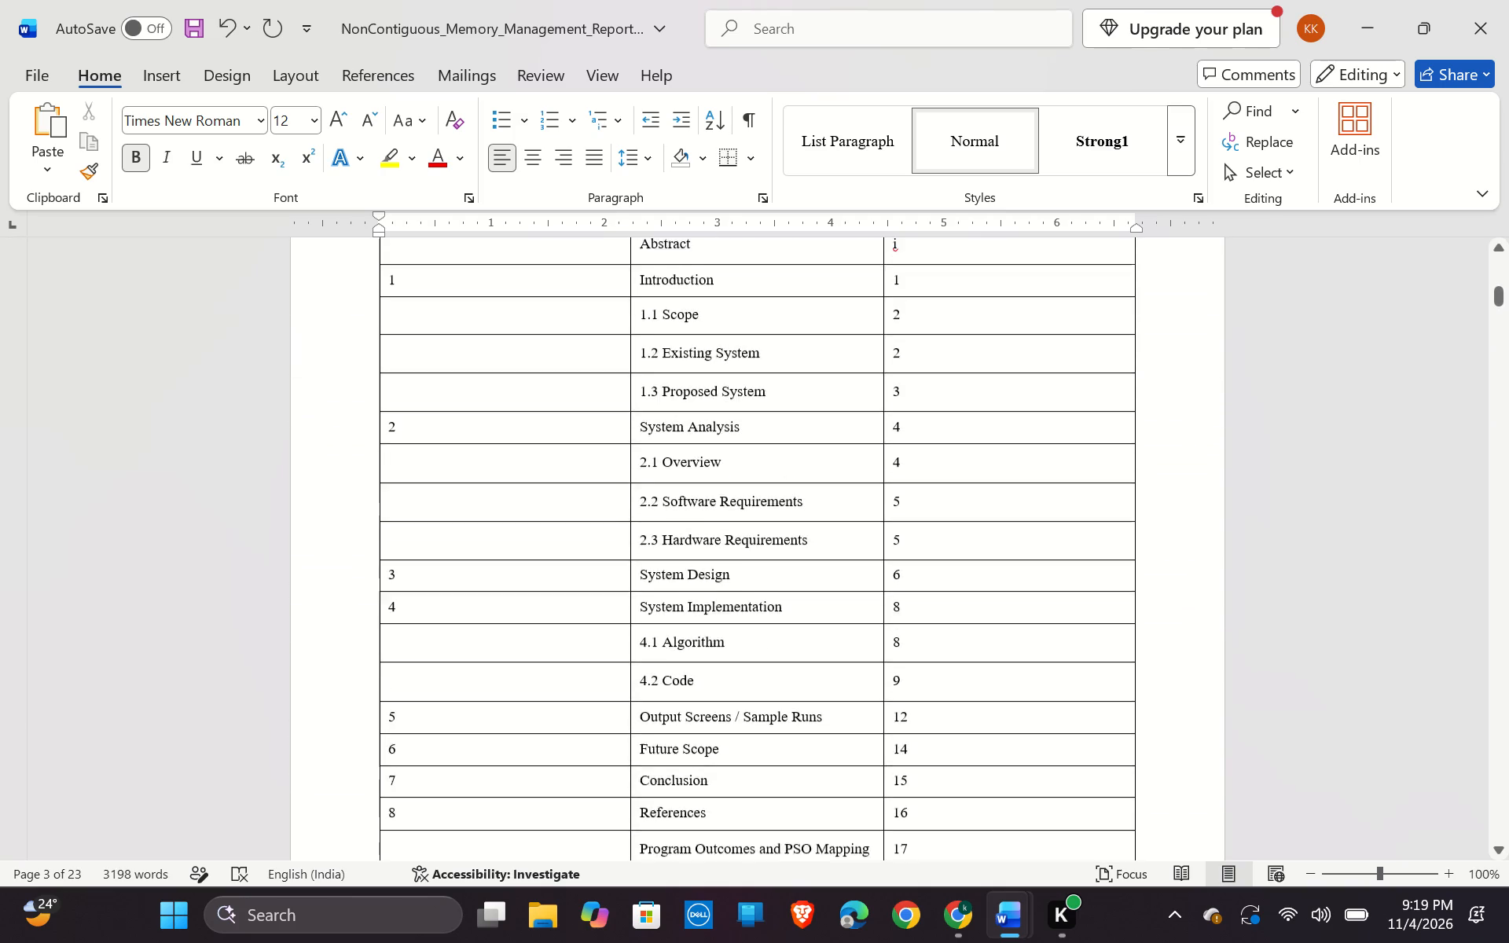
scroll(572, 600, "down", 12)
scroll(573, 582, "up", 11)
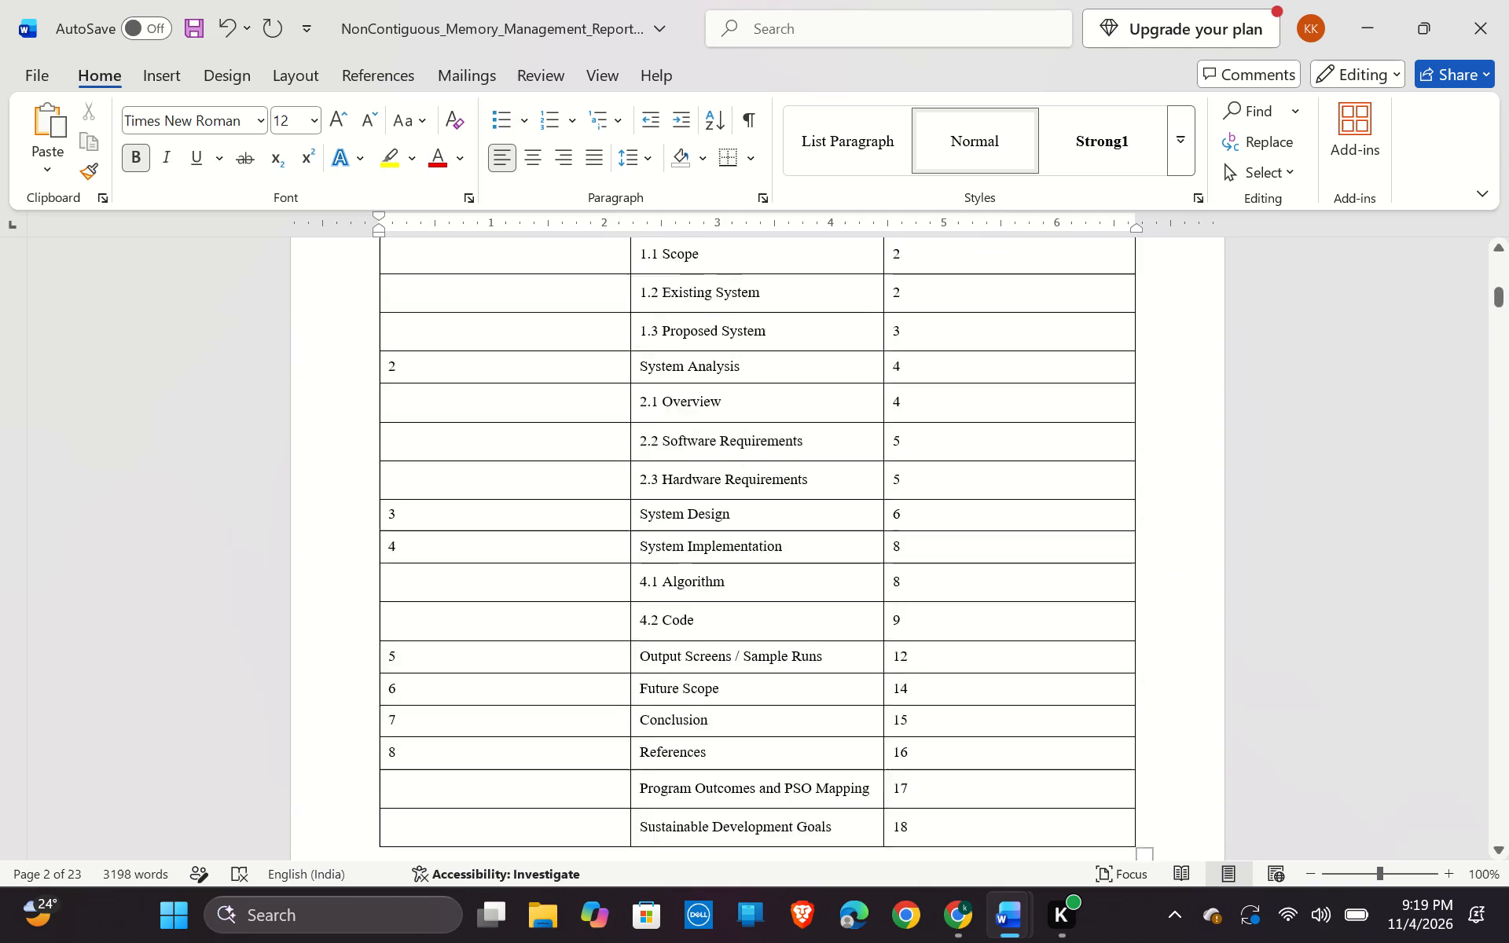
scroll(505, 614, "up", 13)
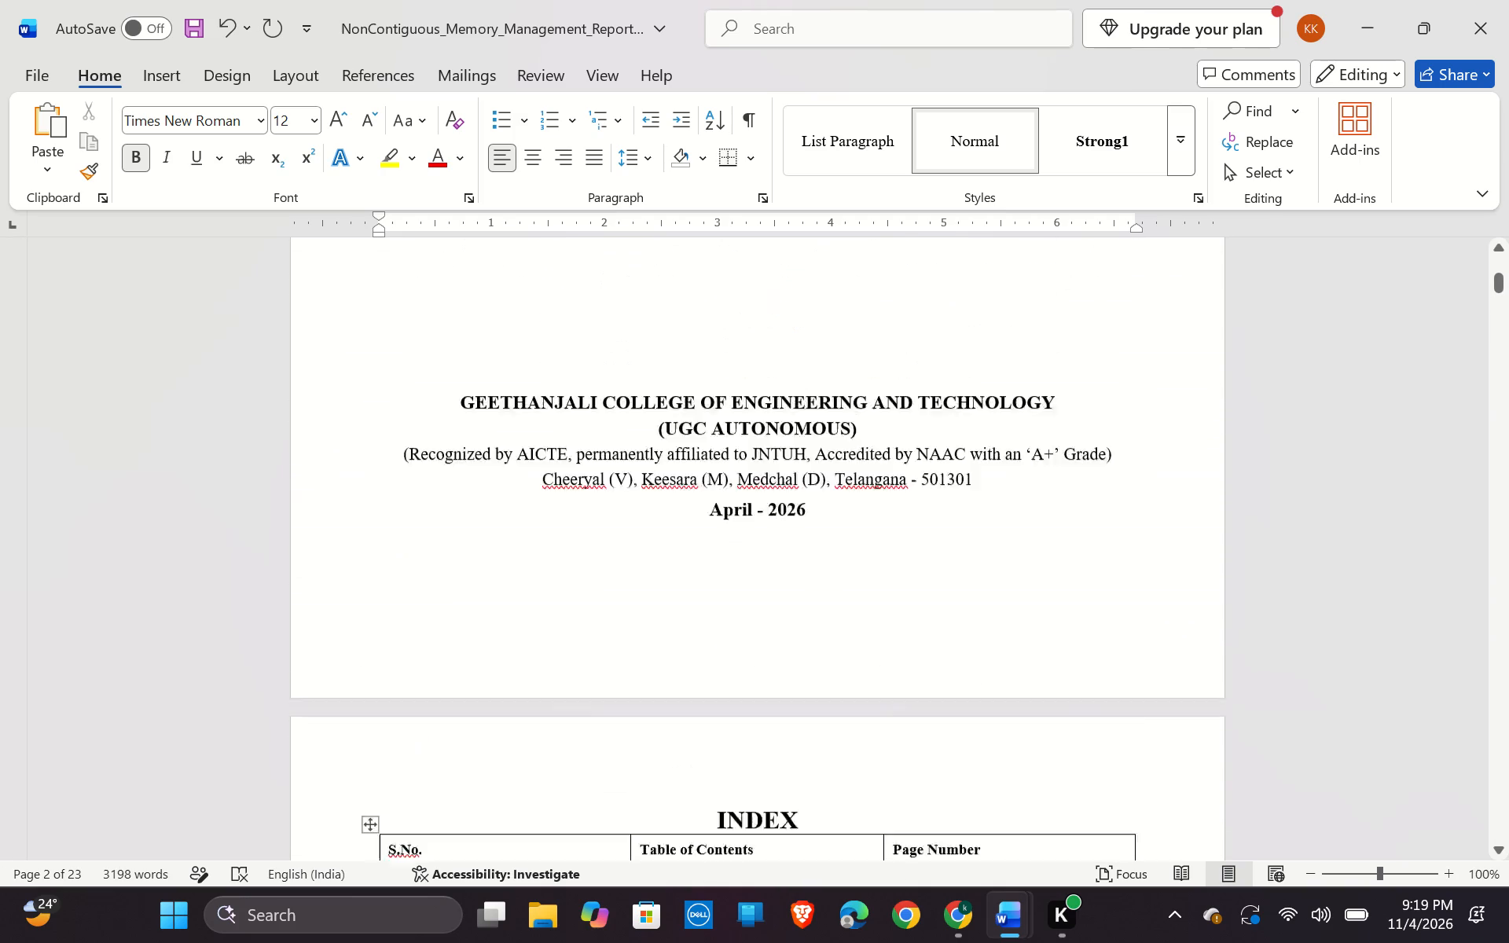
Try again to remove the blank page before the ABSTRACT by deleting backward once from the start of its heading.
scroll(469, 633, "up", 8)
scroll(457, 658, "down", 12)
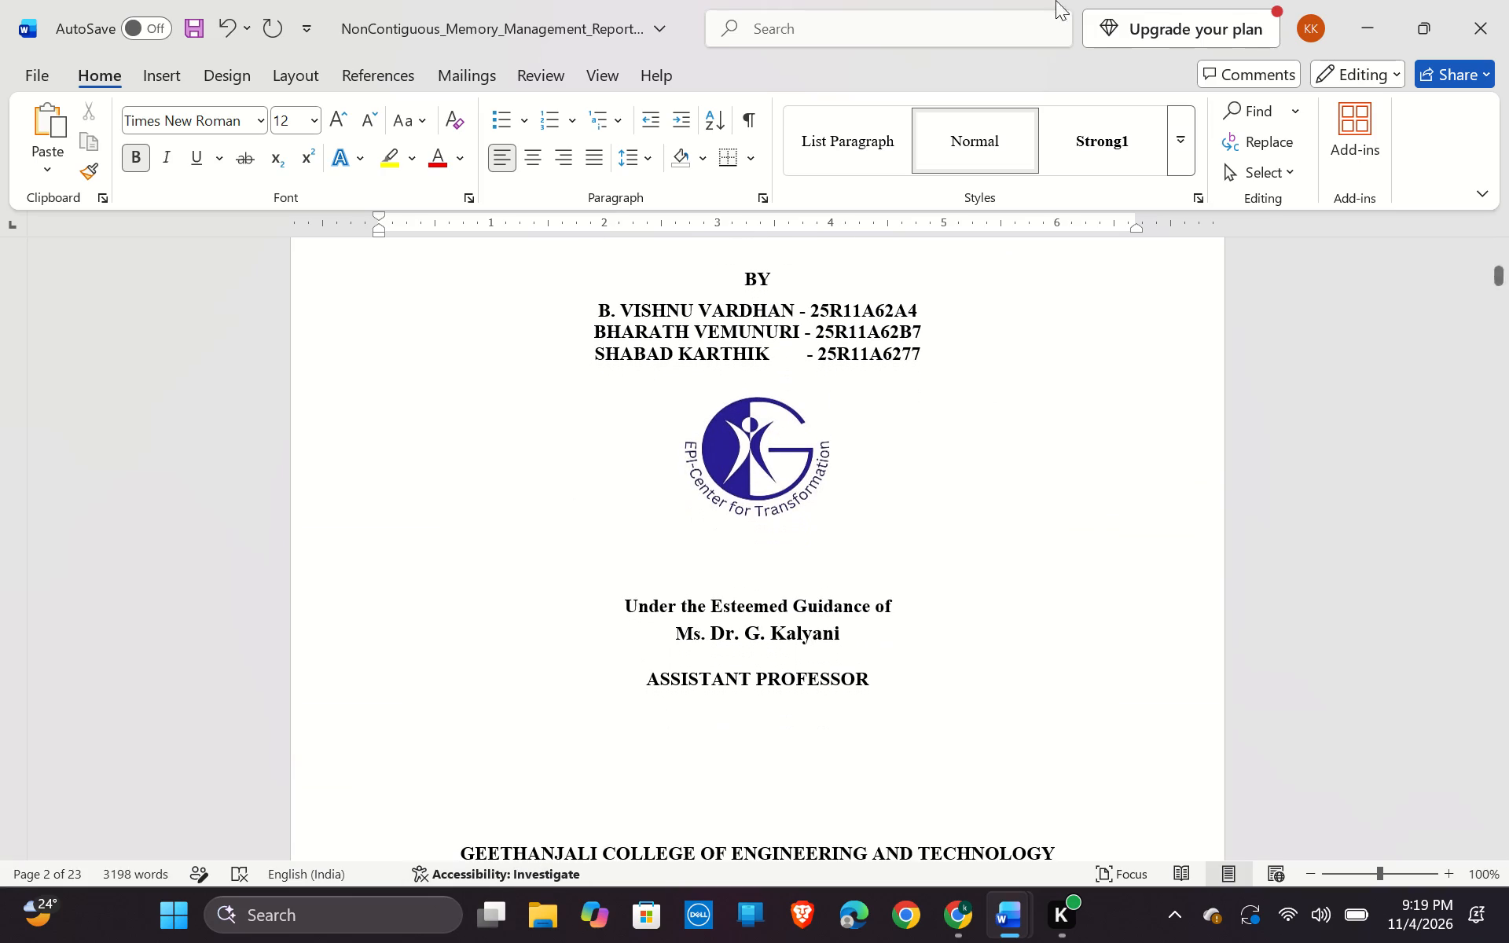
scroll(887, 415, "down", 17)
scroll(879, 404, "down", 11)
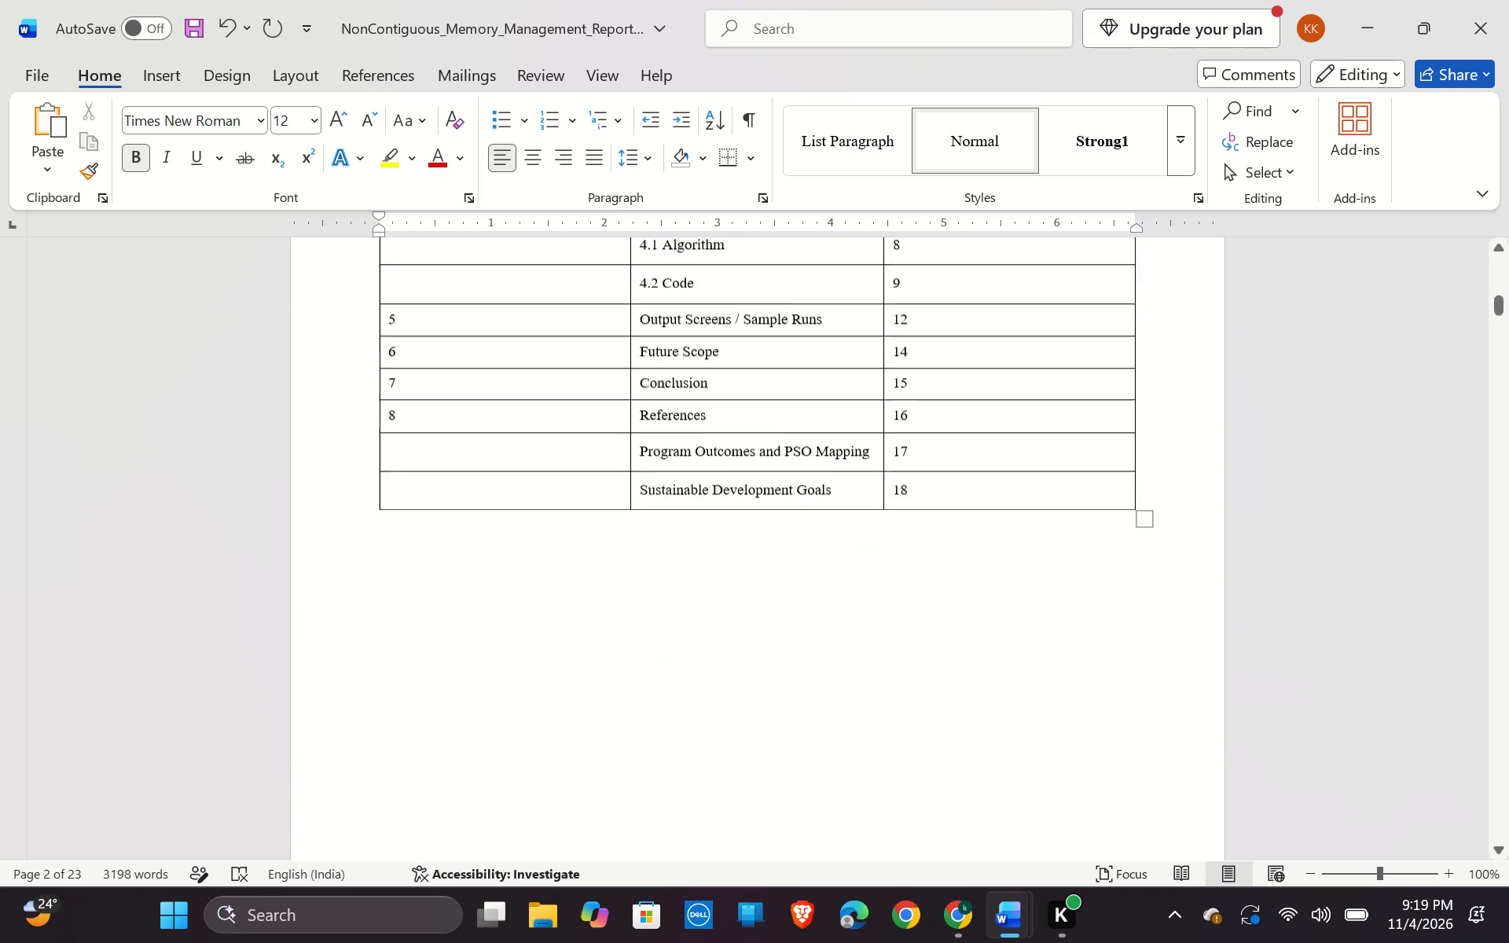
scroll(873, 393, "down", 18)
scroll(867, 366, "down", 6)
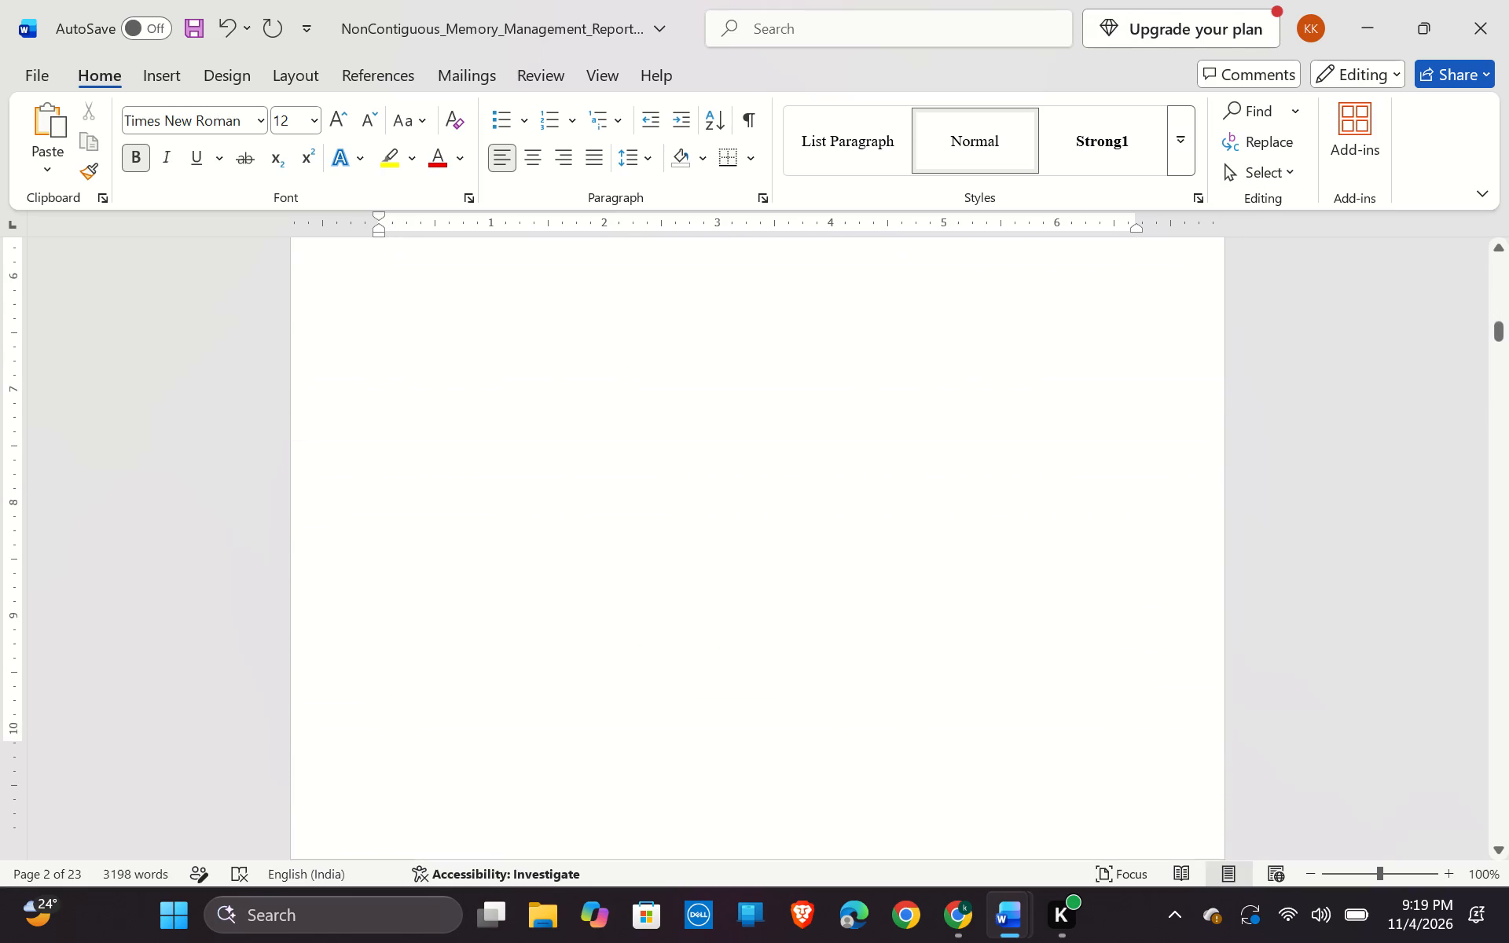
scroll(866, 367, "down", 6)
scroll(863, 368, "up", 1)
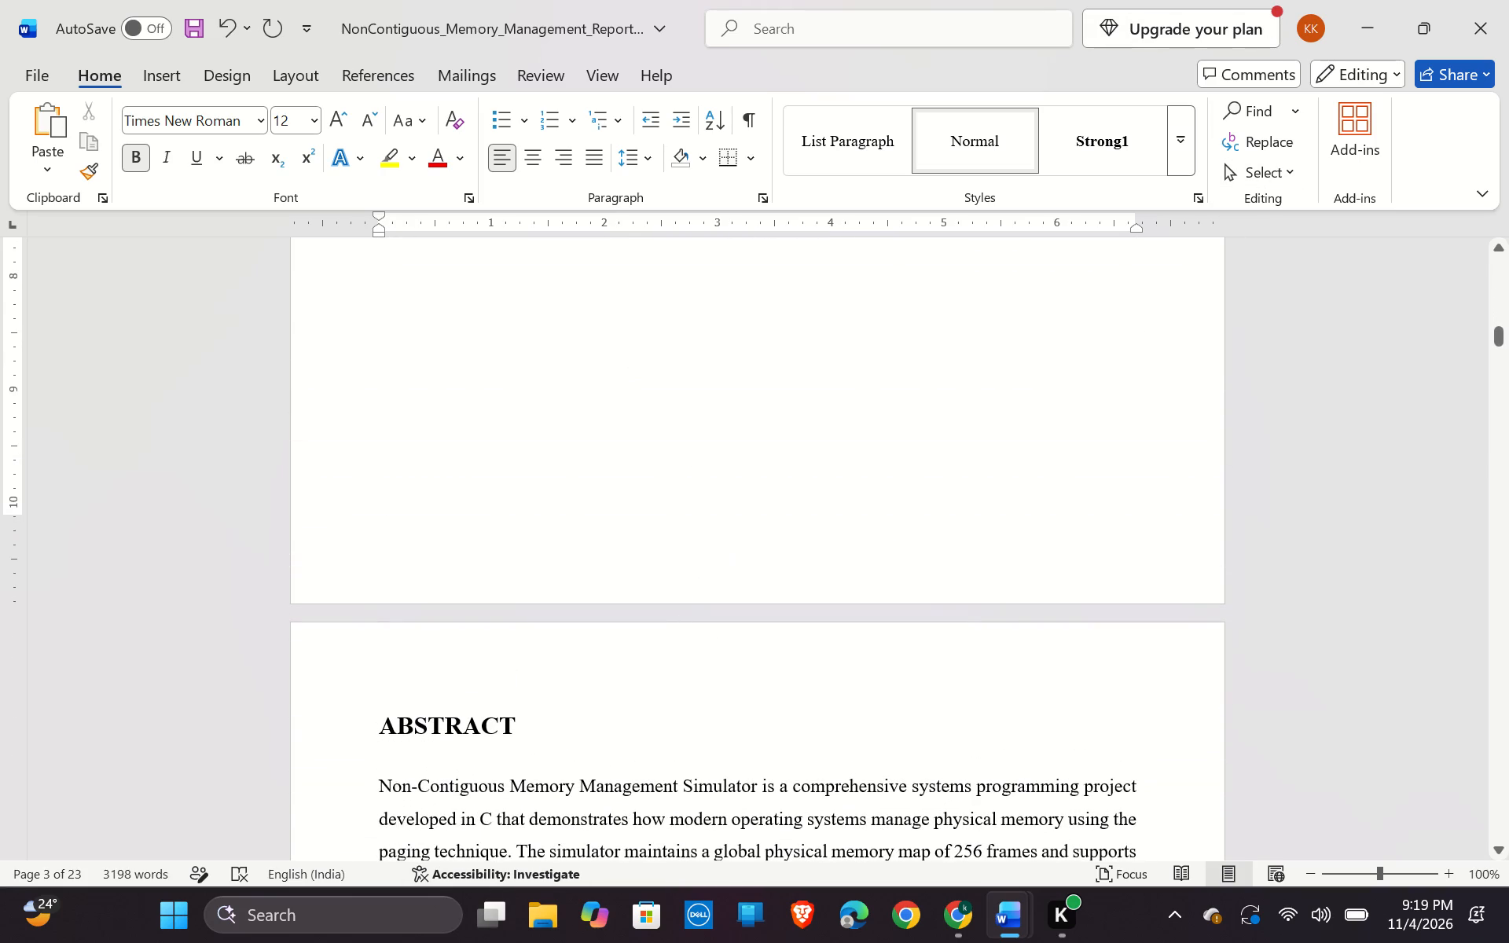
left_click(400, 708)
left_click(373, 719)
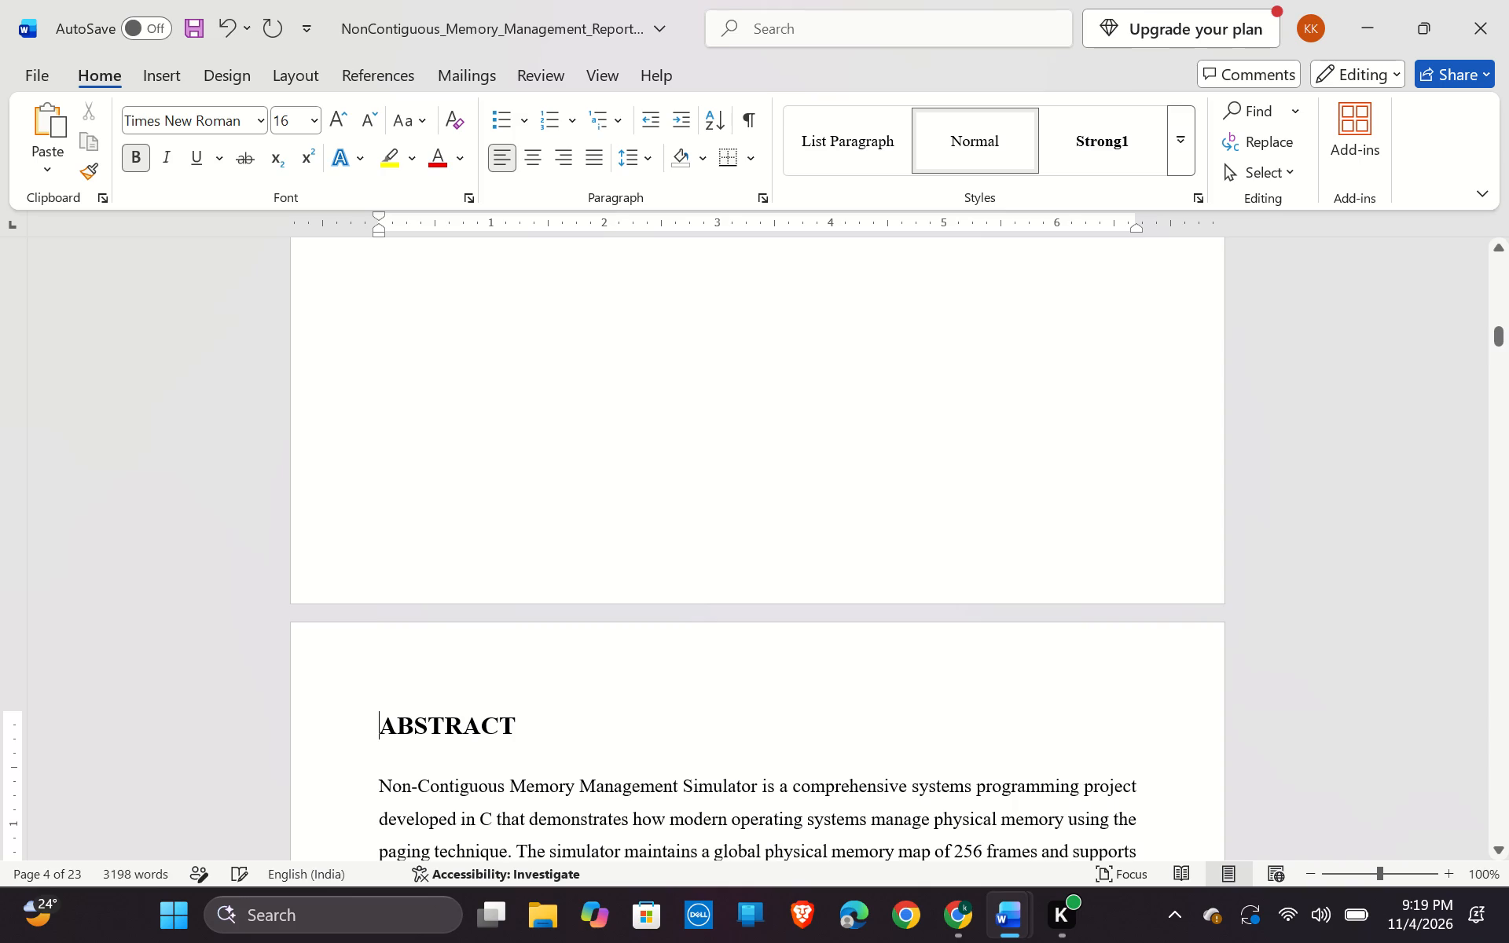
key("BackSpace")
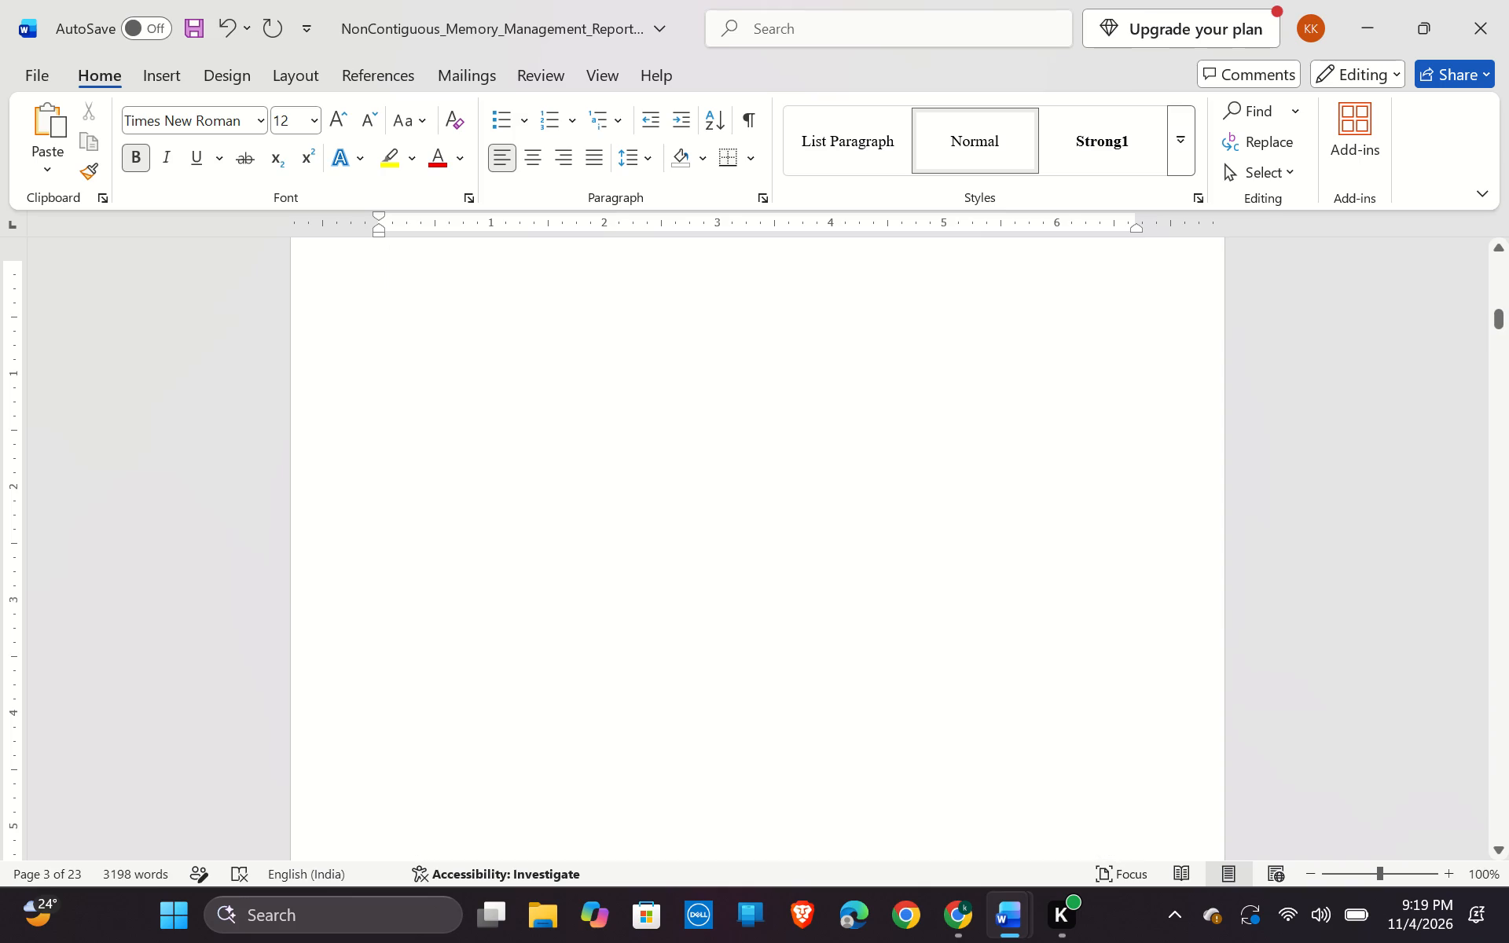
scroll(799, 555, "up", 7)
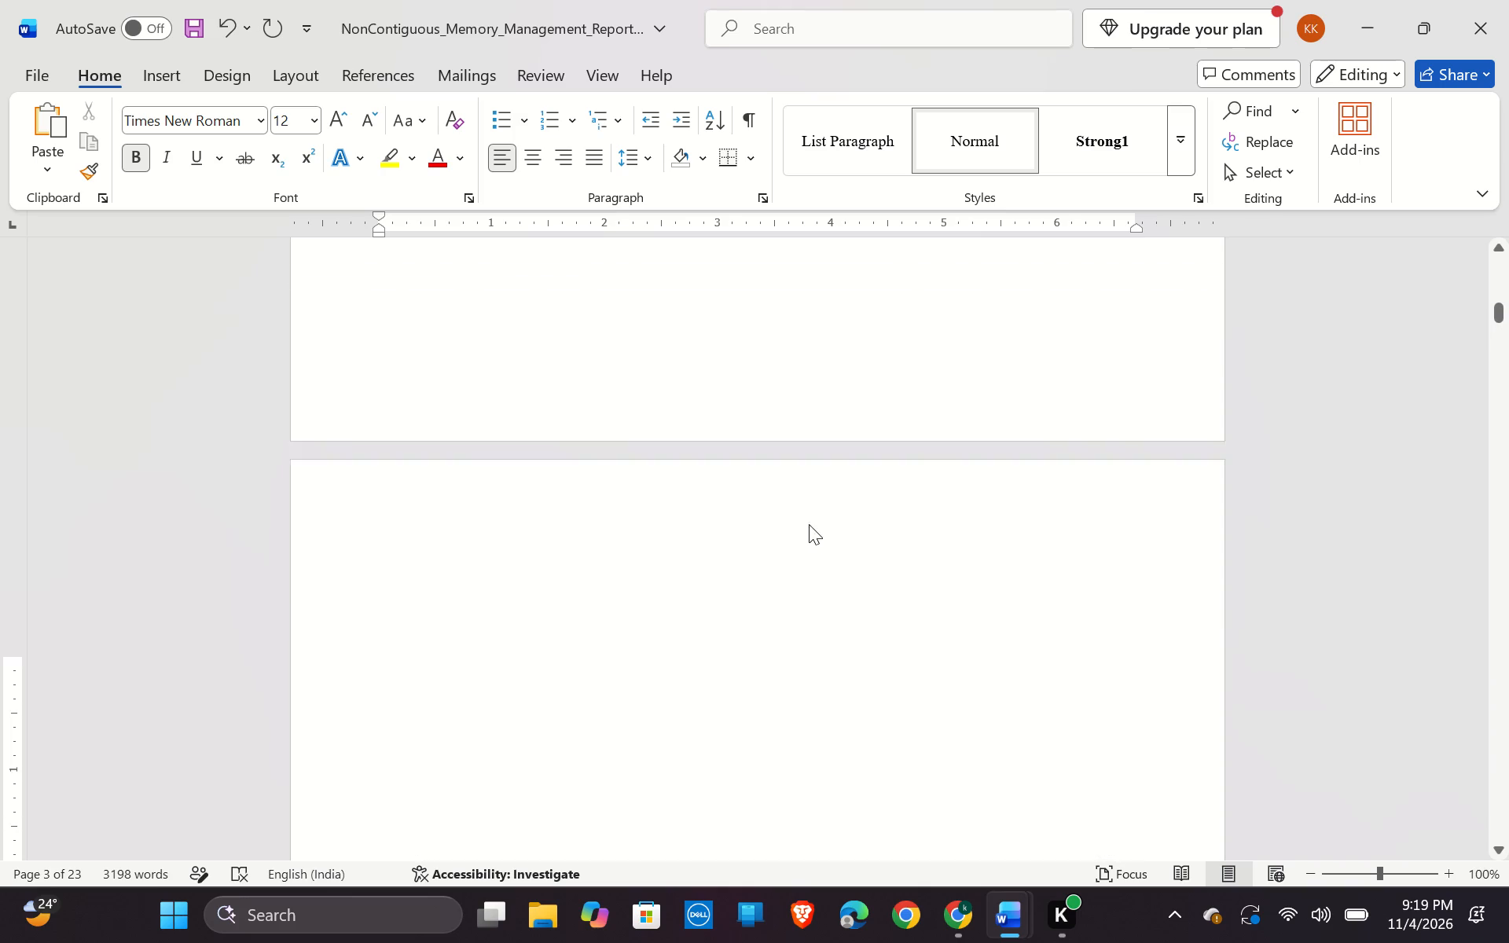
Copy the ABSTRACT heading and return to the top of the blank page that follows the INDEX table.
scroll(800, 532, "down", 9)
scroll(751, 582, "down", 14)
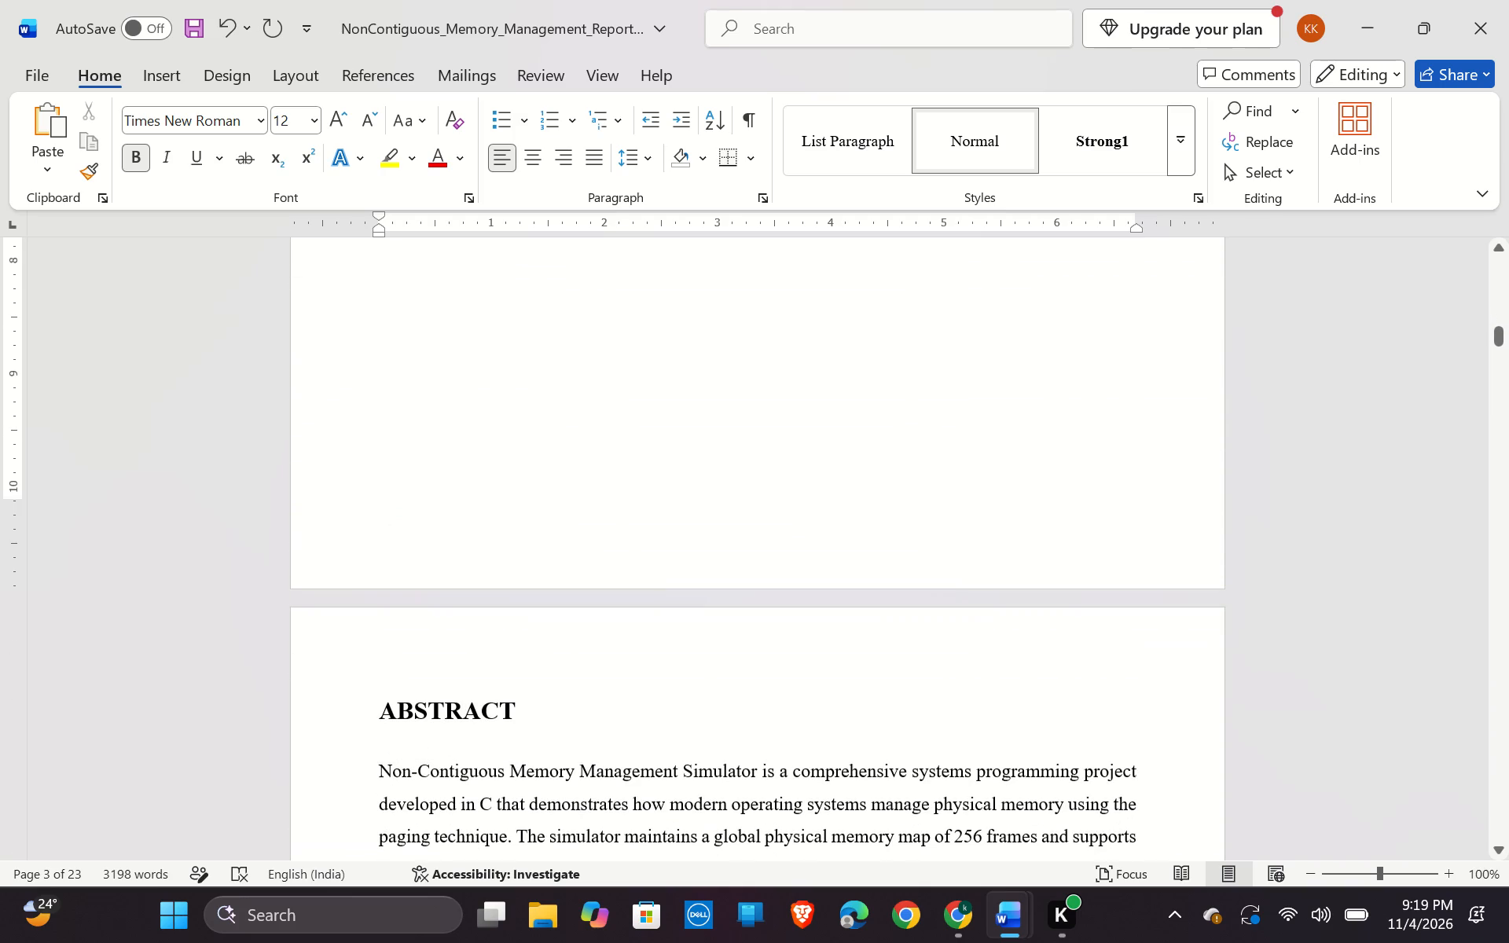
left_click_drag(521, 707, 380, 709)
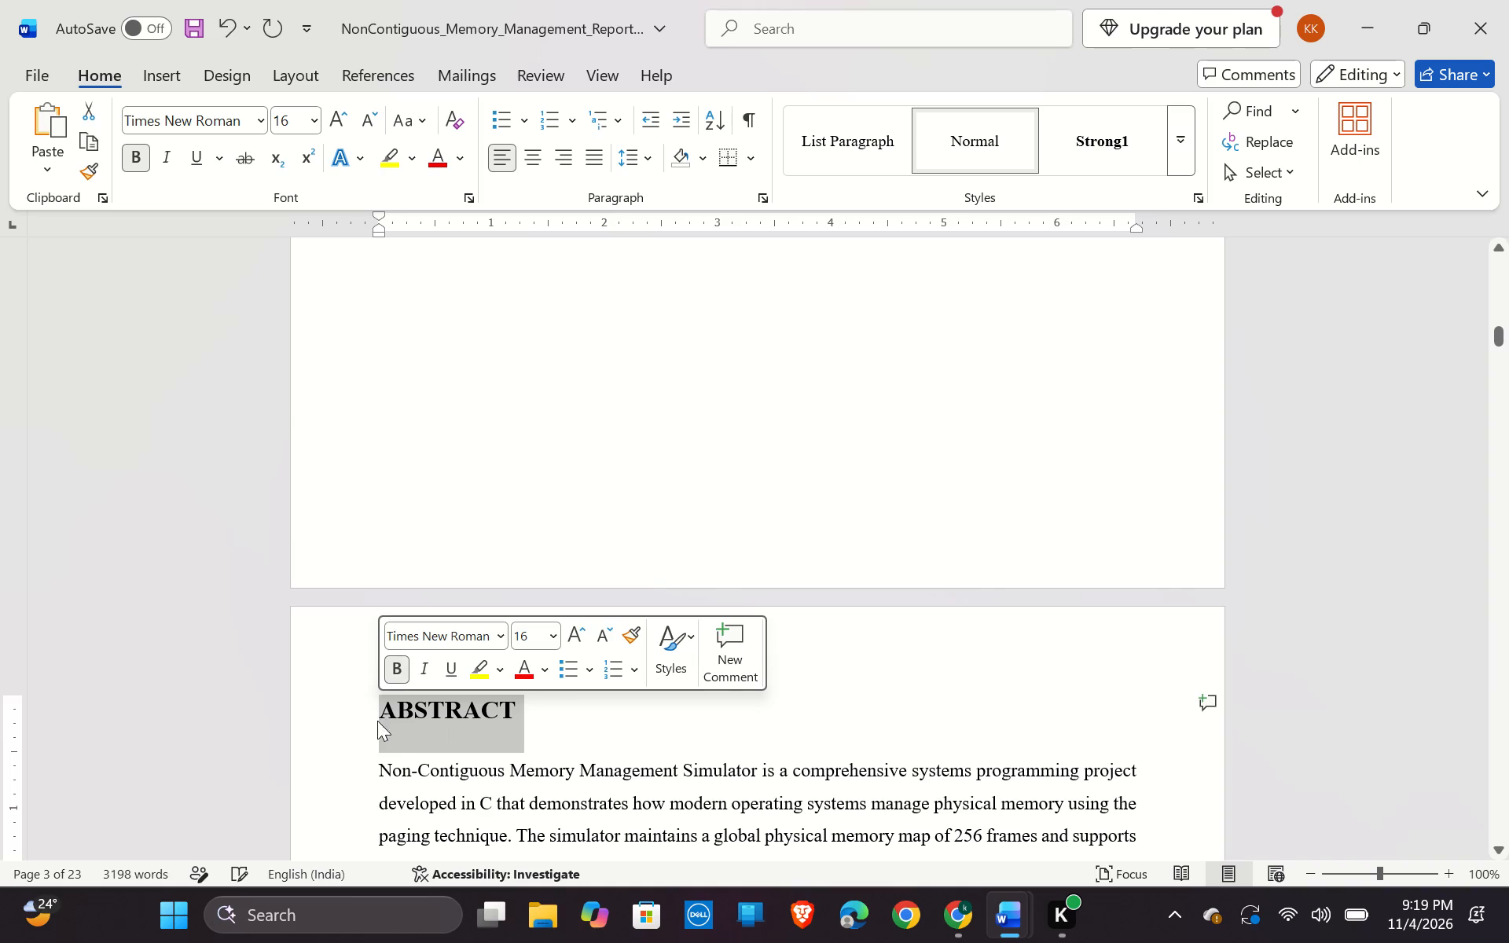
key("ctrl+c")
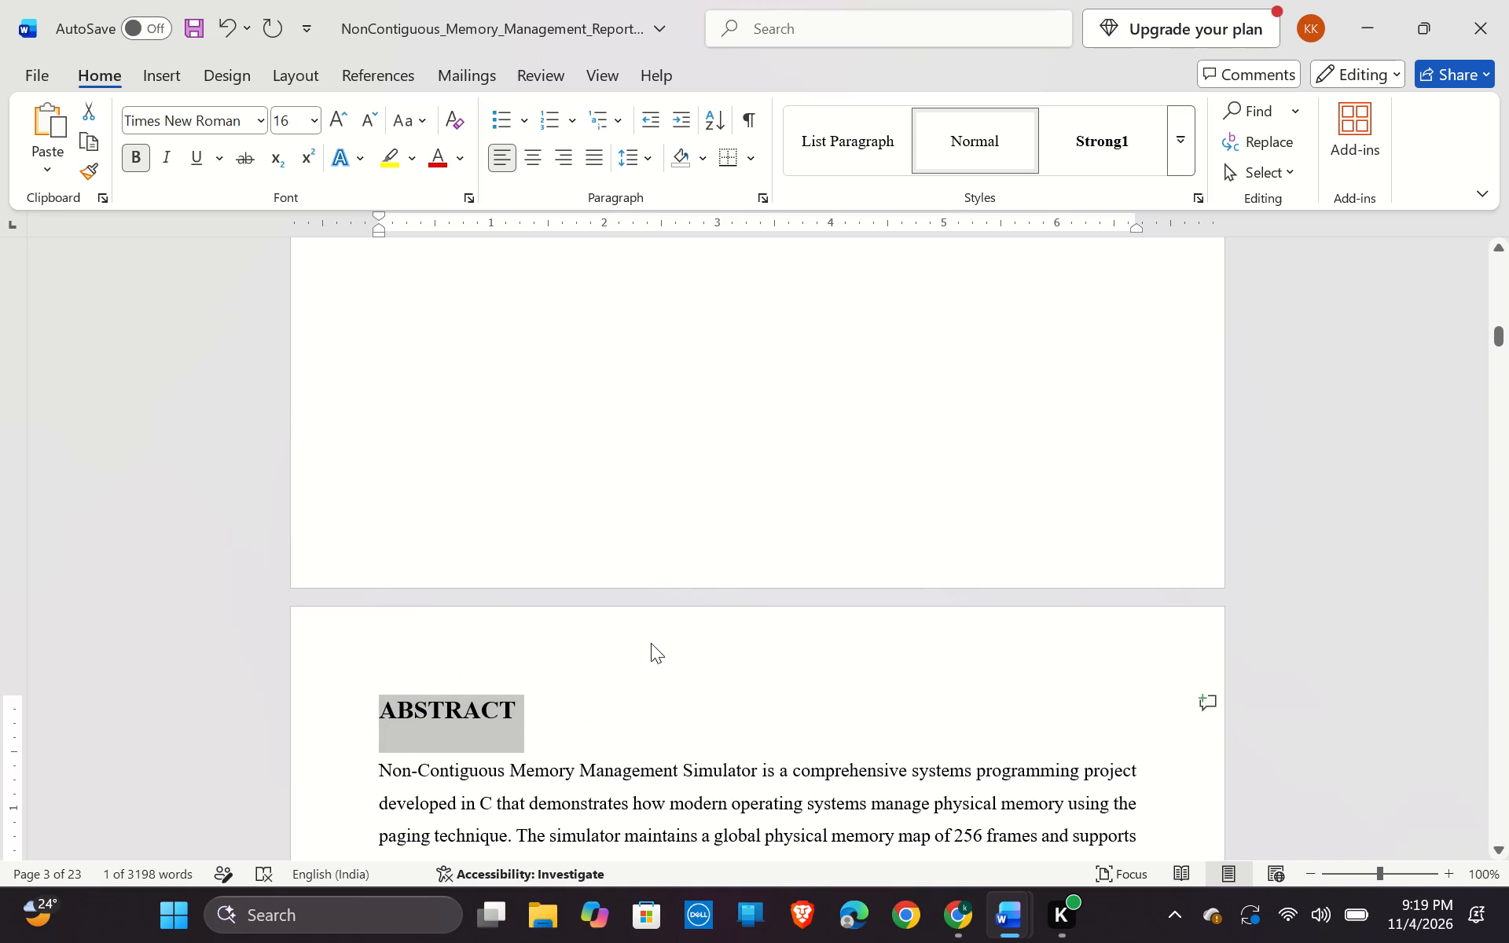
scroll(799, 238, "up", 6)
scroll(443, 550, "up", 2)
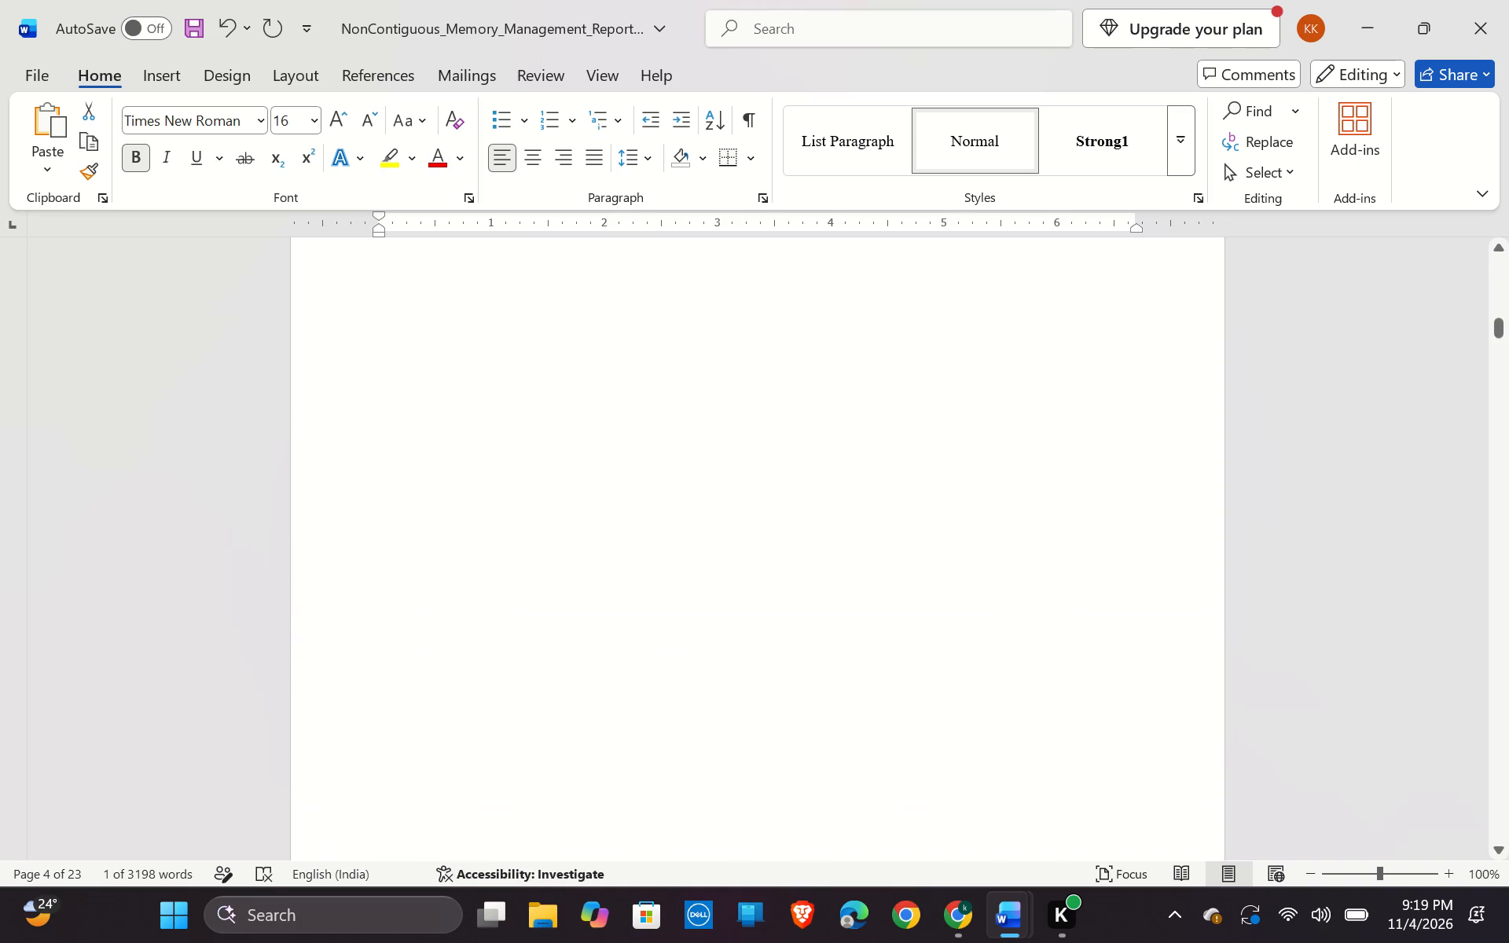
scroll(446, 548, "up", 10)
scroll(885, 486, "up", 4)
scroll(483, 557, "up", 5)
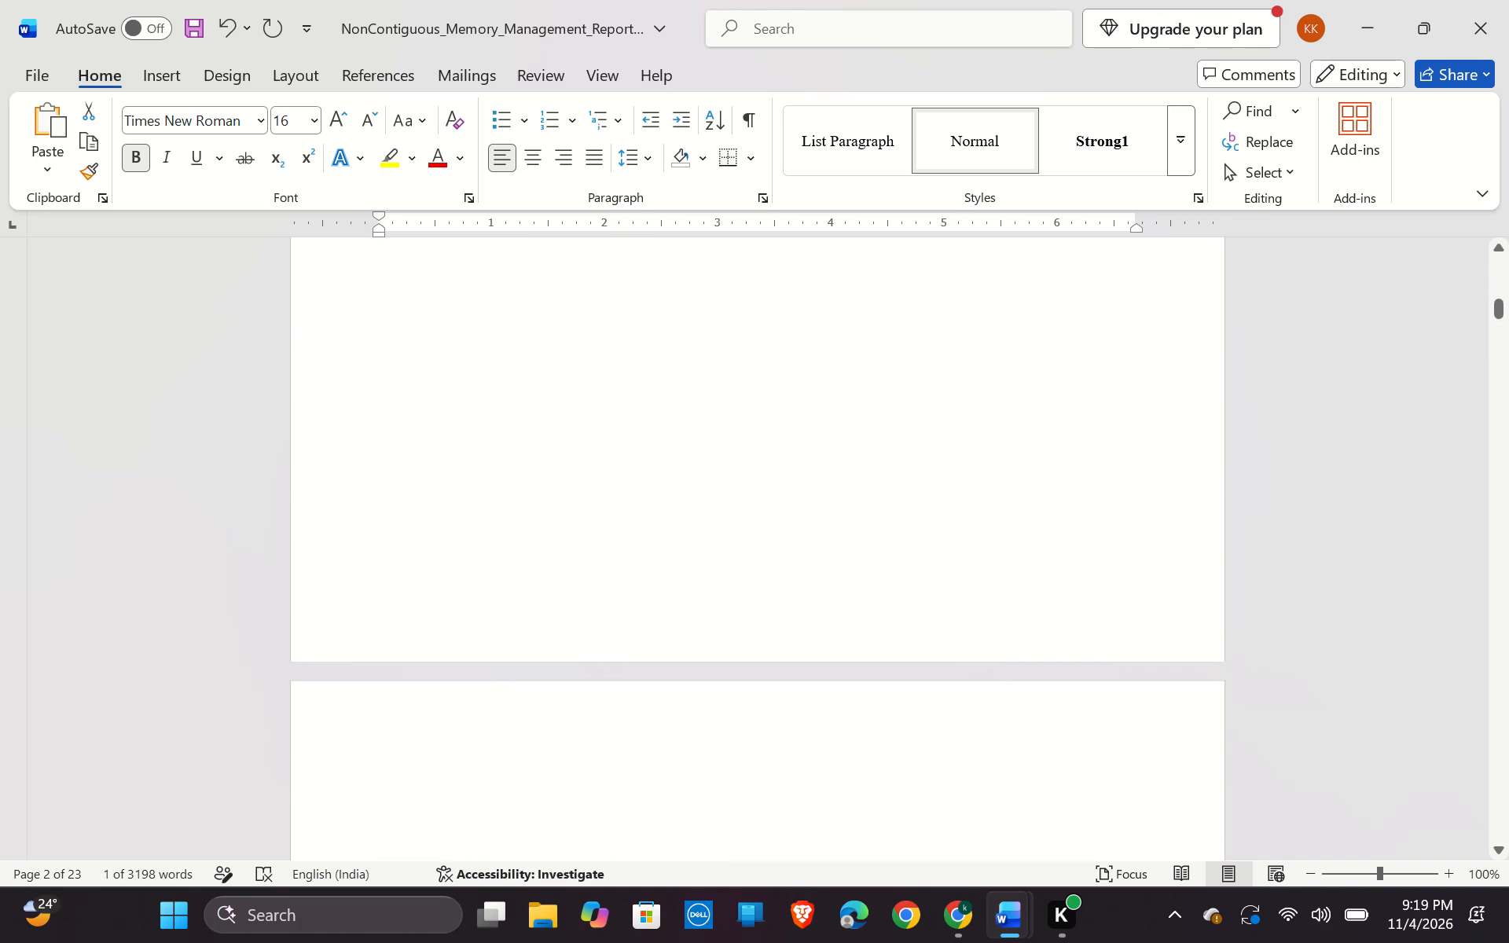
scroll(484, 555, "up", 3)
scroll(484, 555, "down", 9)
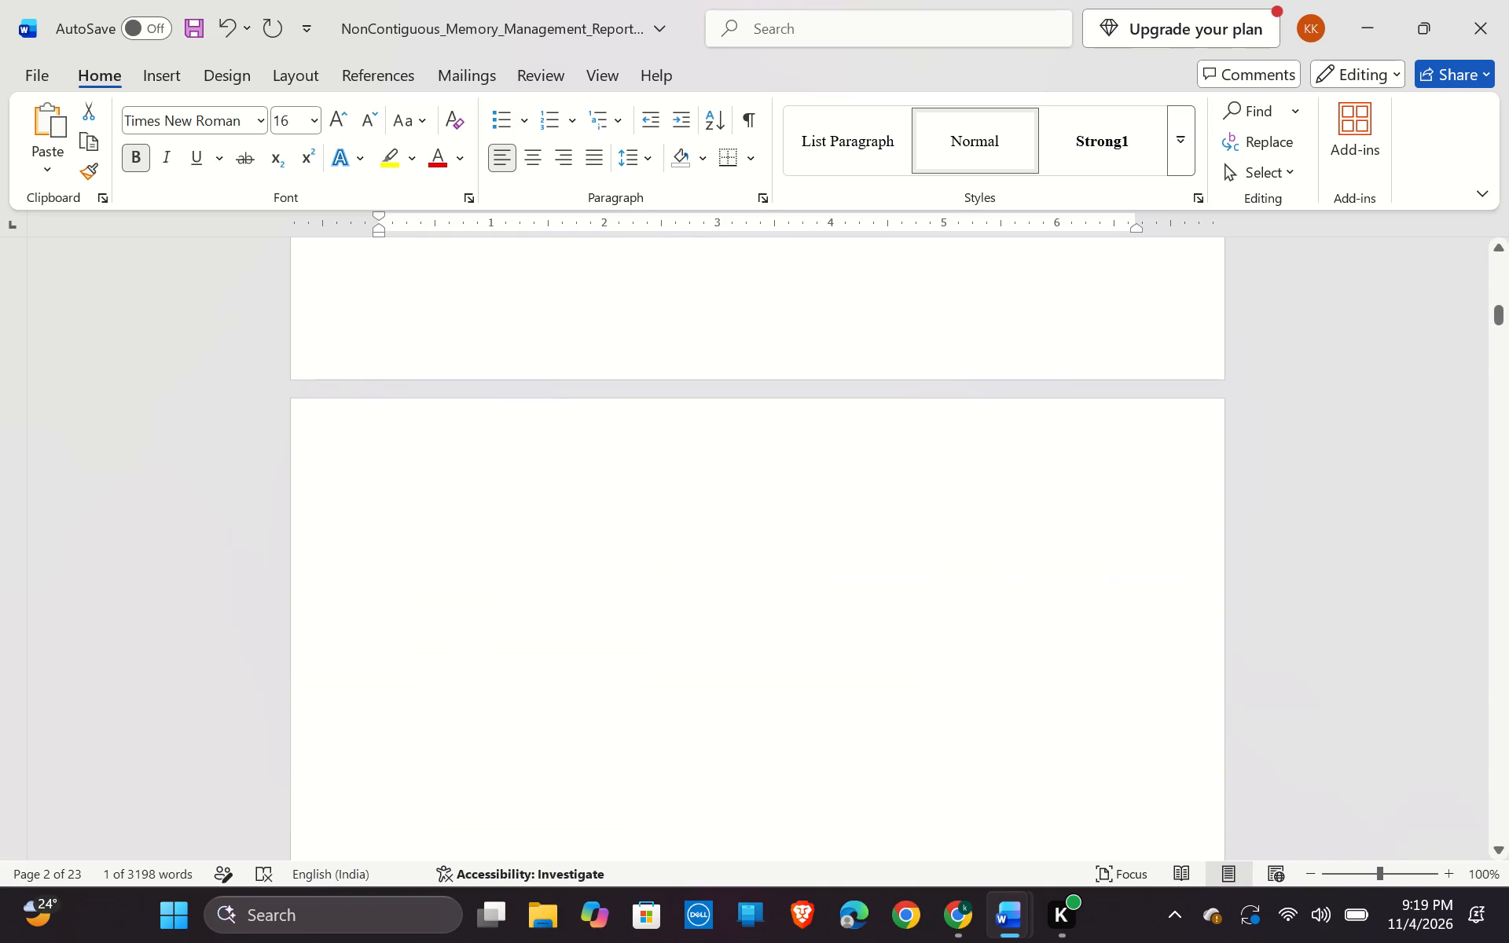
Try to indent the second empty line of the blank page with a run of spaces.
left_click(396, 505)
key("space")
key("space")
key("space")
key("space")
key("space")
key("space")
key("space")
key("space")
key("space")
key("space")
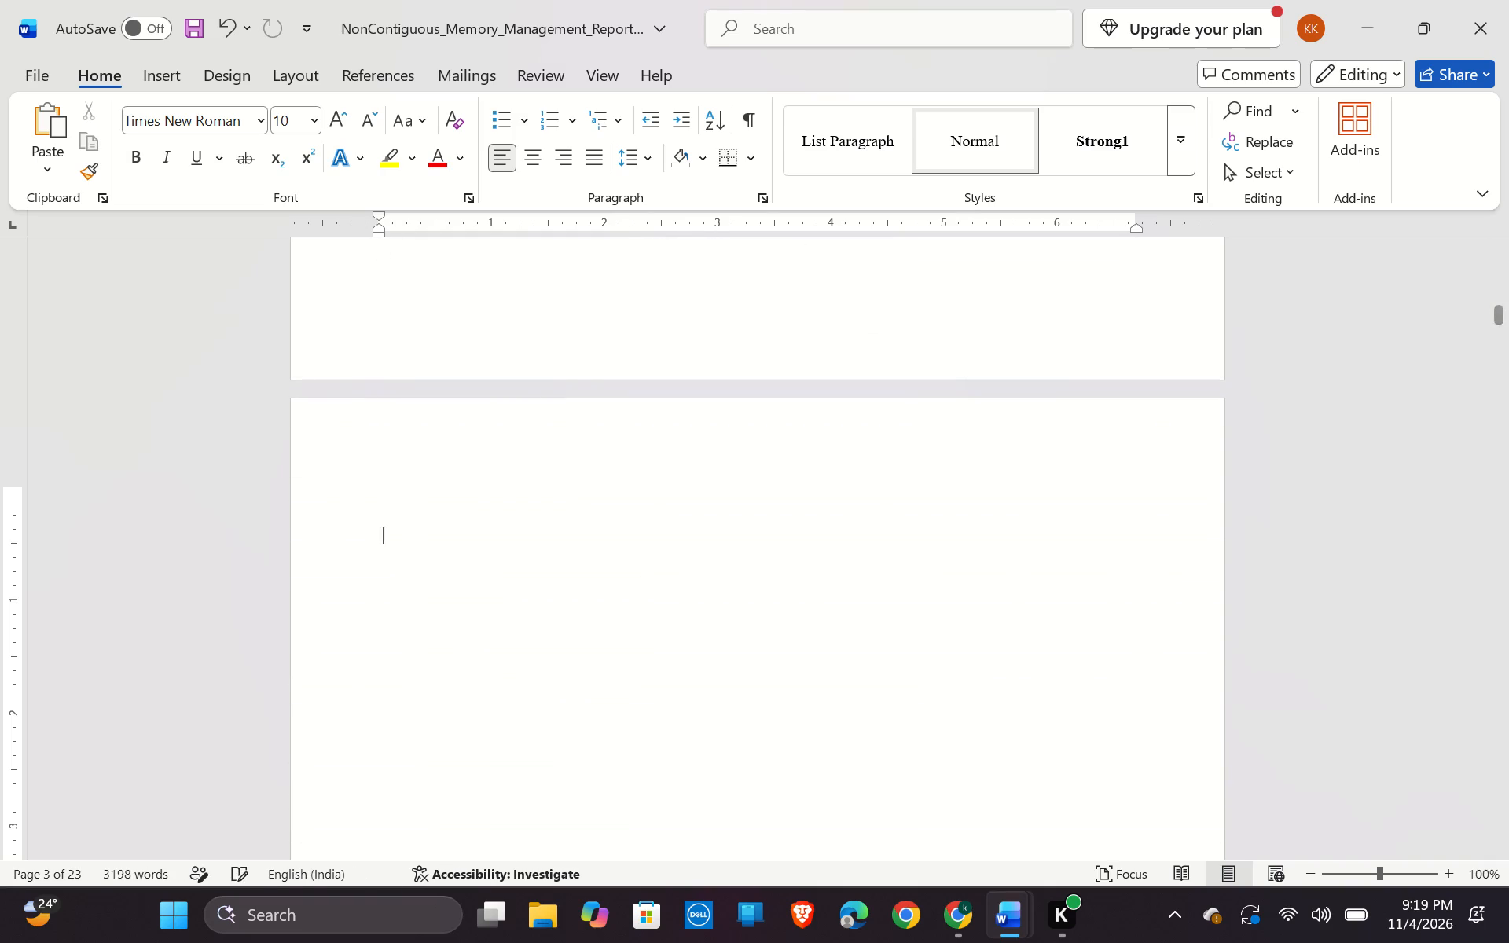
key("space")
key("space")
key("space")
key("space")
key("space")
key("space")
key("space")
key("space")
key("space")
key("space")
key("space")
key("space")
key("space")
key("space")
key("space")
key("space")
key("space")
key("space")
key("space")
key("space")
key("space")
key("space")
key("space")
Paste the ABSTRACT heading at font size 16 on the blank page's first line, indented with spaces toward the page centre.
left_click(628, 467)
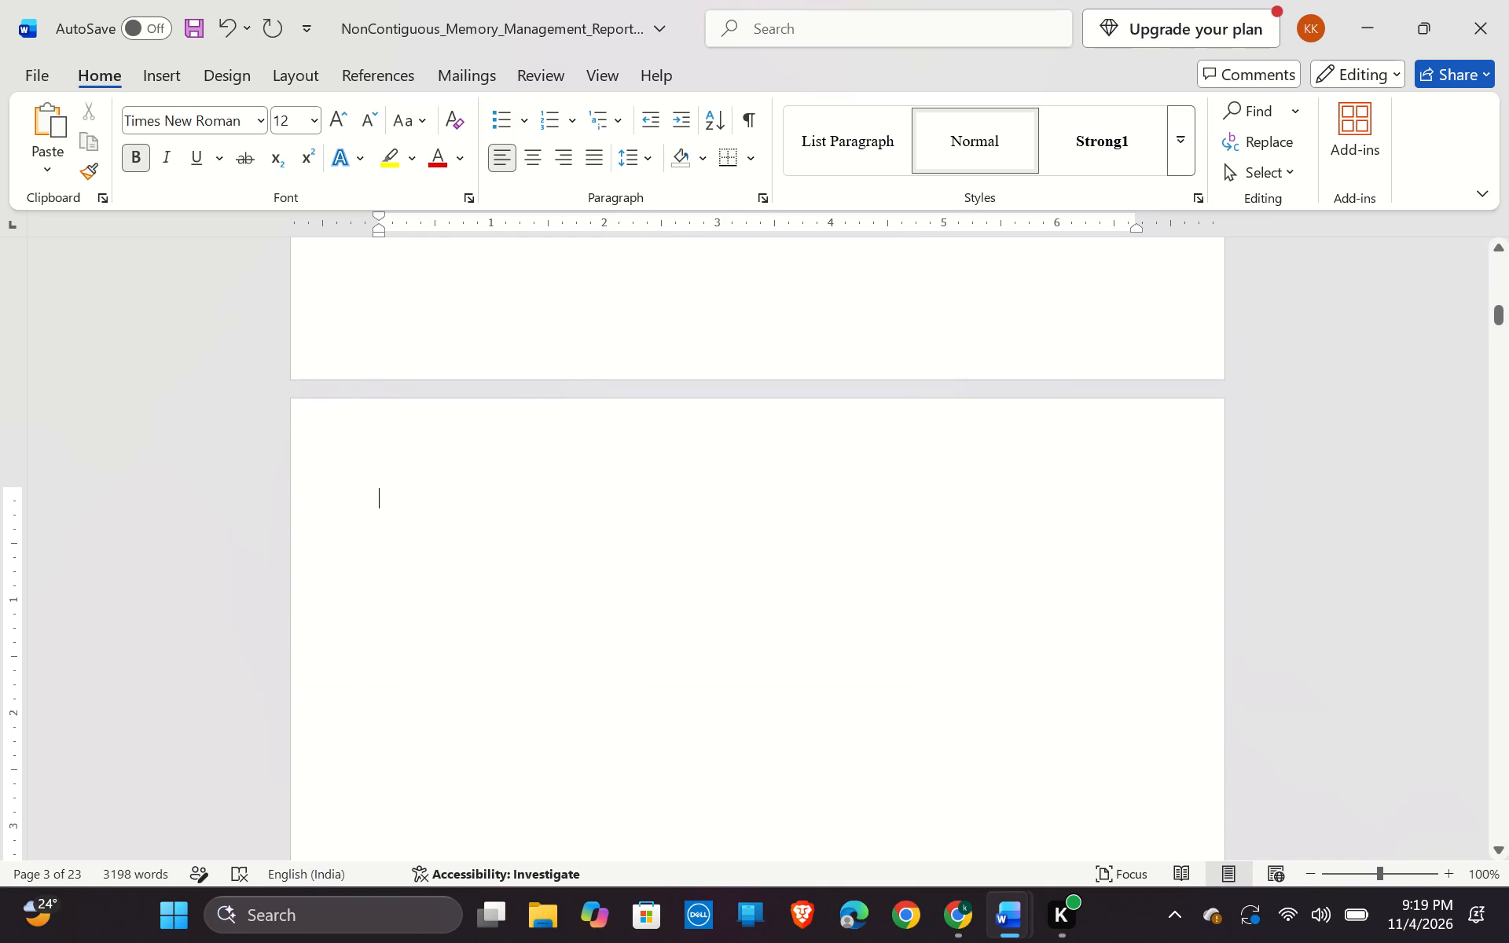
left_click(626, 465)
key("space")
key("space")
key("space")
key("space")
key("space")
key("space")
key("space")
key("space")
key("space")
key("space")
key("space")
key("space")
key("space")
key("space")
key("space")
key("space")
key("space")
key("space")
key("space")
key("space")
key("space")
key("space")
key("space")
key("space")
key("space")
key("space")
key("space")
key("space")
key("space")
key("space")
key("space")
key("space")
key("space")
key("space")
key("space")
key("space")
key("space")
key("space")
key("space")
key("space")
key("space")
key("space")
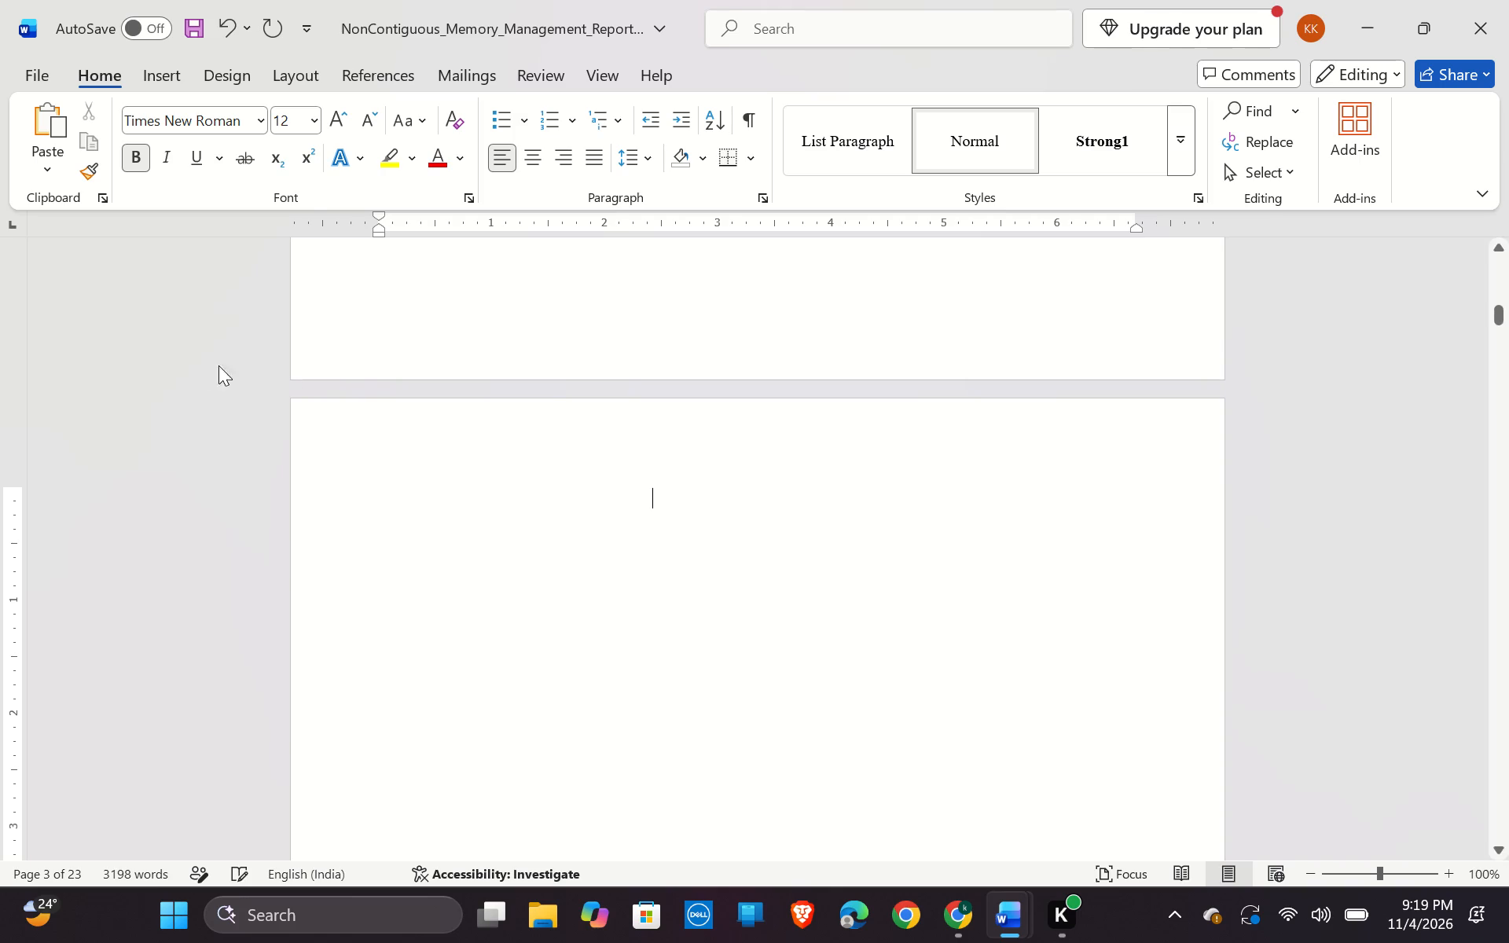
left_click(337, 122)
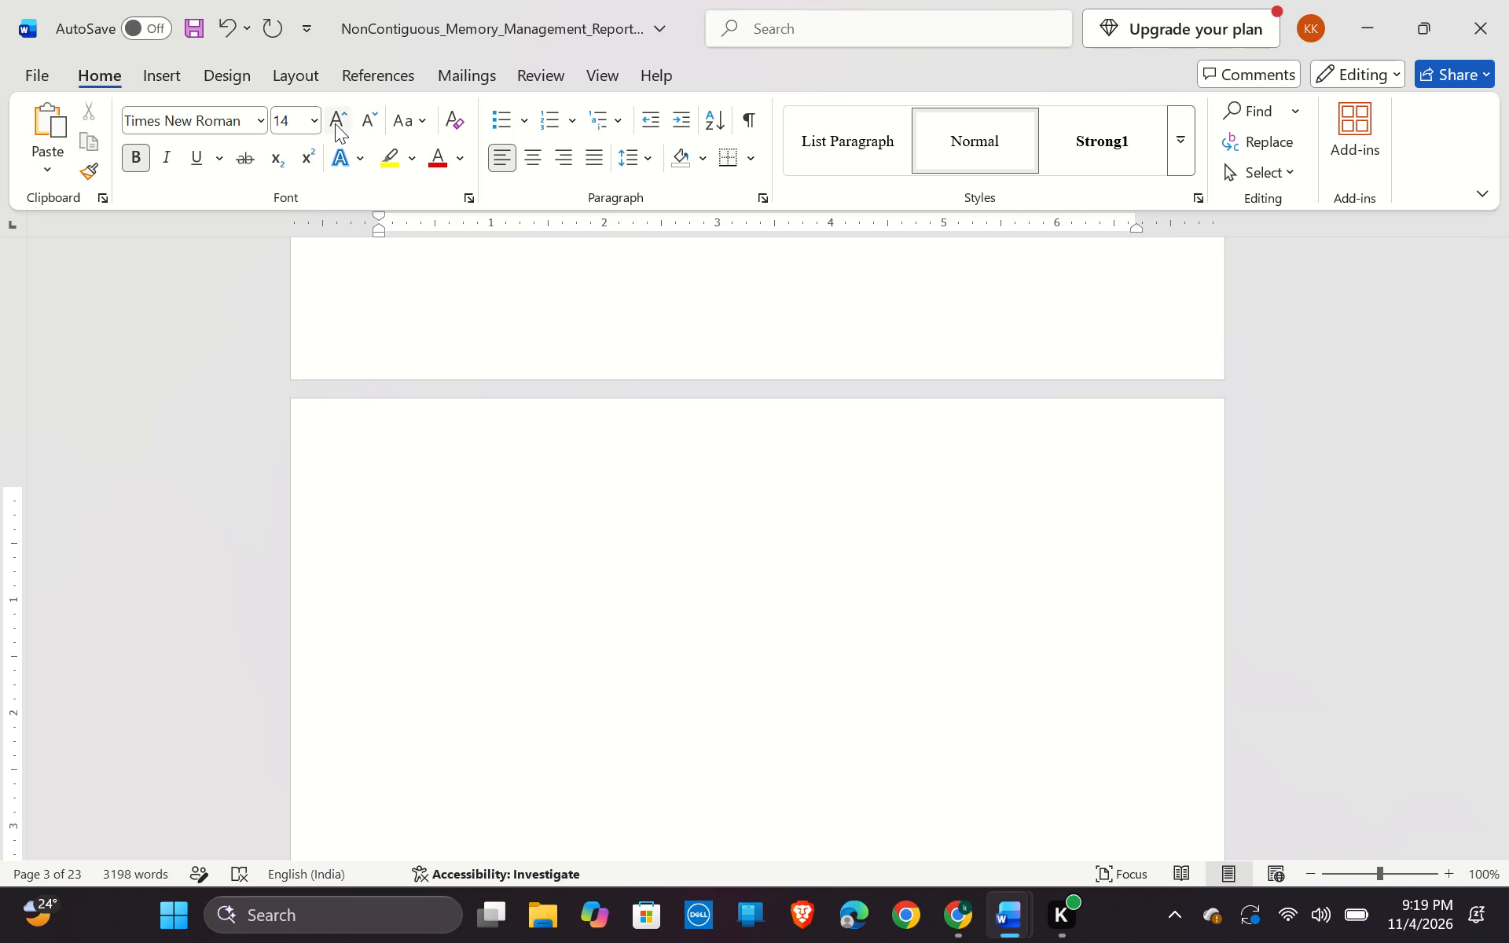
left_click(335, 123)
key("ctrl+v")
Switch to SmartMetro_Project_Report and copy the three paragraphs under its ABSTRACT heading.
key("alt+Tab")
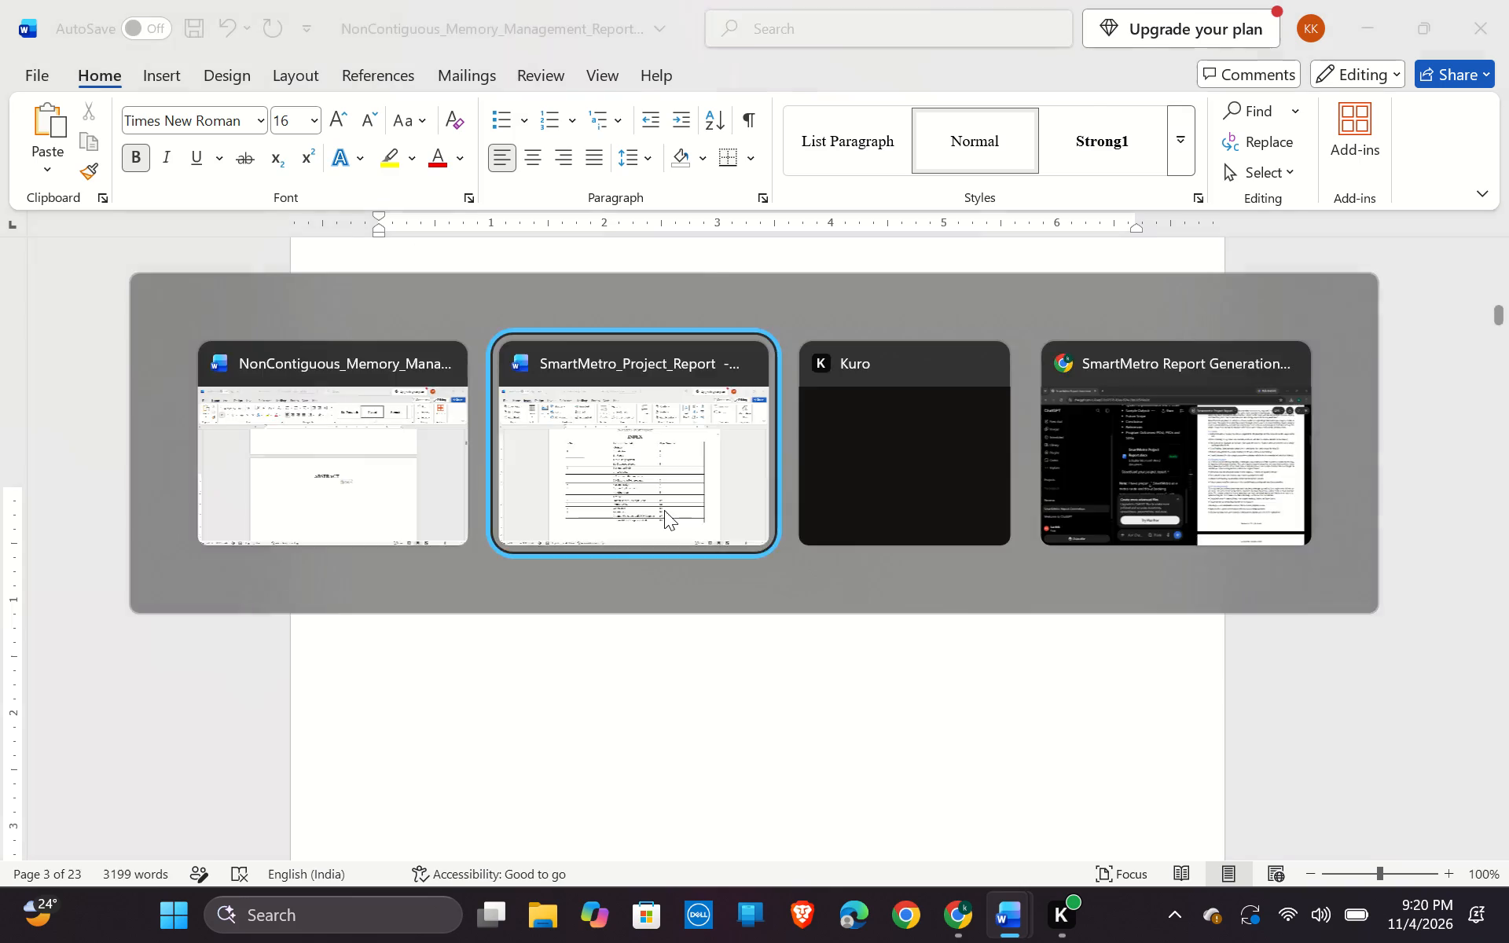
scroll(663, 512, "down", 12)
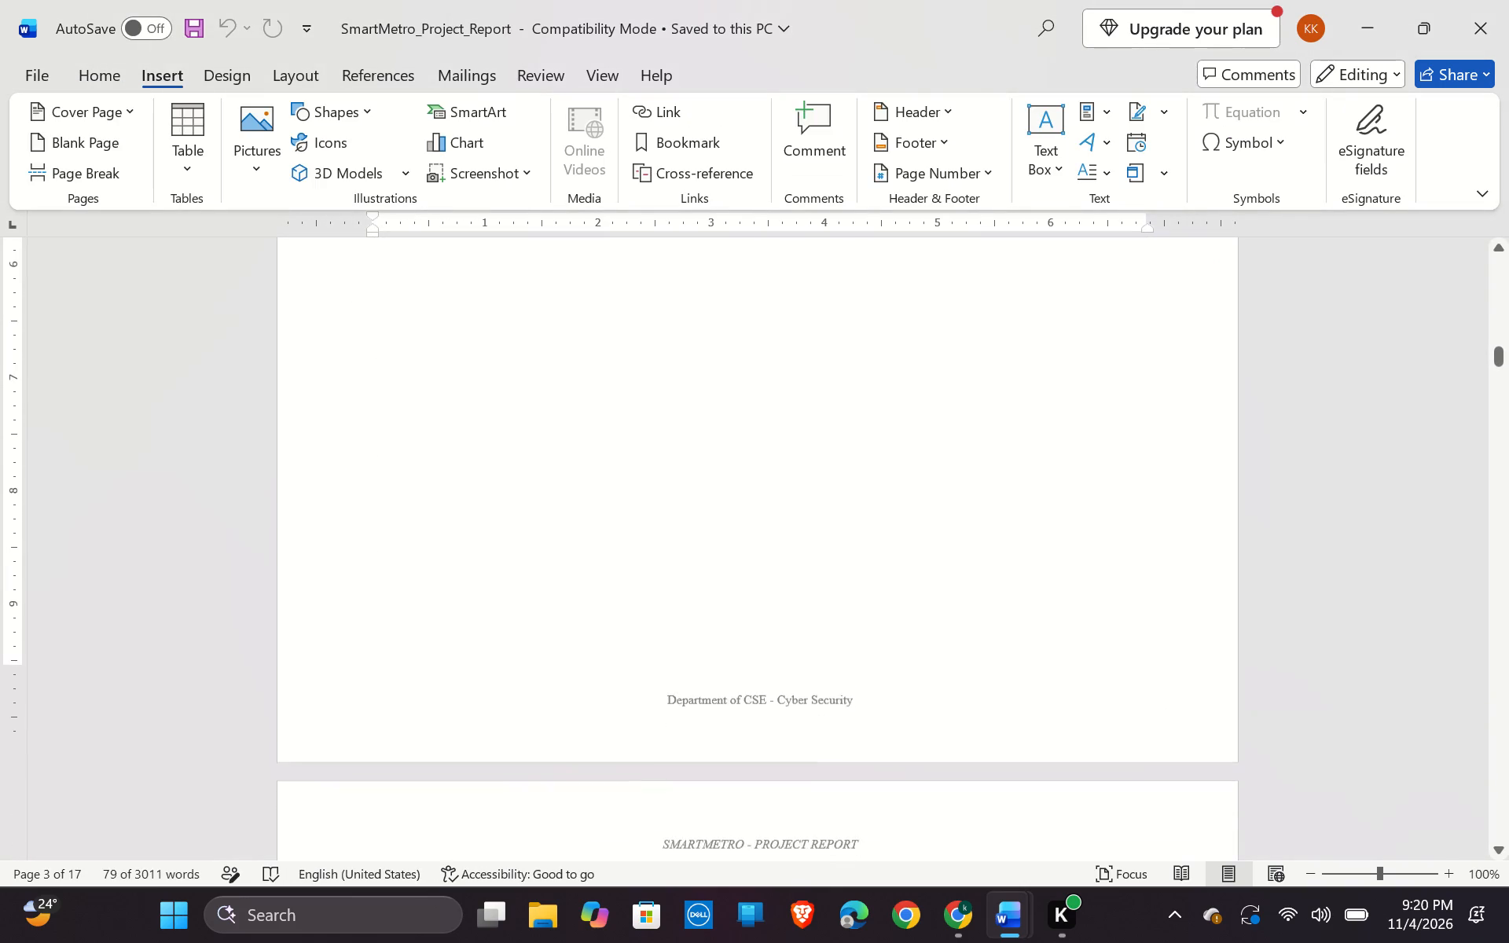
scroll(652, 504, "down", 6)
scroll(516, 545, "down", 5)
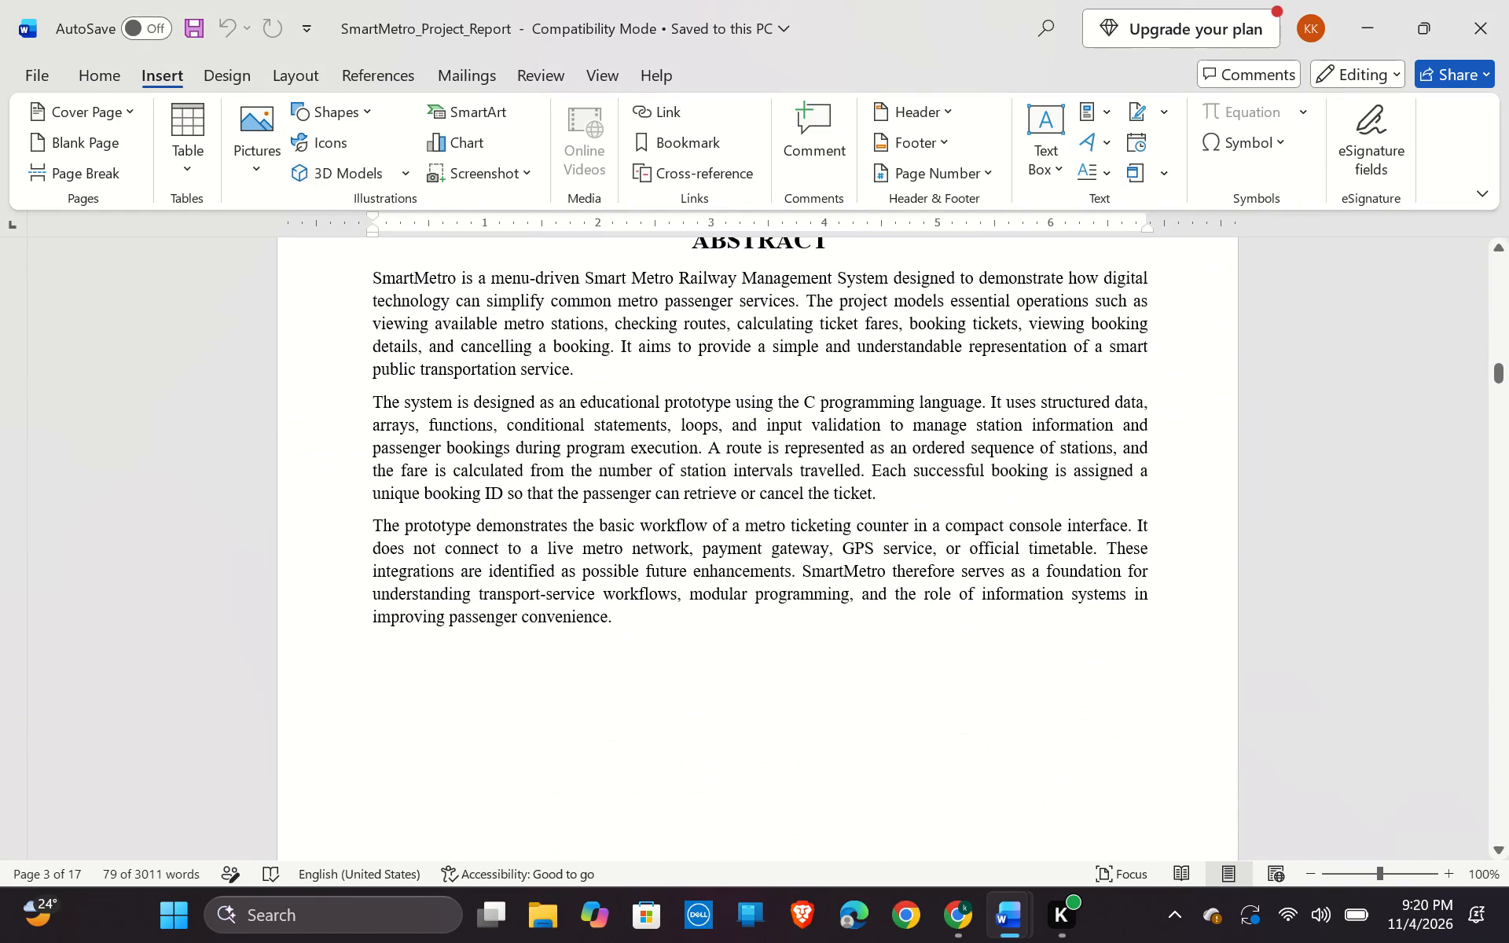
left_click_drag(370, 277, 531, 590)
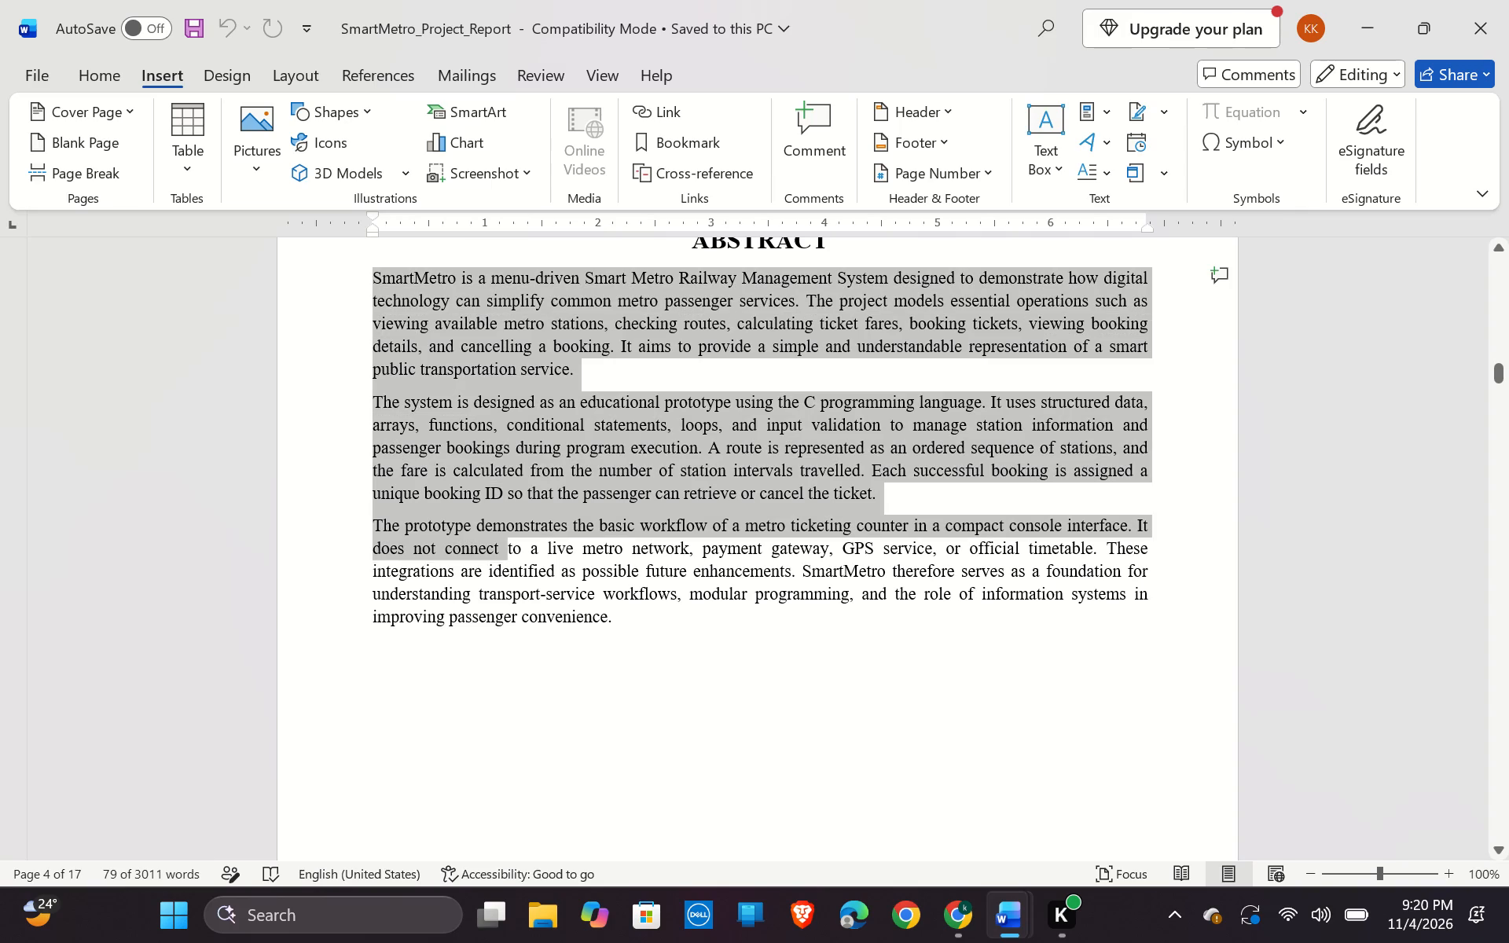
left_click_drag(531, 590, 618, 631)
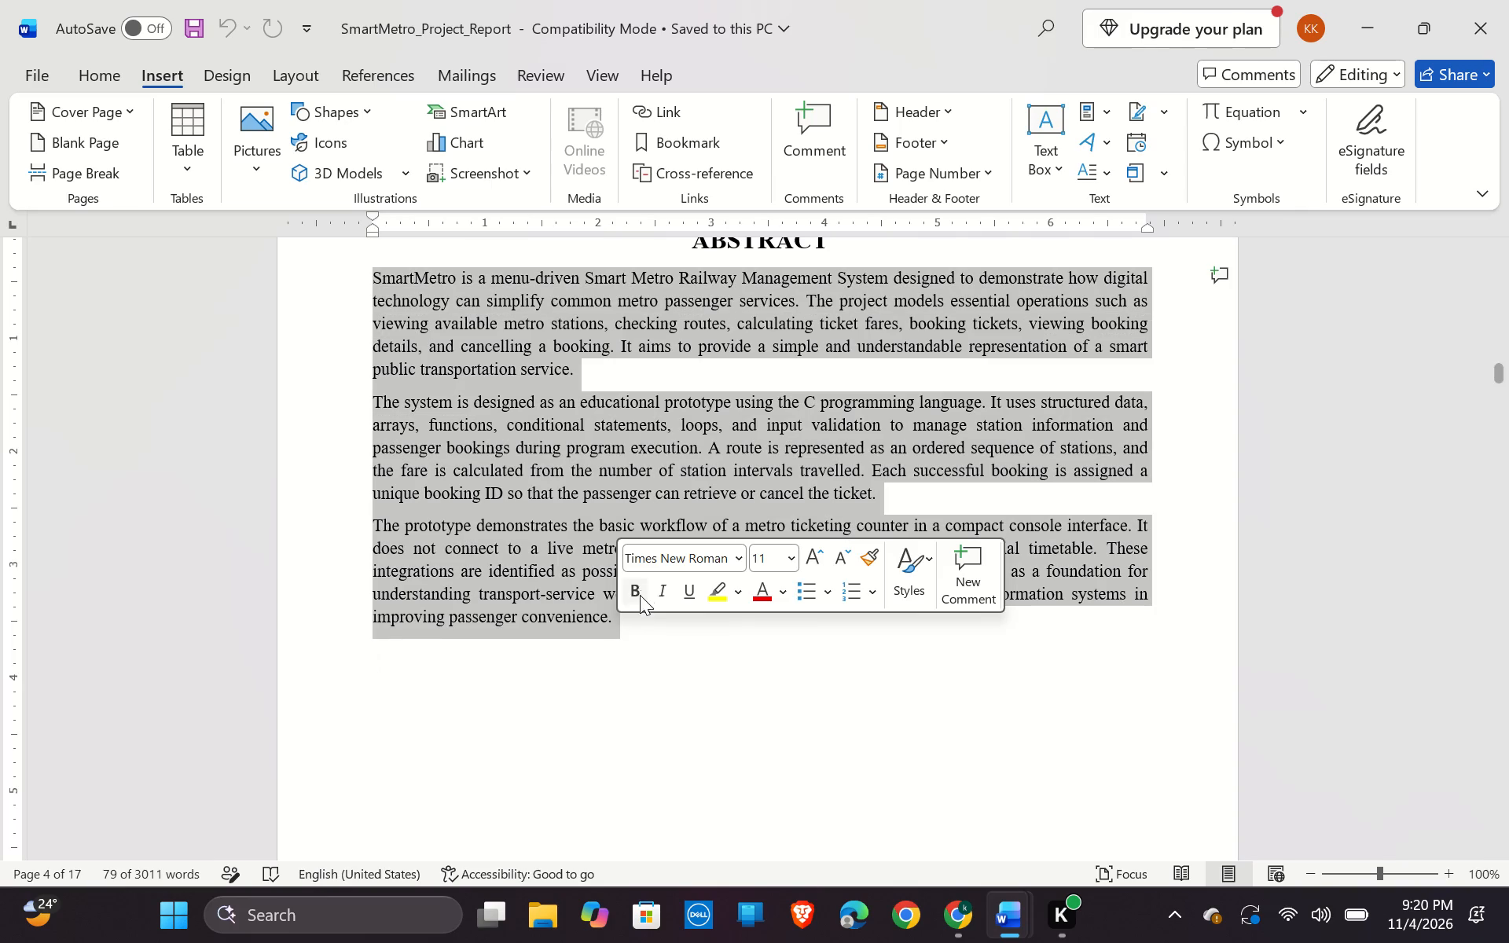
key("ctrl+c")
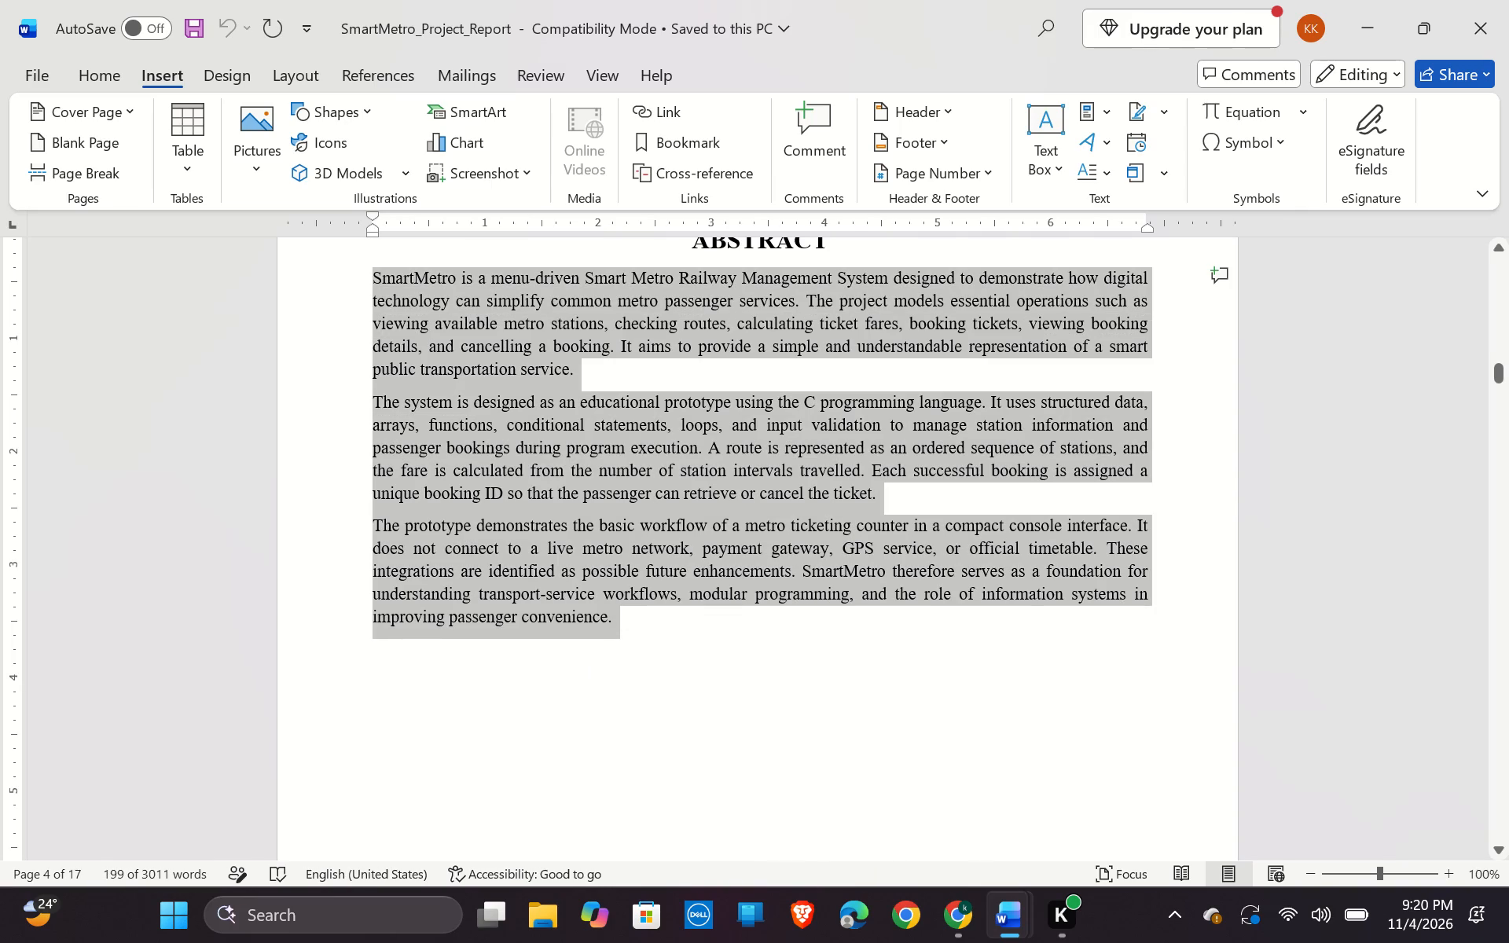
Back in the Non-Contiguous Memory Management report, set the font size to 14 below the new ABSTRACT heading and paste the copied paragraphs.
key("alt+Tab")
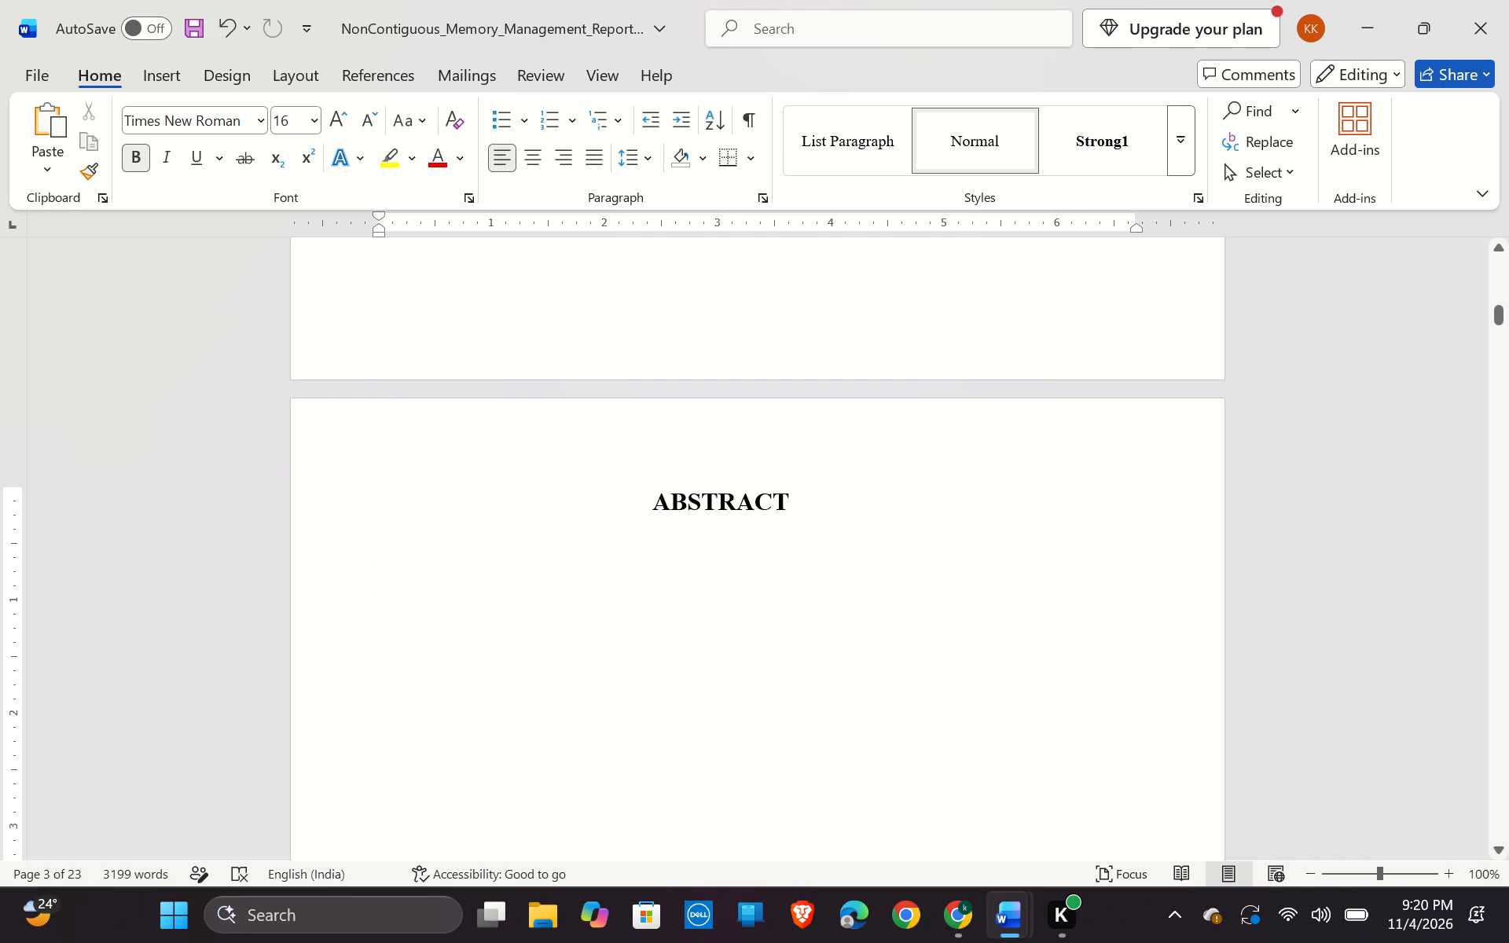
left_click(361, 124)
key("ctrl+v")
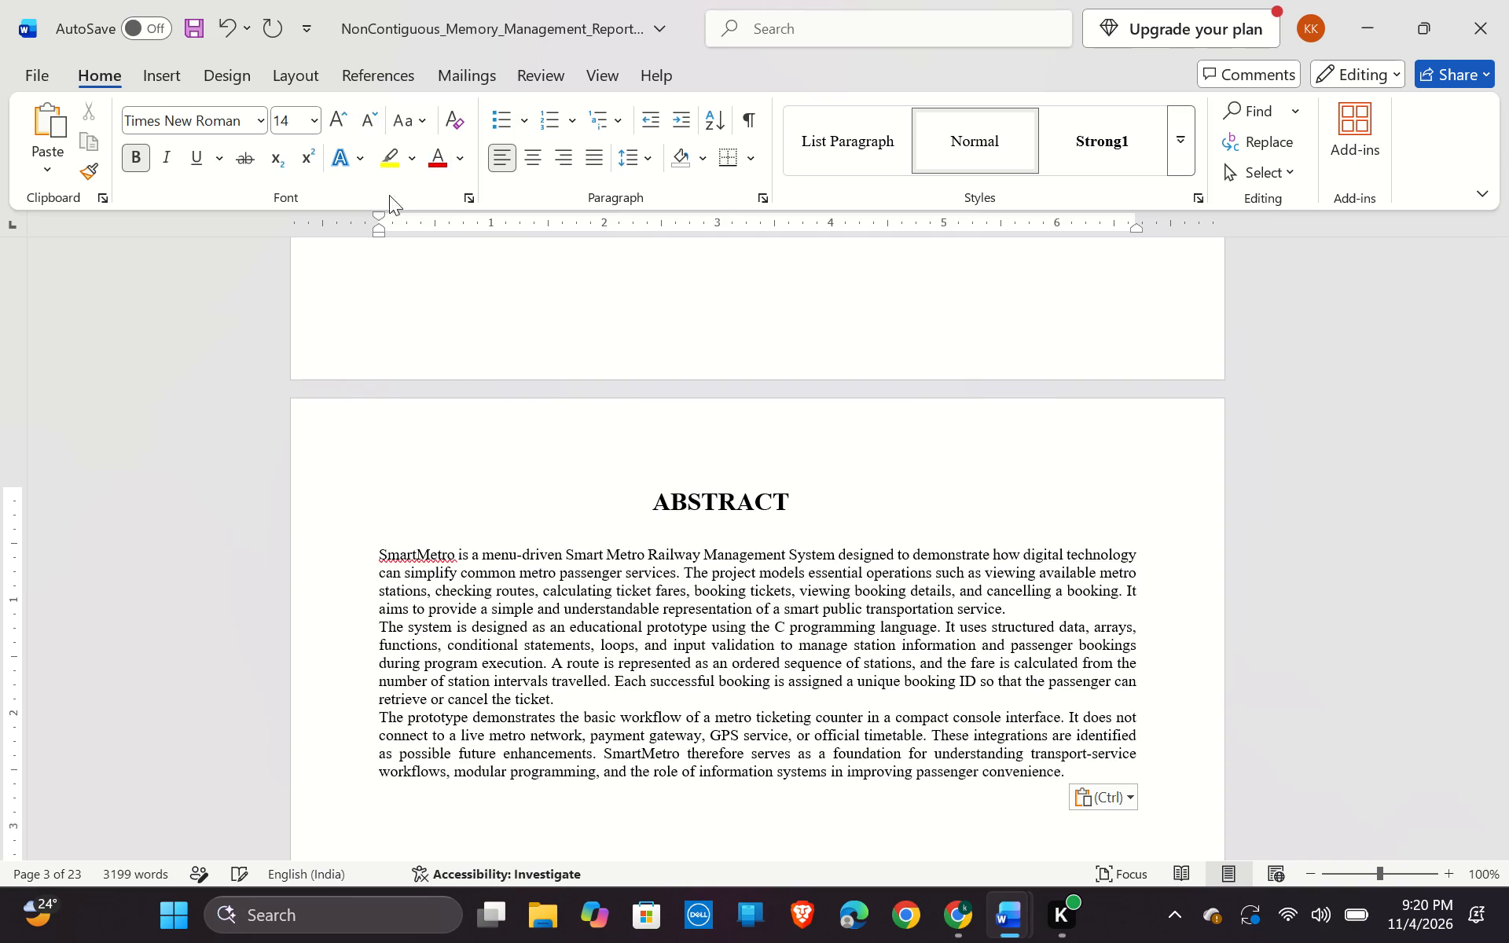
Select all three pasted SmartMetro abstract paragraphs under the ABSTRACT heading.
left_click_drag(376, 548, 442, 594)
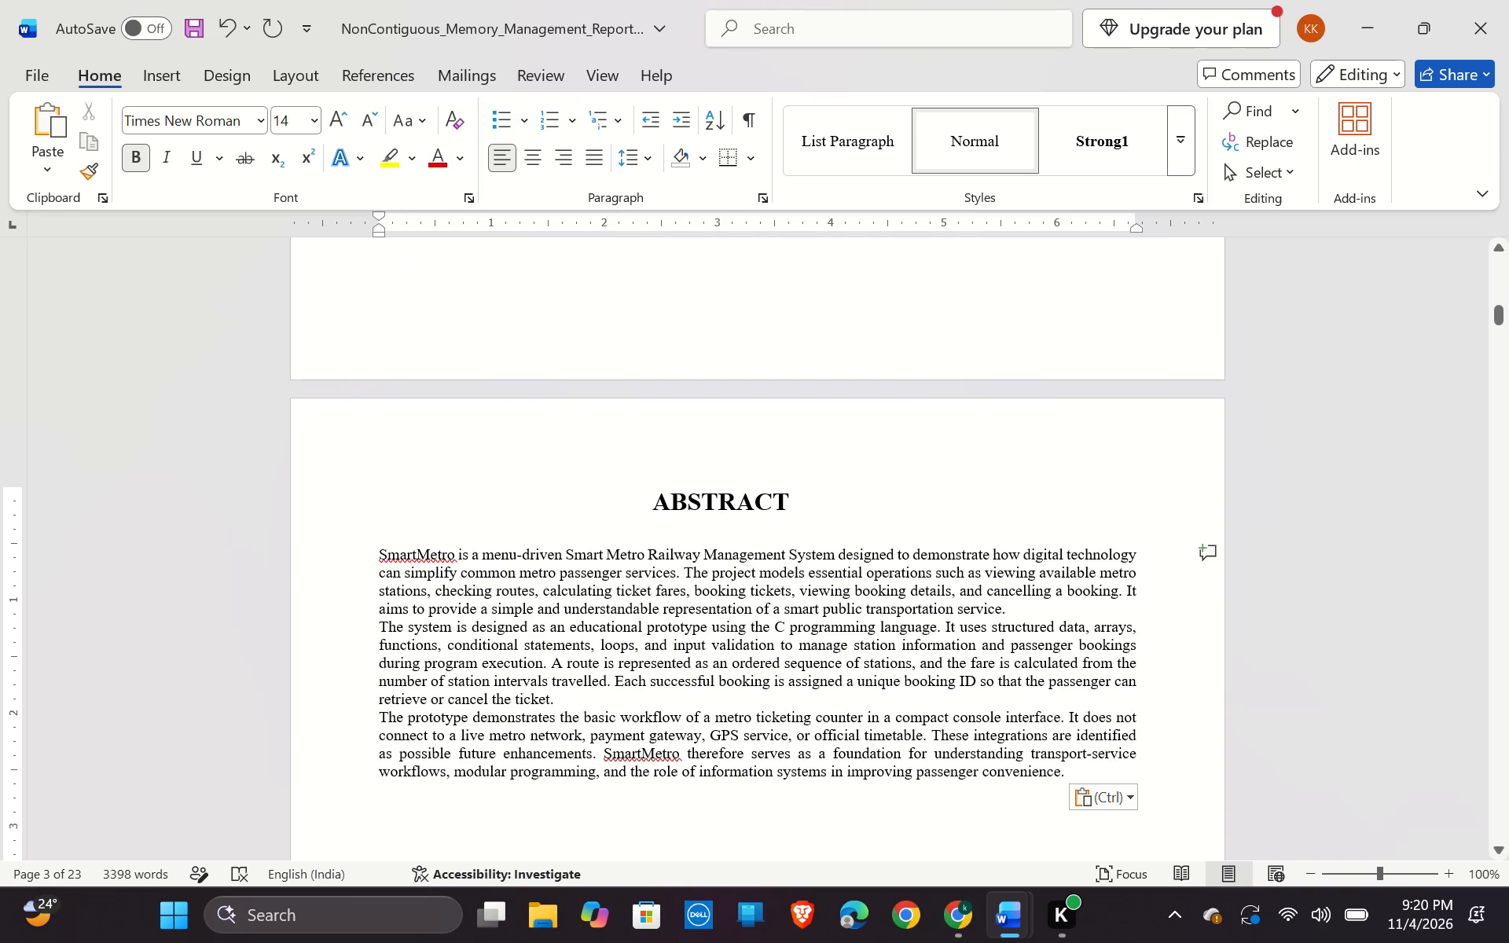
left_click_drag(442, 594, 998, 828)
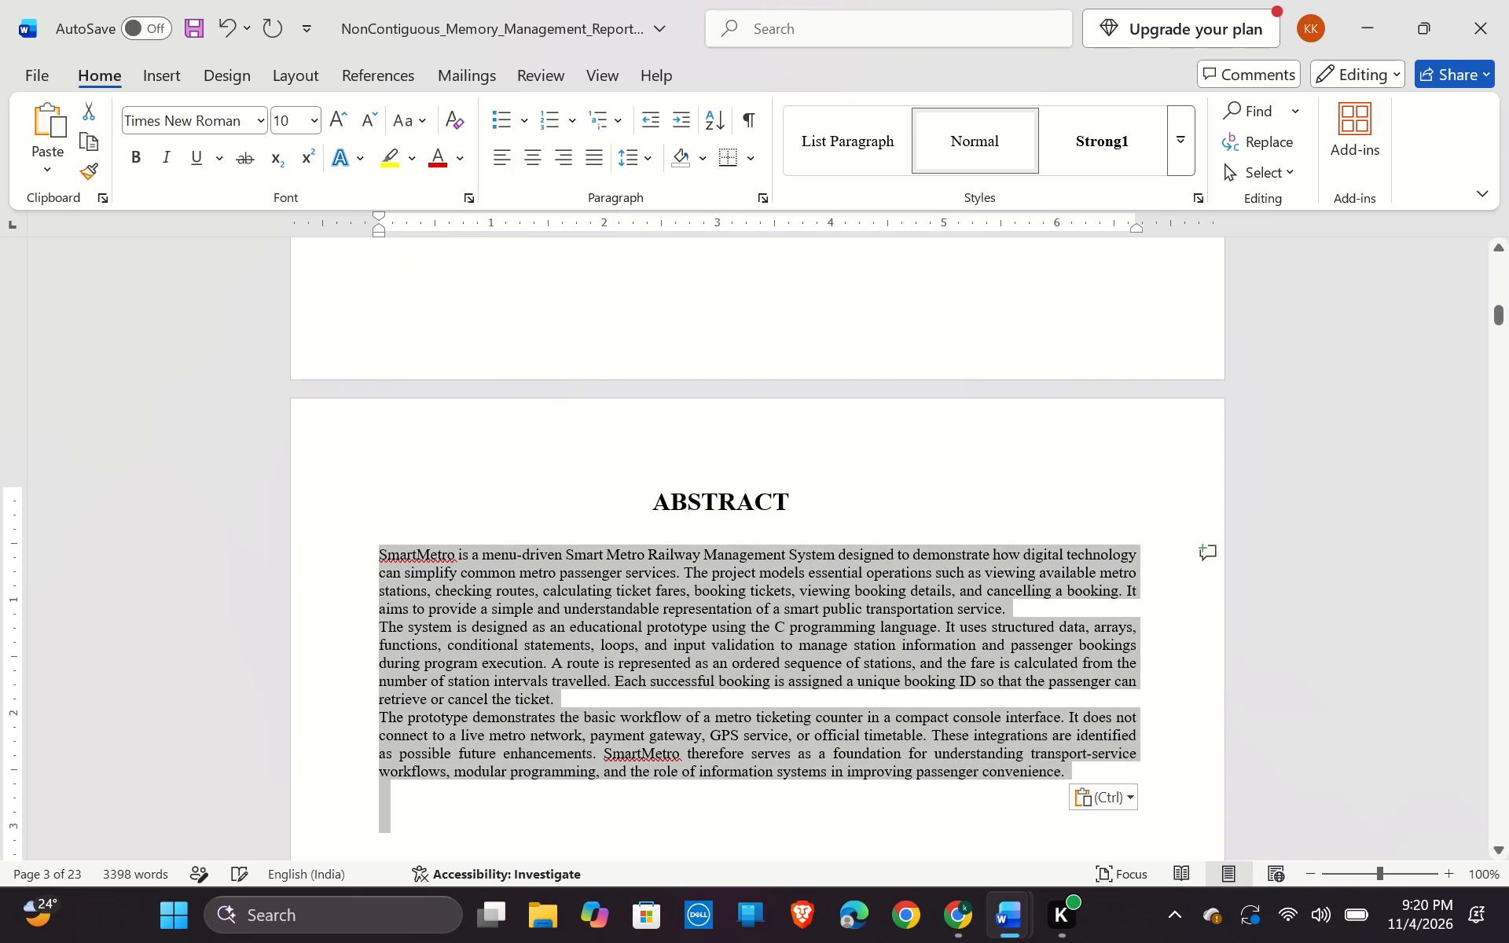
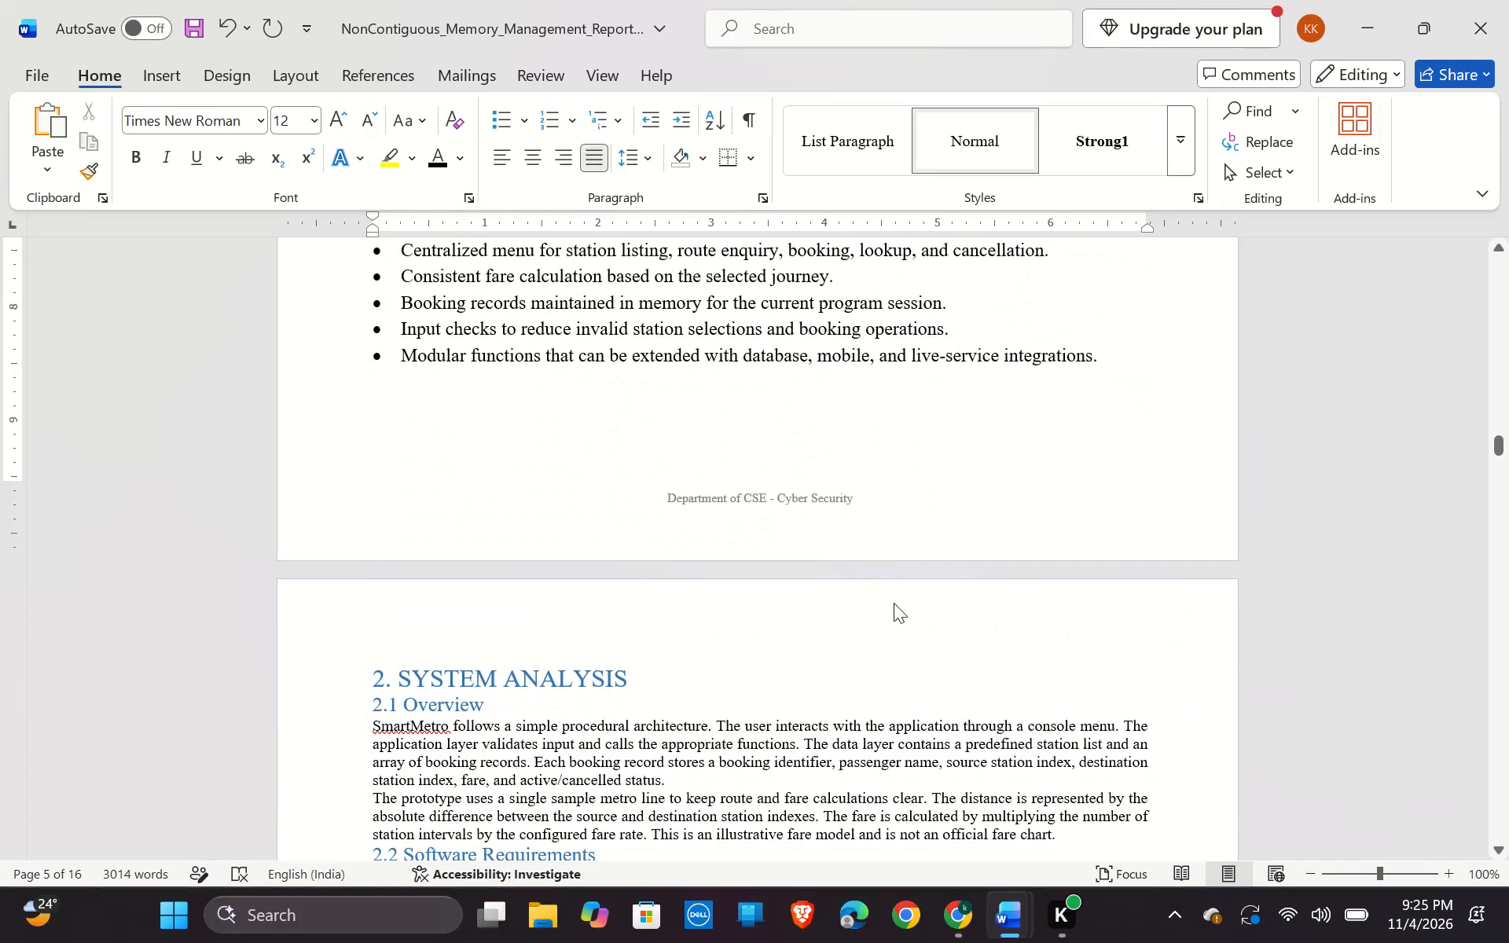
Delete the "Department of CSE - Cyber Security" text from the Section 4 footer and return to the document body.
left_click(817, 498)
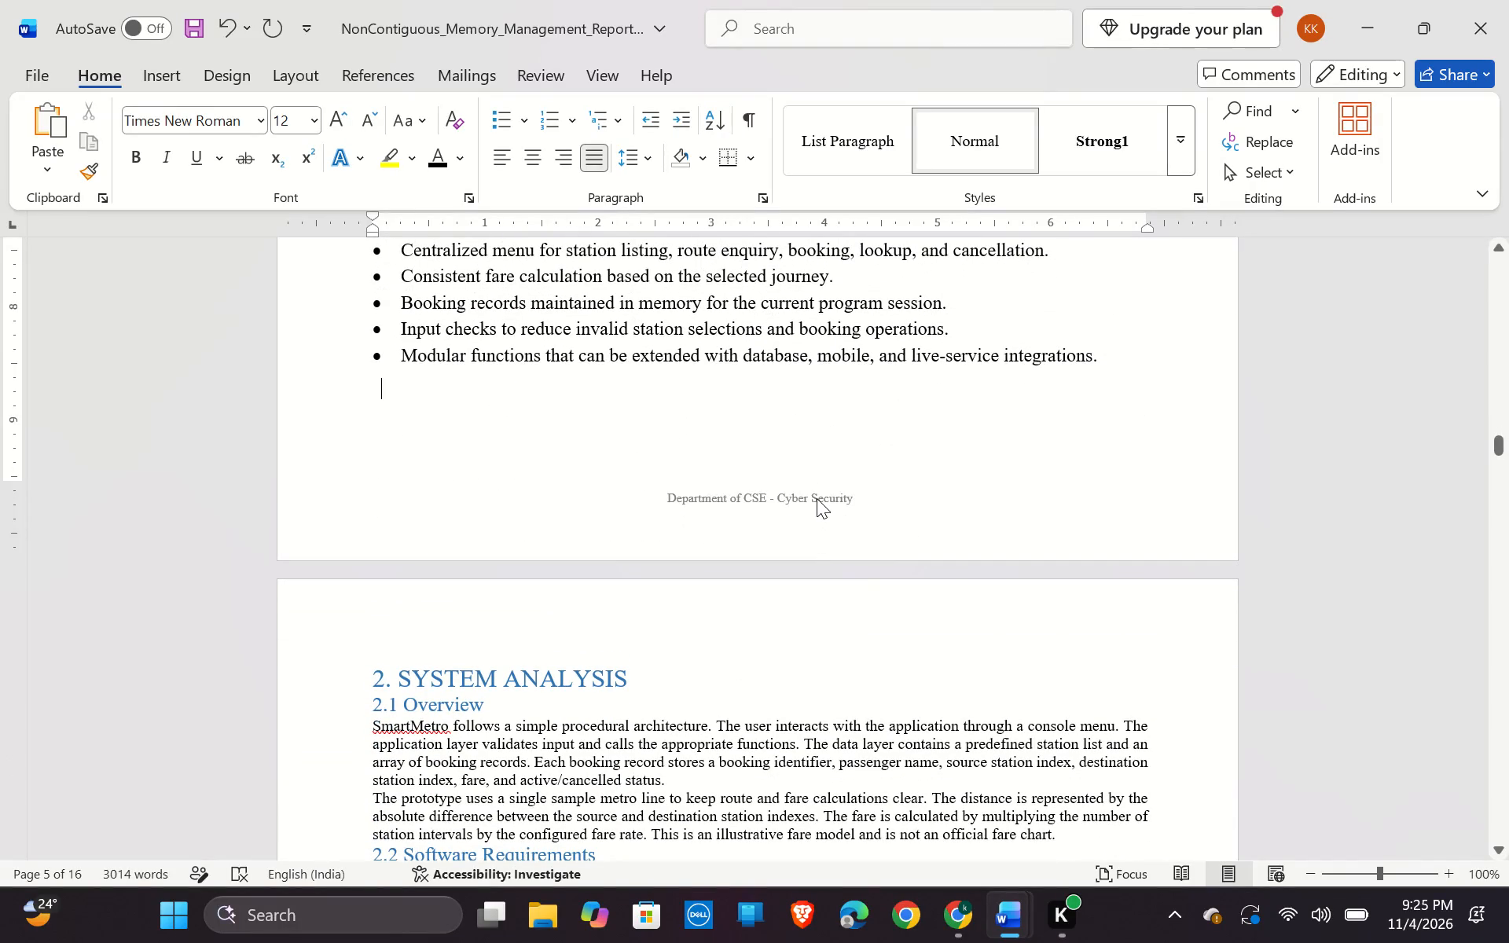
double_click(817, 498)
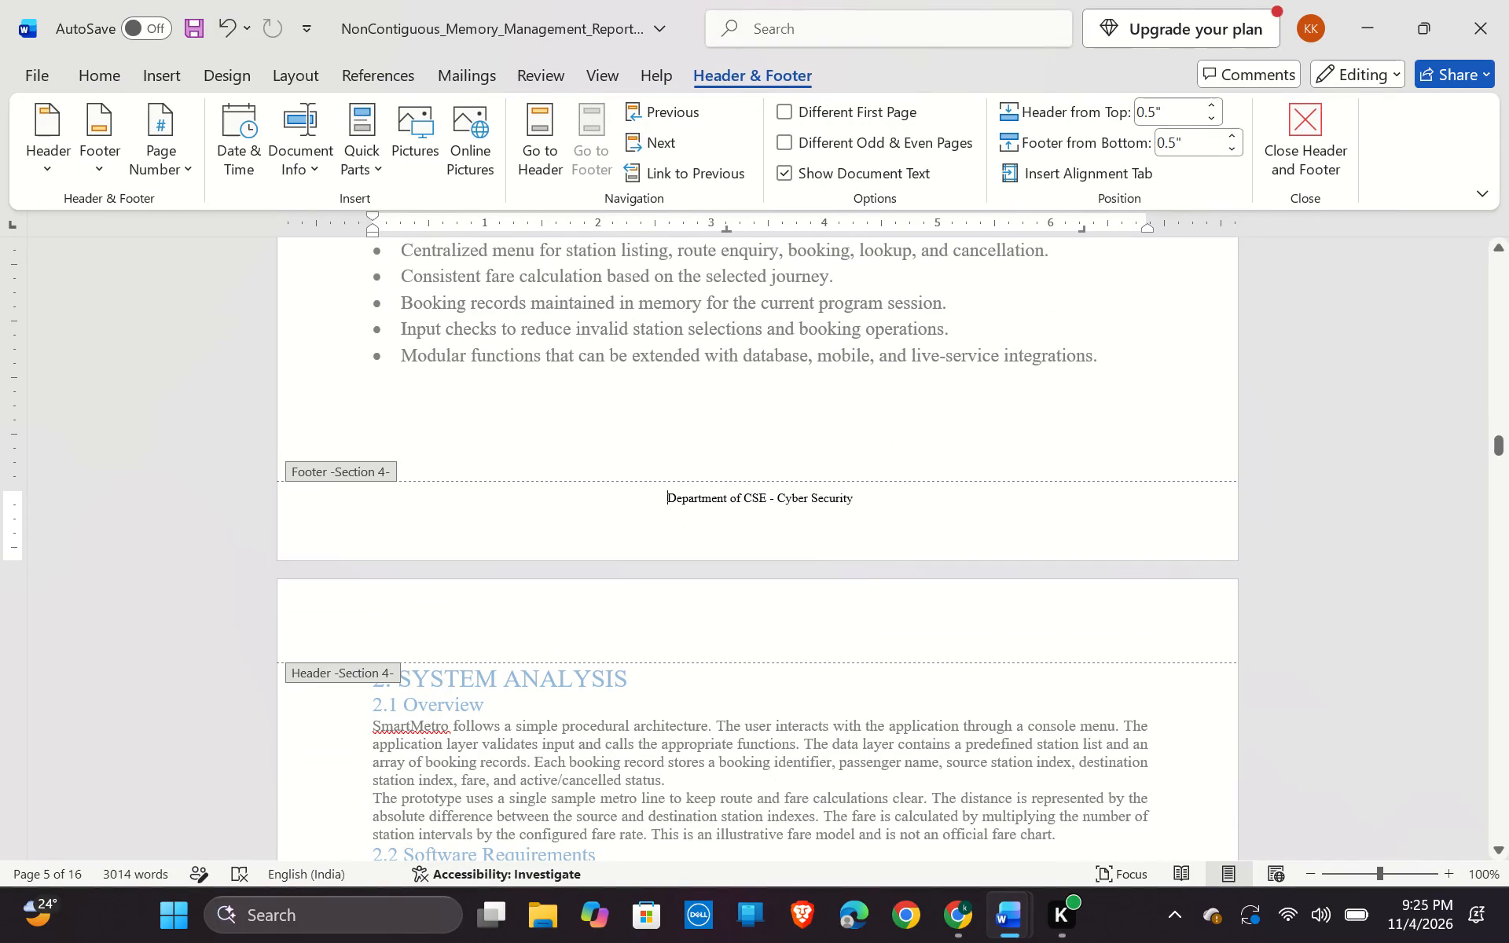
key("Delete")
key("Delete")
key("Delete")
key("Delete")
key("Delete")
key("Delete")
key("Delete")
key("Delete")
key("Delete")
key("Delete")
key("Delete")
key("Delete")
key("Delete")
key("Delete")
key("Delete")
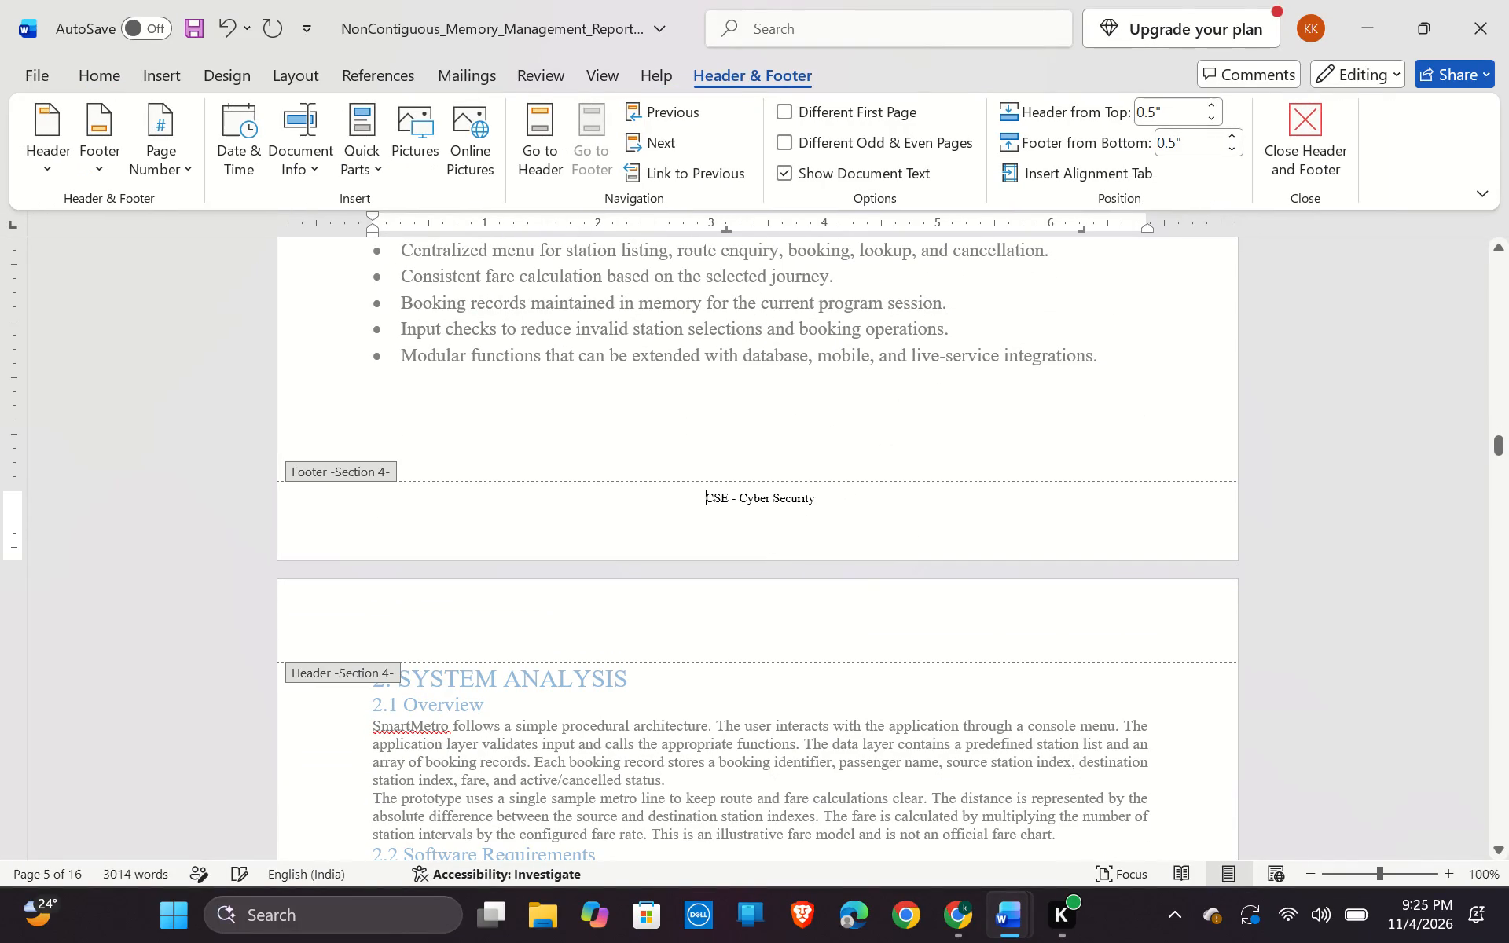
key("Delete")
key("Delete")
key("Delete")
key("Delete")
key("Delete")
key("Delete")
key("Delete")
key("Delete")
key("Delete")
key("Delete")
key("Delete")
key("Delete")
key("Delete")
key("Delete")
key("Delete")
key("Delete")
key("Delete")
key("Delete")
key("Delete")
key("Delete")
key("Delete")
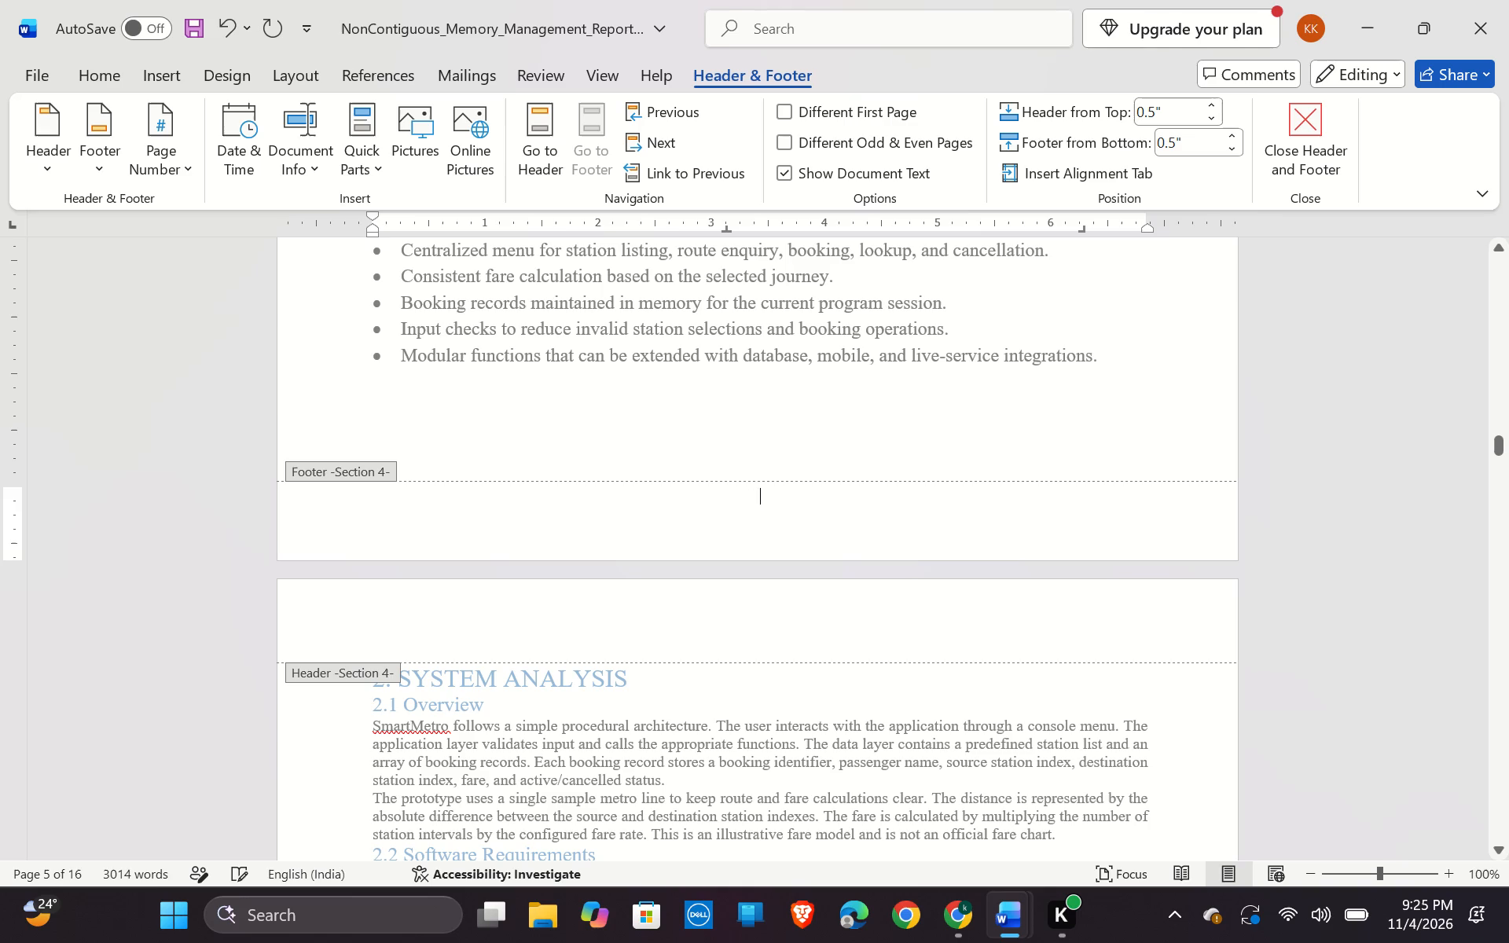
left_click(1285, 141)
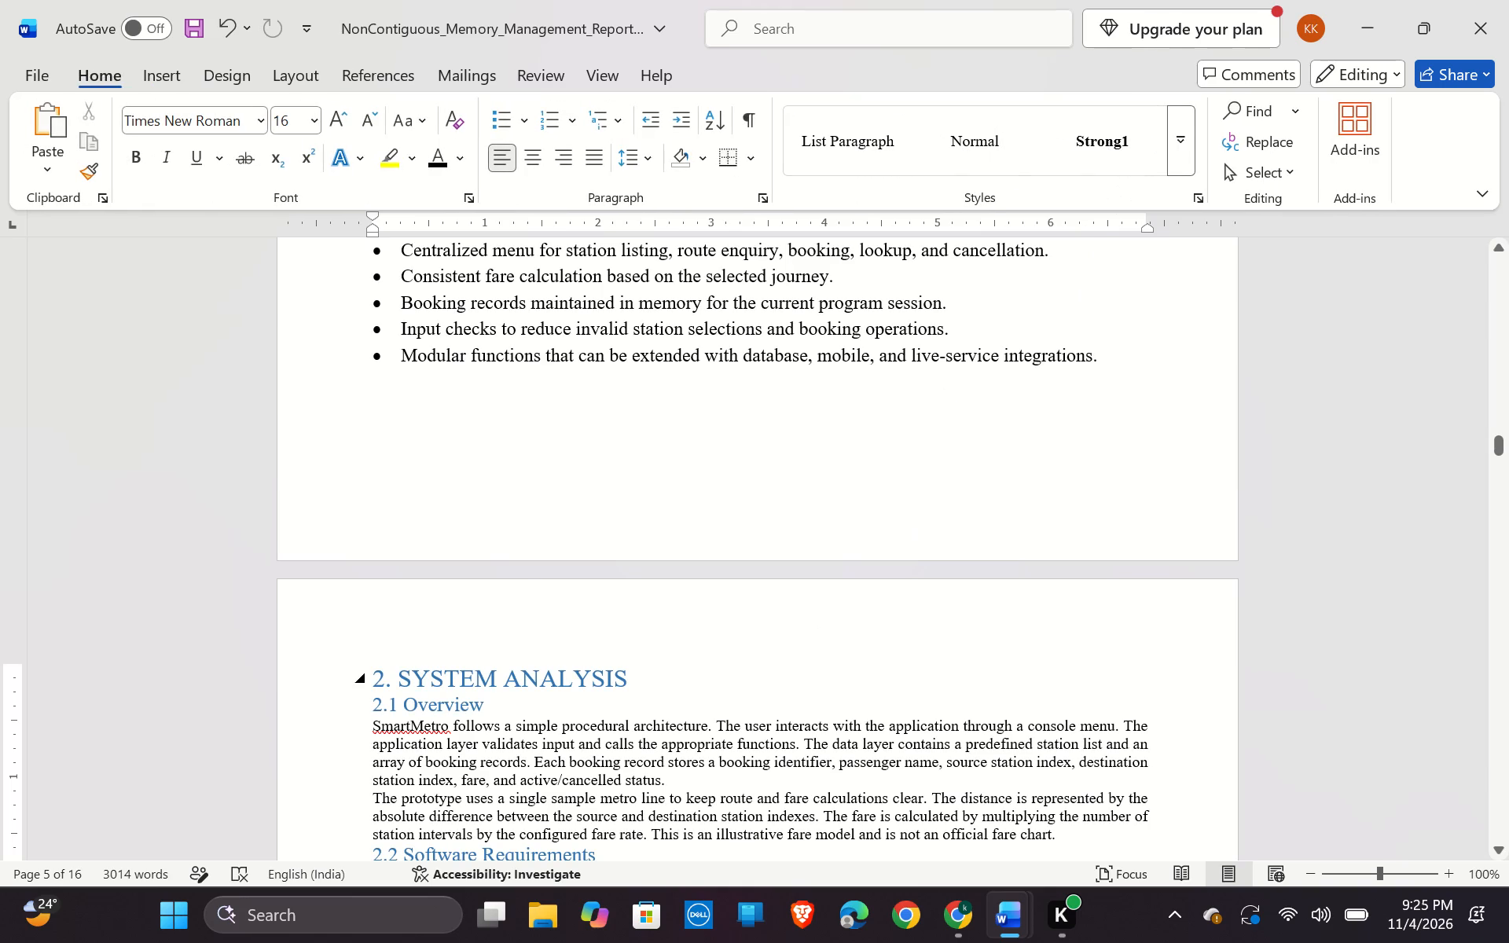
Format the "2. SYSTEM ANALYSIS" and "2.1 Overview" headings as bold black text at font size 14.
scroll(472, 674, "down", 3)
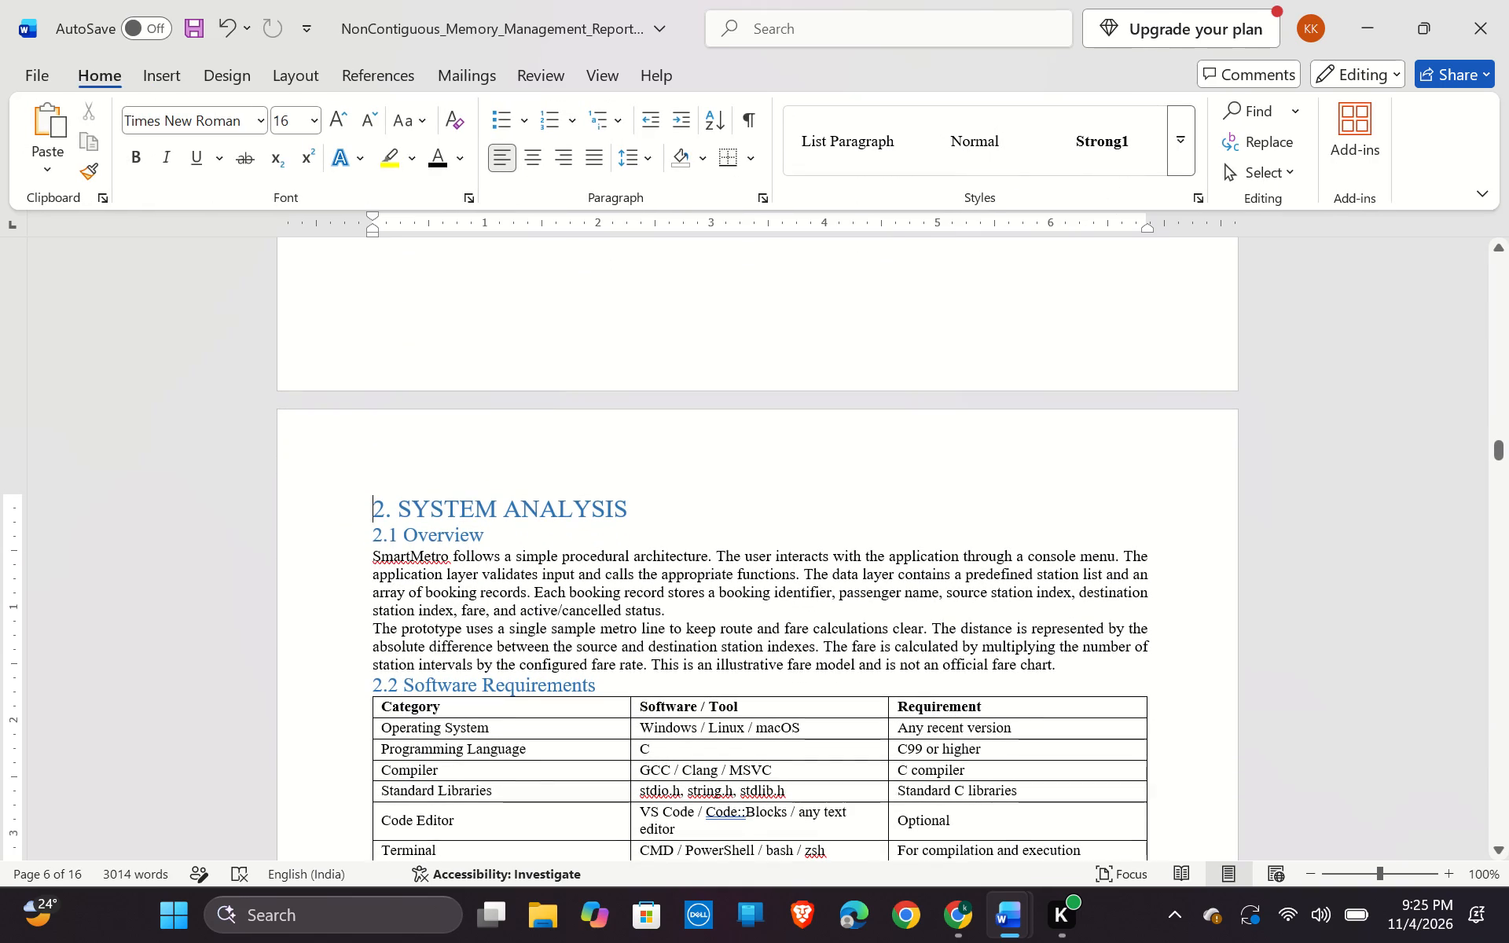
left_click_drag(497, 540, 358, 502)
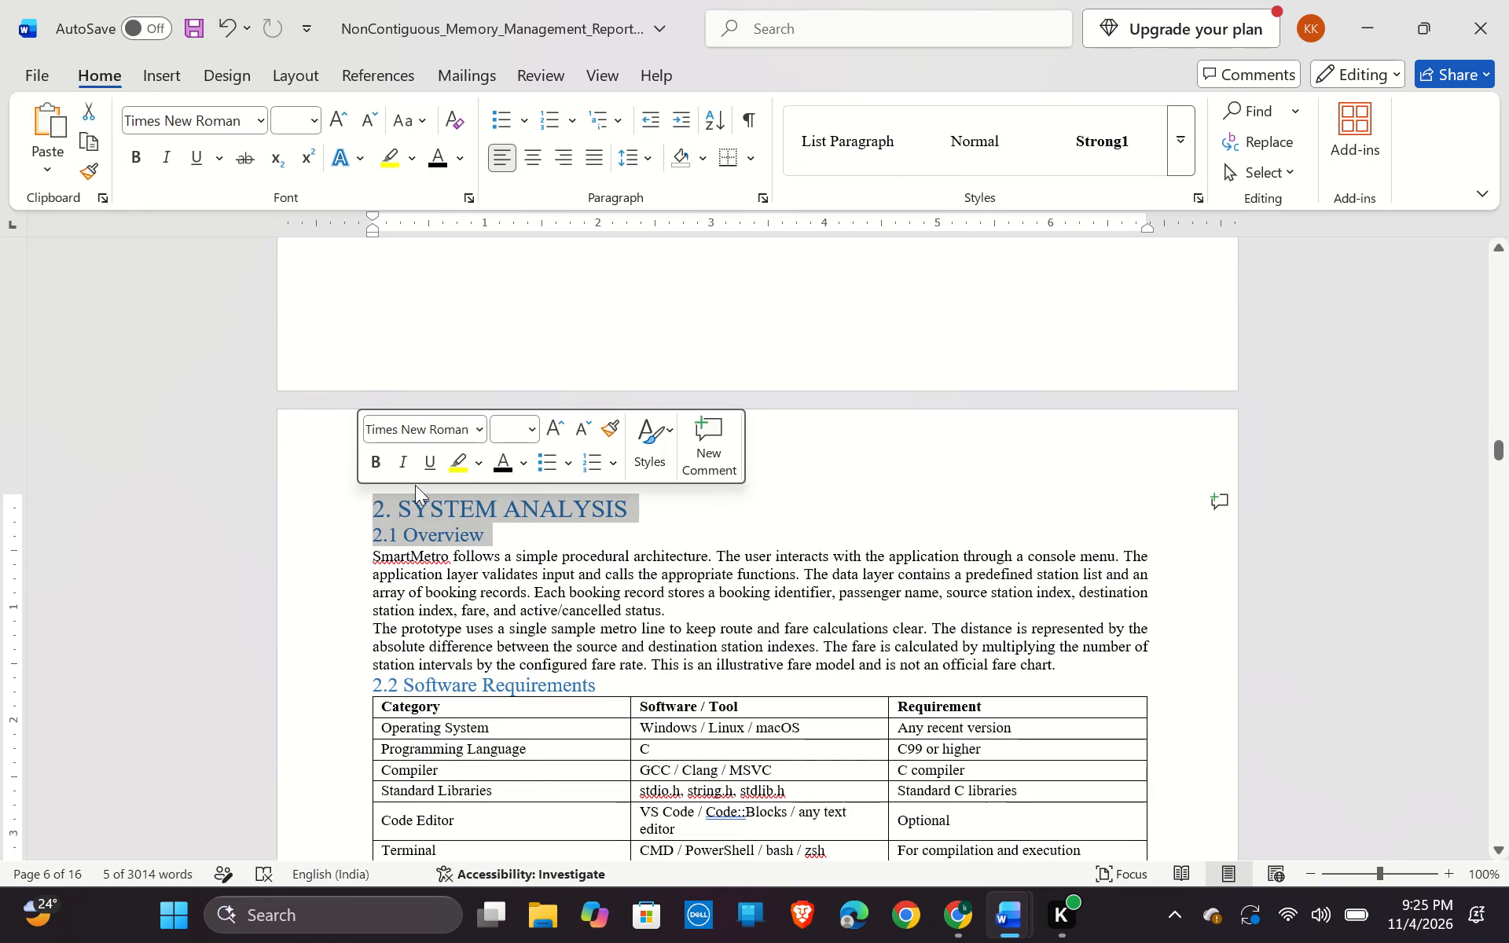
left_click(376, 463)
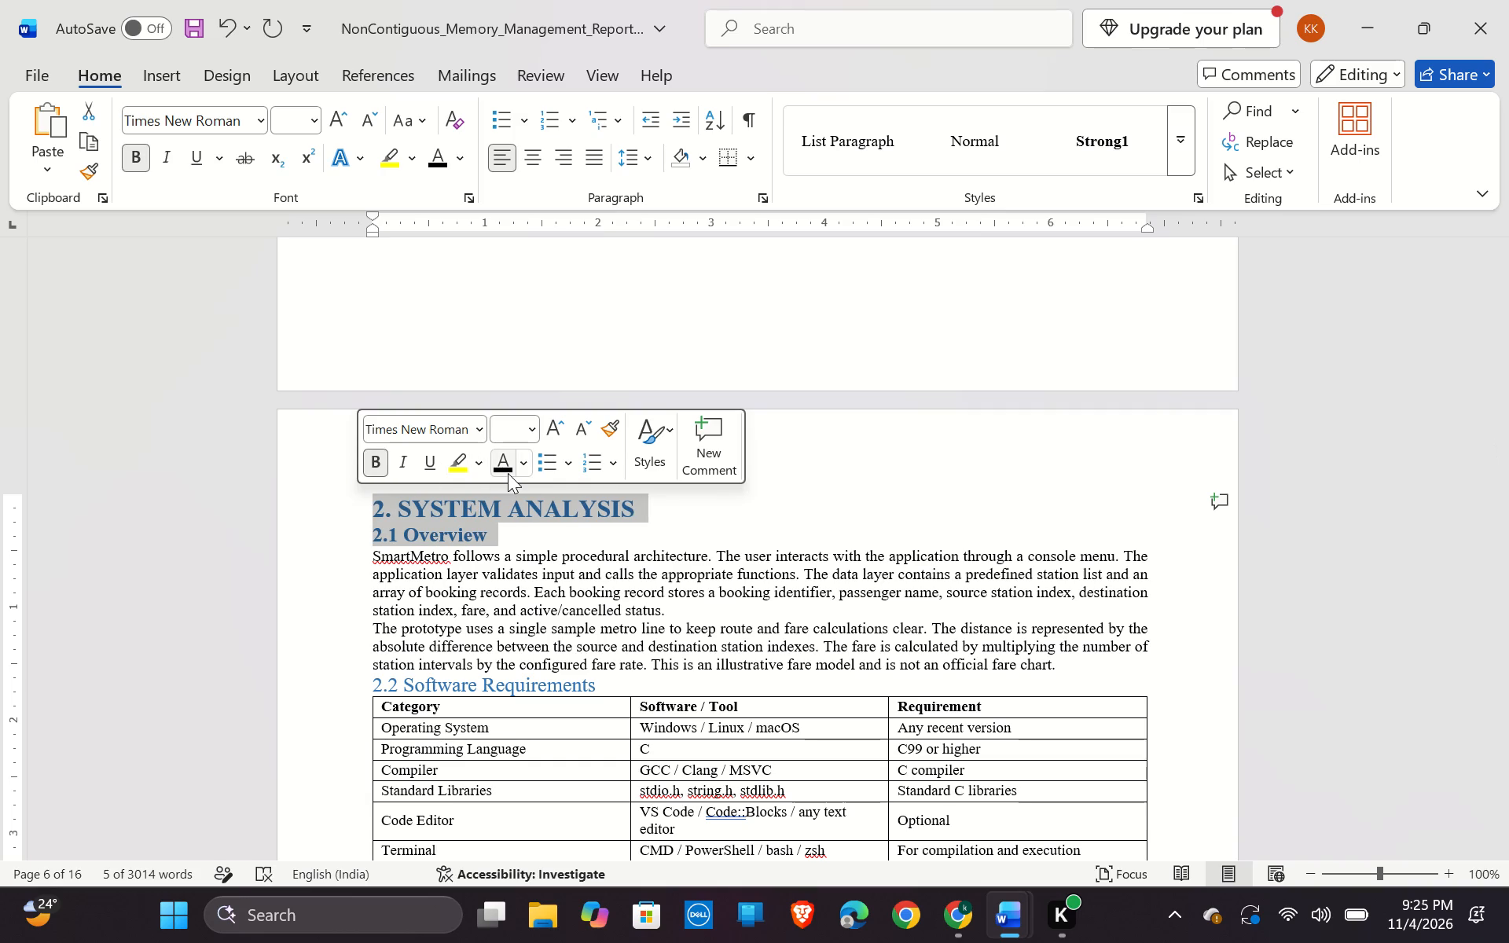
left_click(508, 473)
left_click(507, 429)
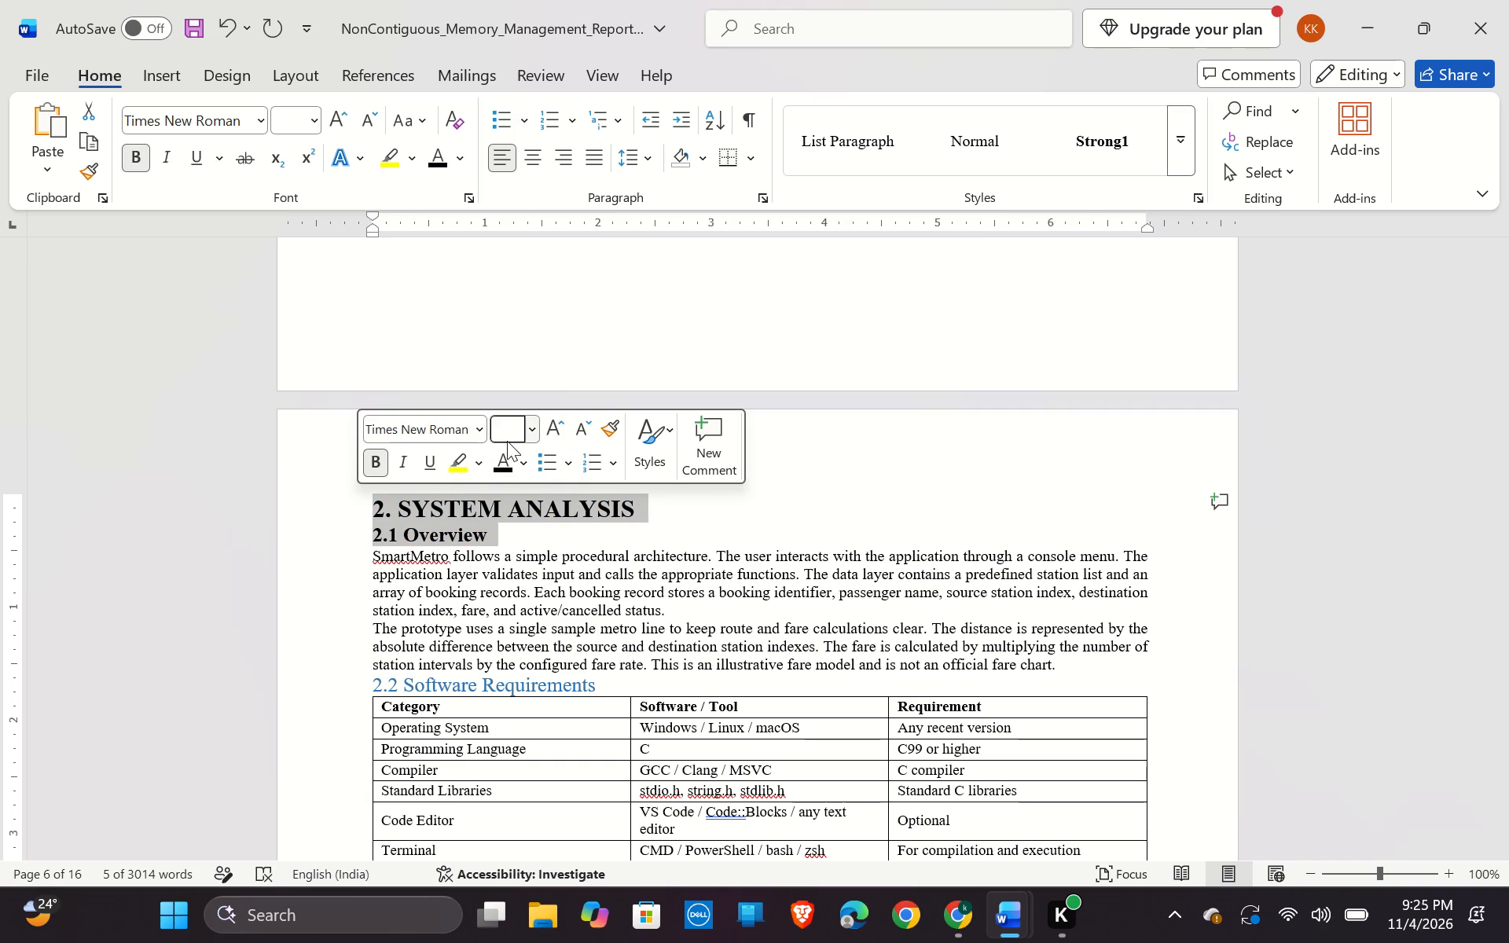
type("14")
key("Return")
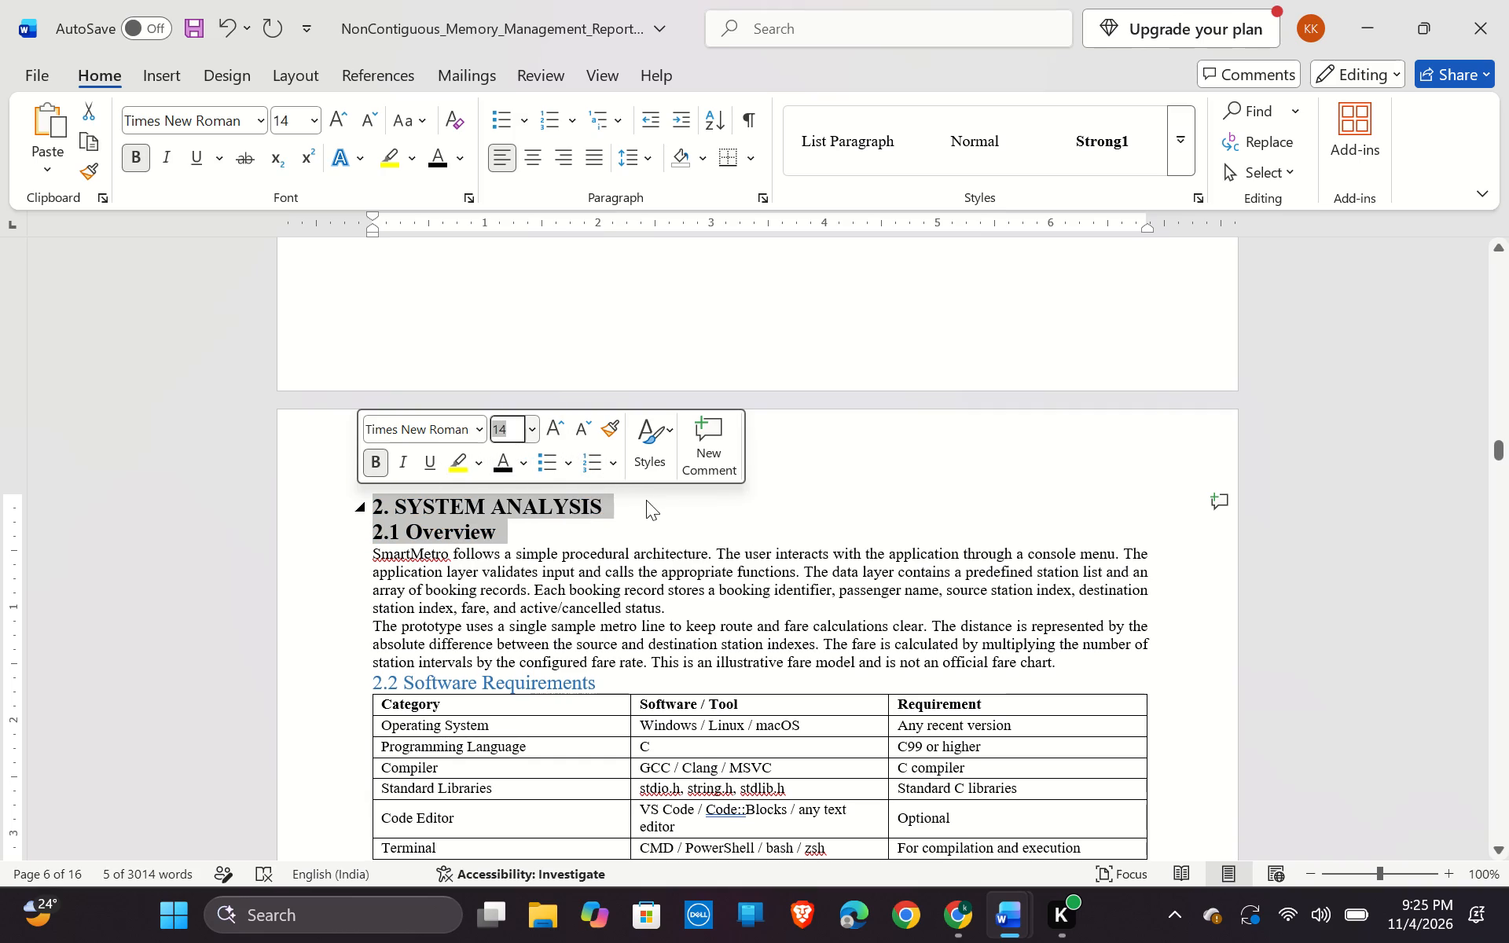
Increase the "2. SYSTEM ANALYSIS" heading to font size 18.
left_click(618, 500)
left_click_drag(618, 502, 411, 494)
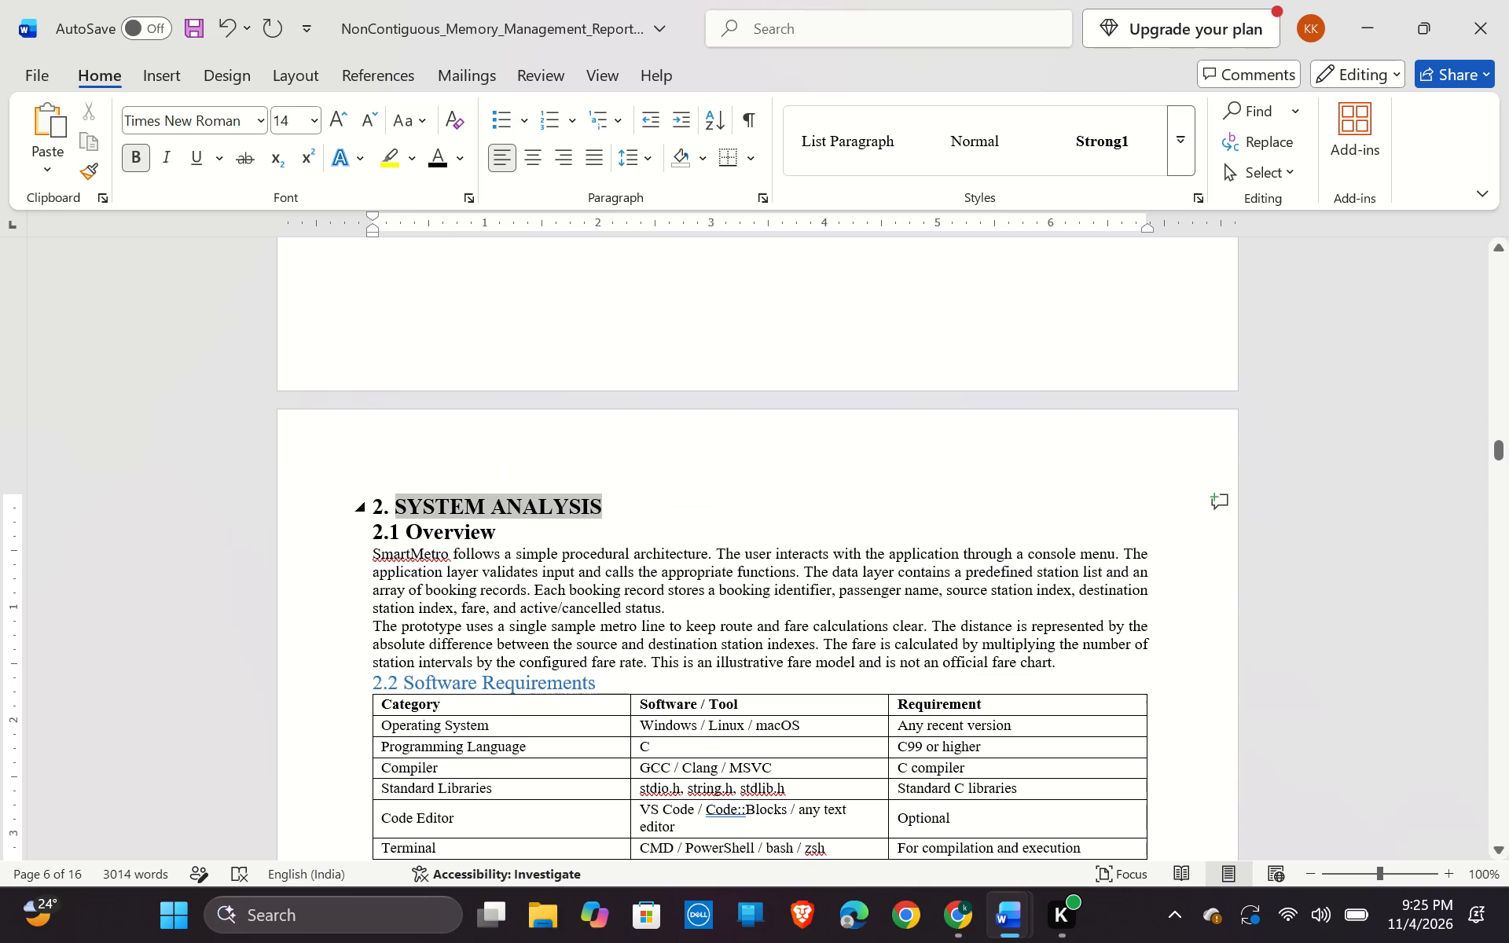
left_click_drag(411, 494, 371, 508)
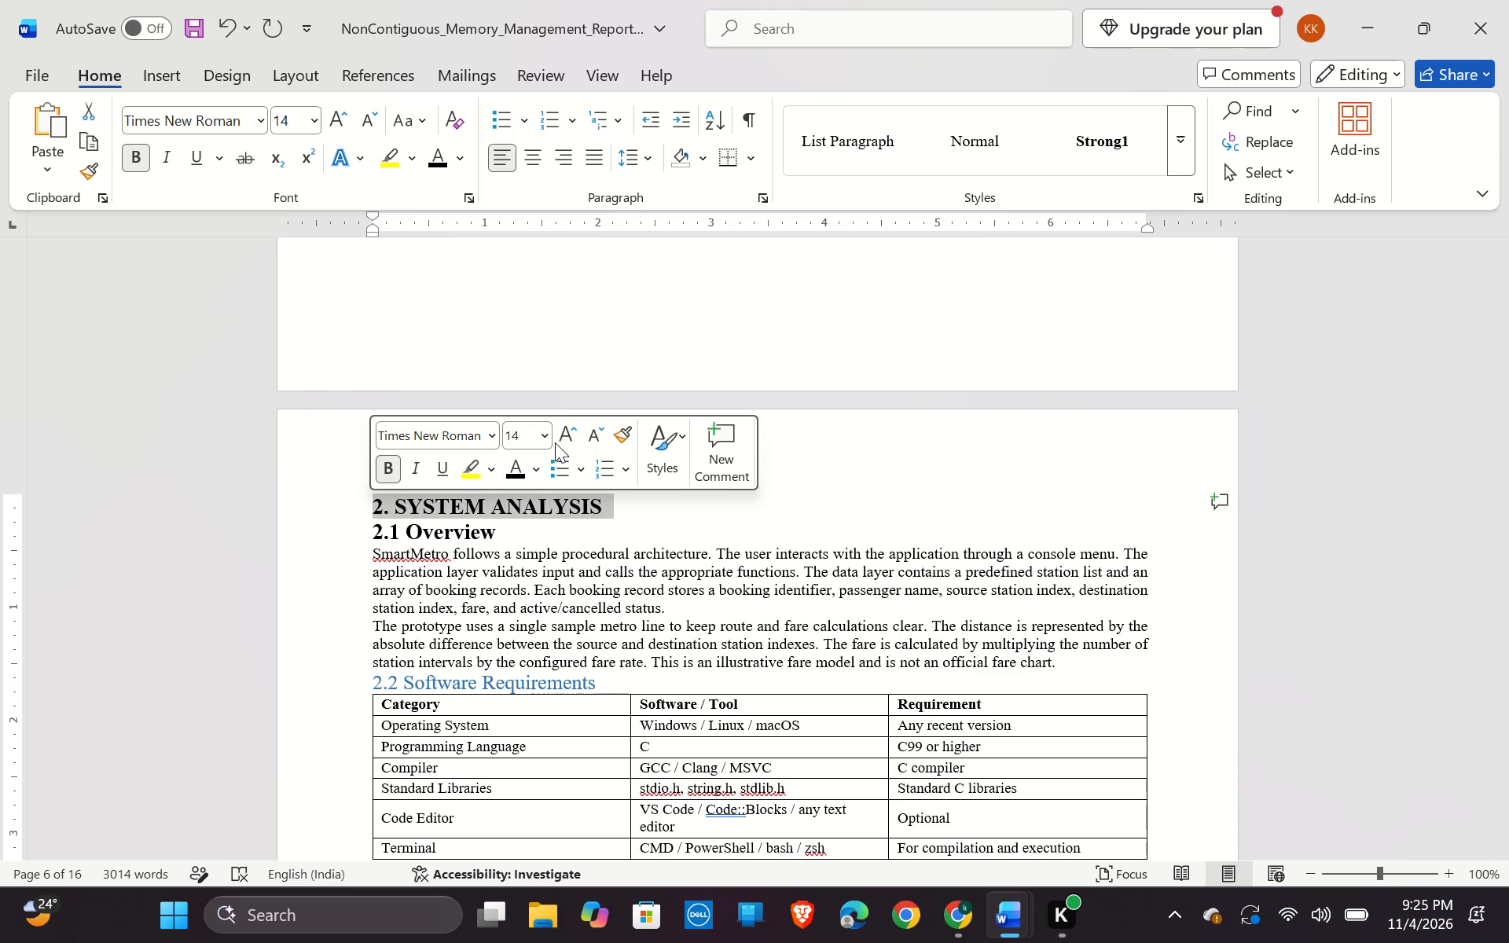
left_click(565, 431)
left_click(565, 431)
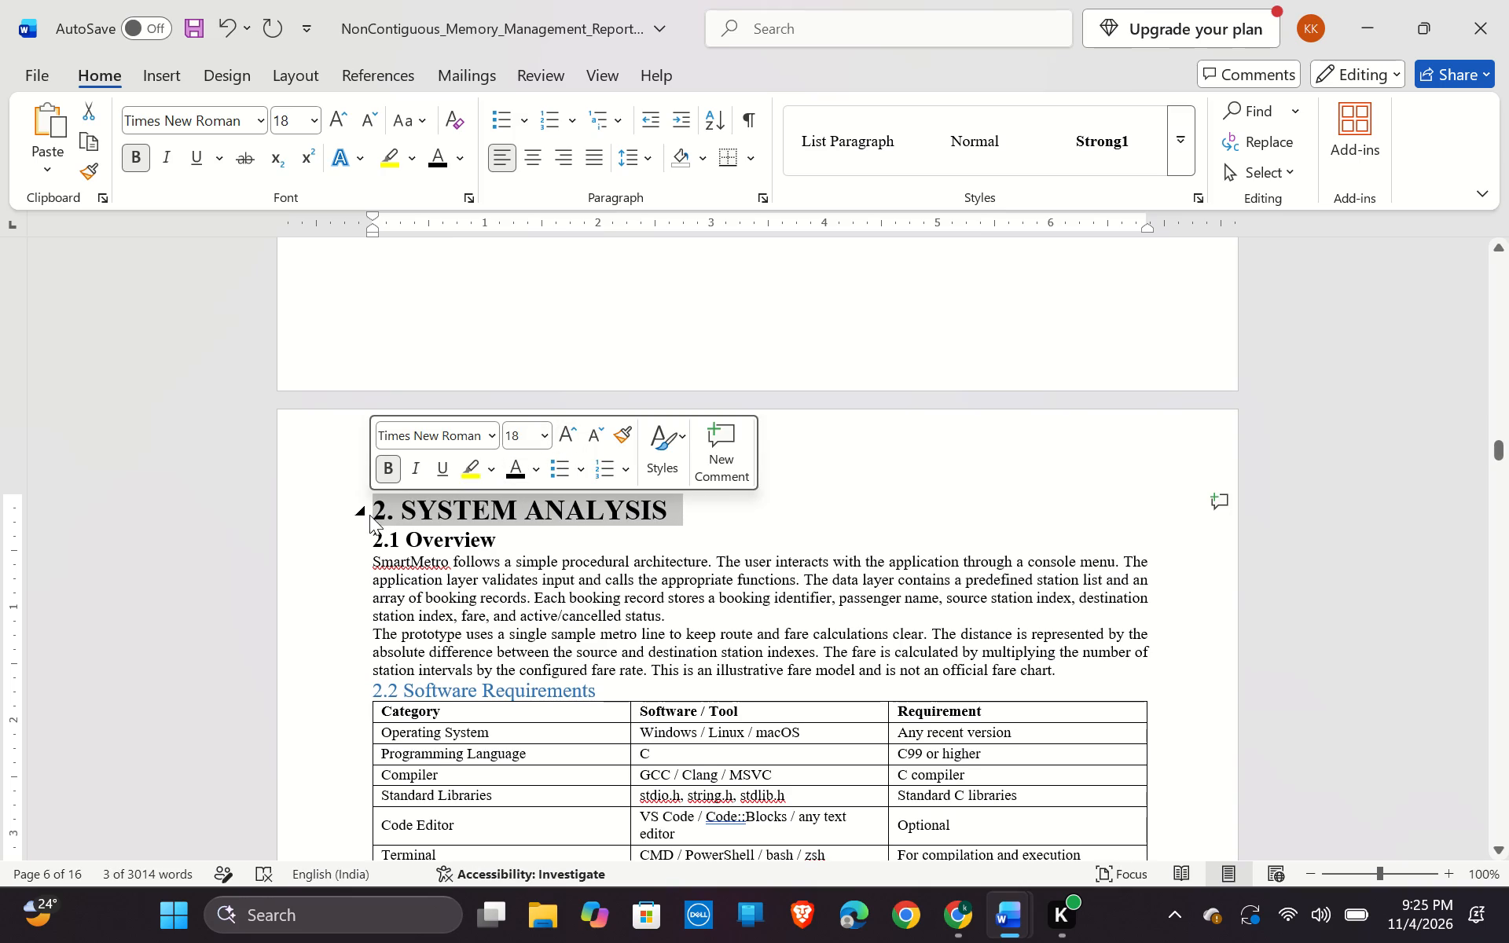
Indent the "2. SYSTEM ANALYSIS" heading with leading spaces toward the page centre.
left_click(369, 515)
key("space")
key("space")
key("space")
key("space")
key("space")
key("space")
key("space")
key("space")
key("space")
key("space")
key("space")
key("space")
key("space")
key("space")
key("space")
key("space")
key("space")
key("space")
key("space")
key("space")
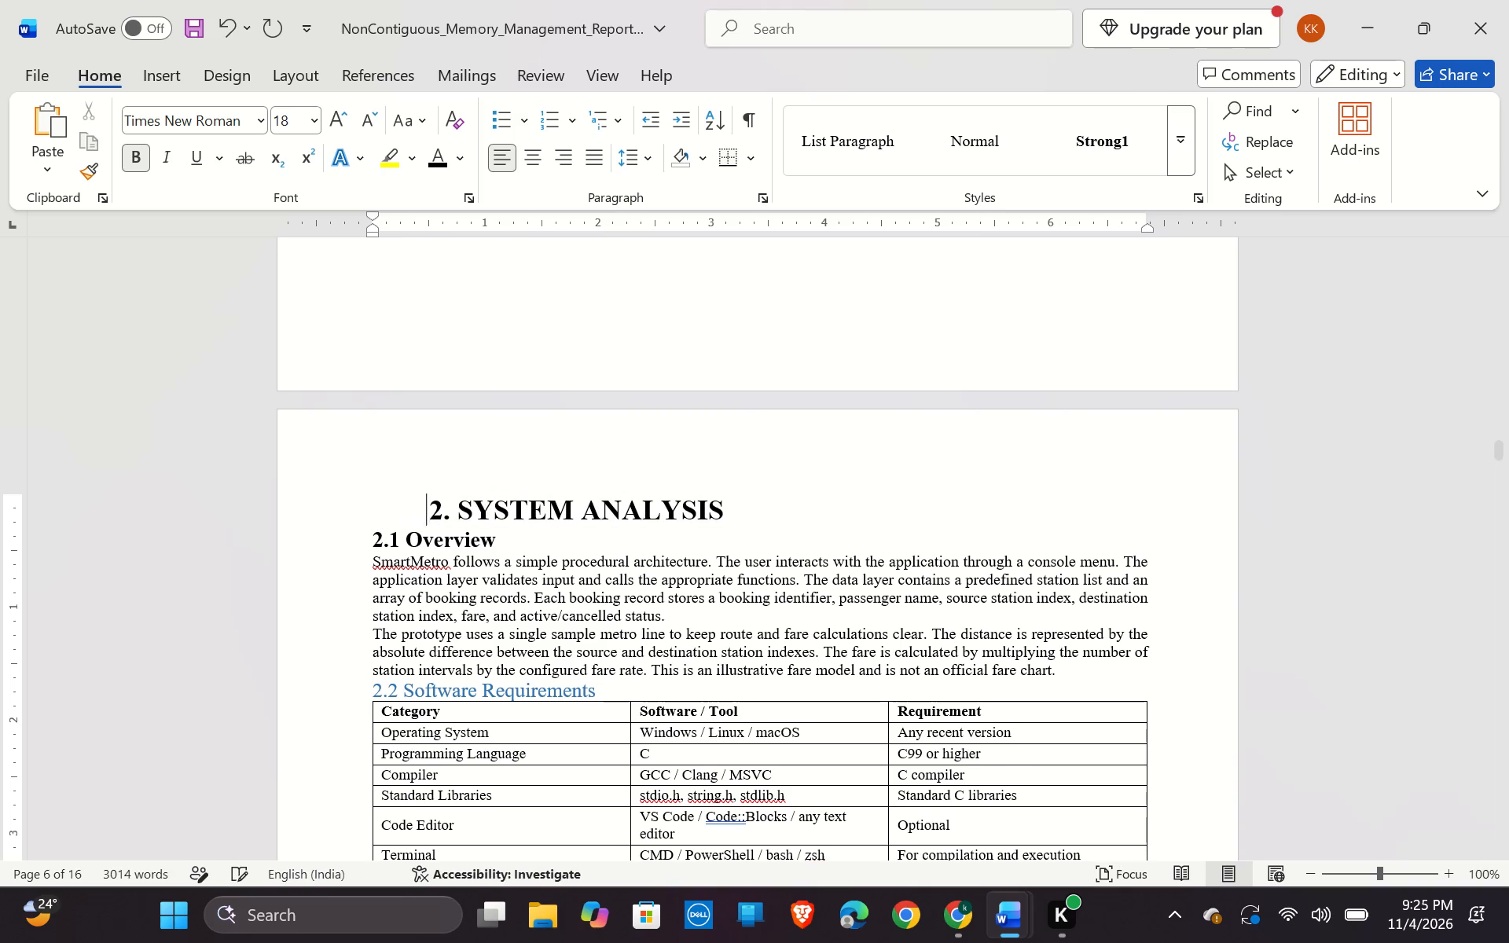
key("space")
key("space")
key("space")
key("space")
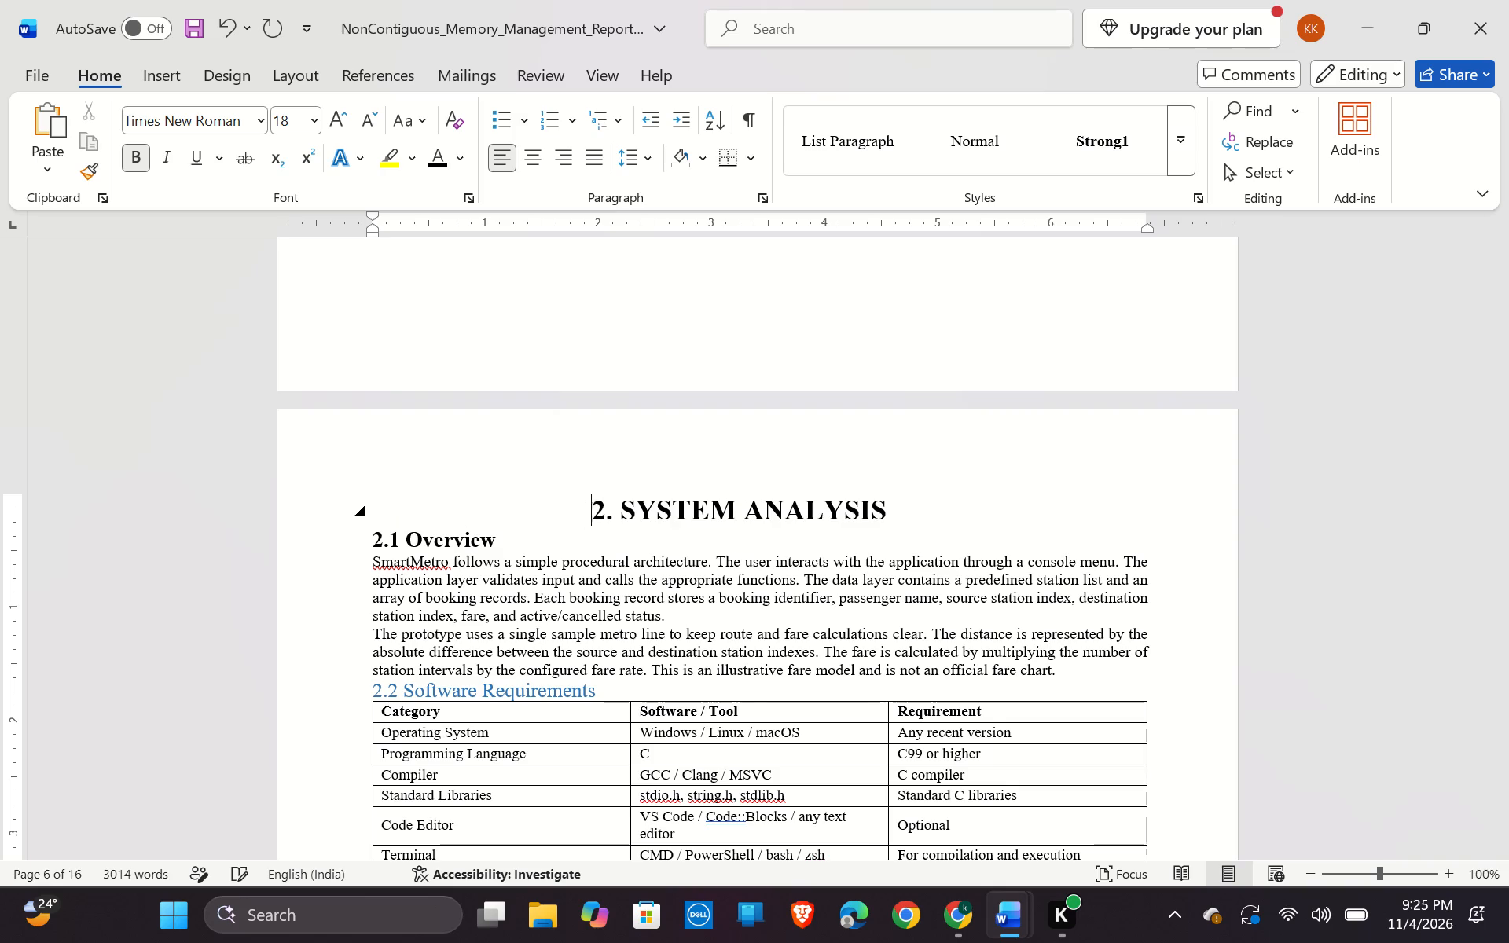
Set everything from the 2.1 Overview paragraphs through the closing internet connection paragraph, tables included, to Times New Roman, size 12.
scroll(406, 514, "down", 3)
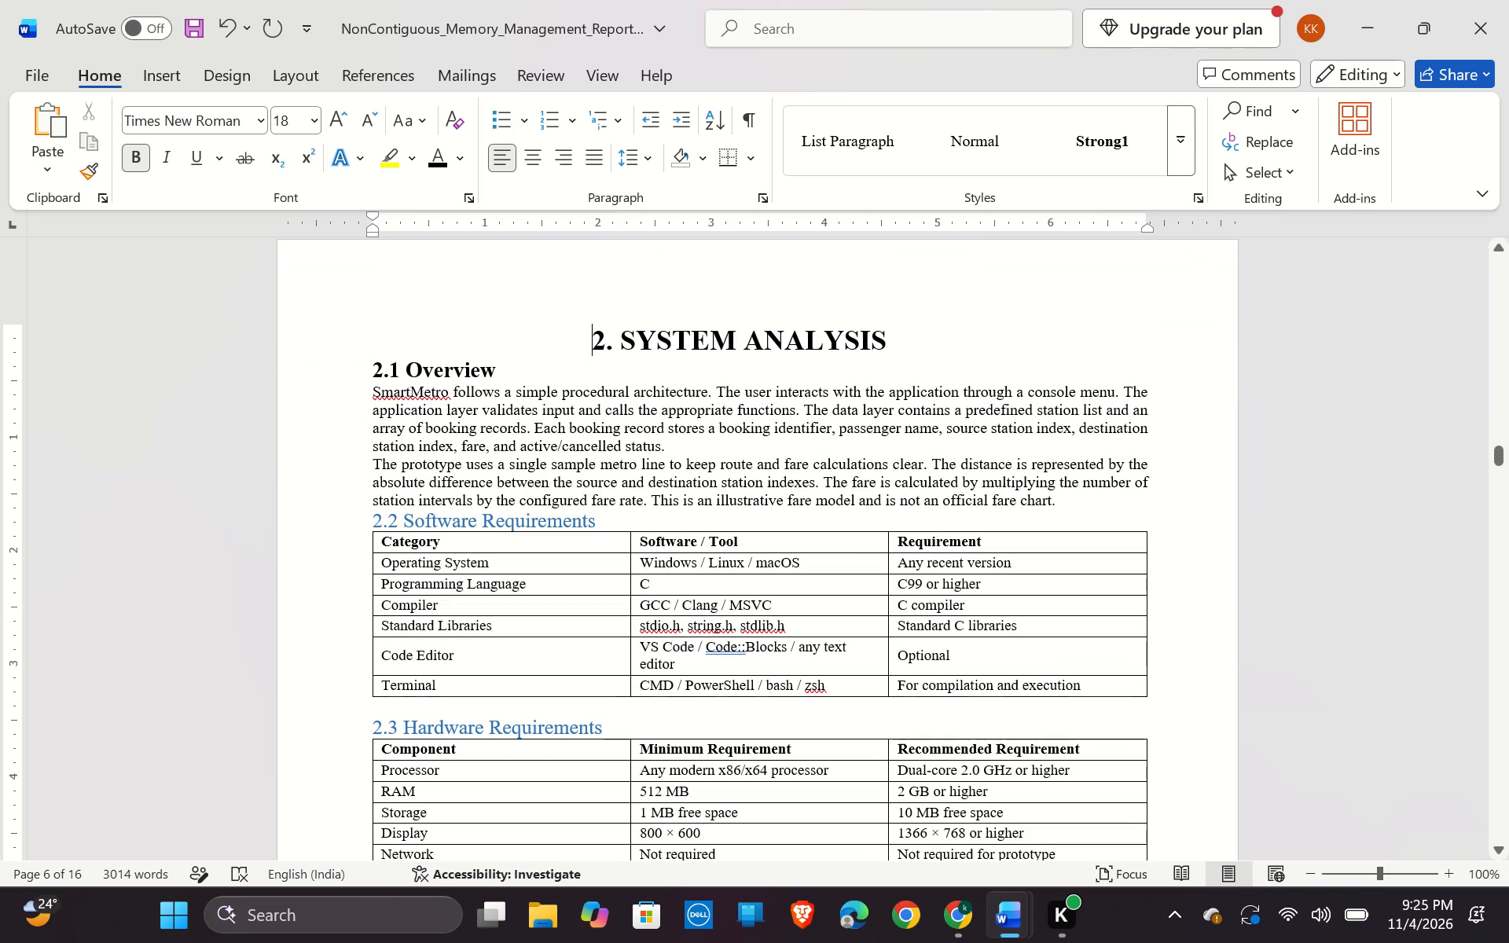
left_click_drag(370, 391, 931, 754)
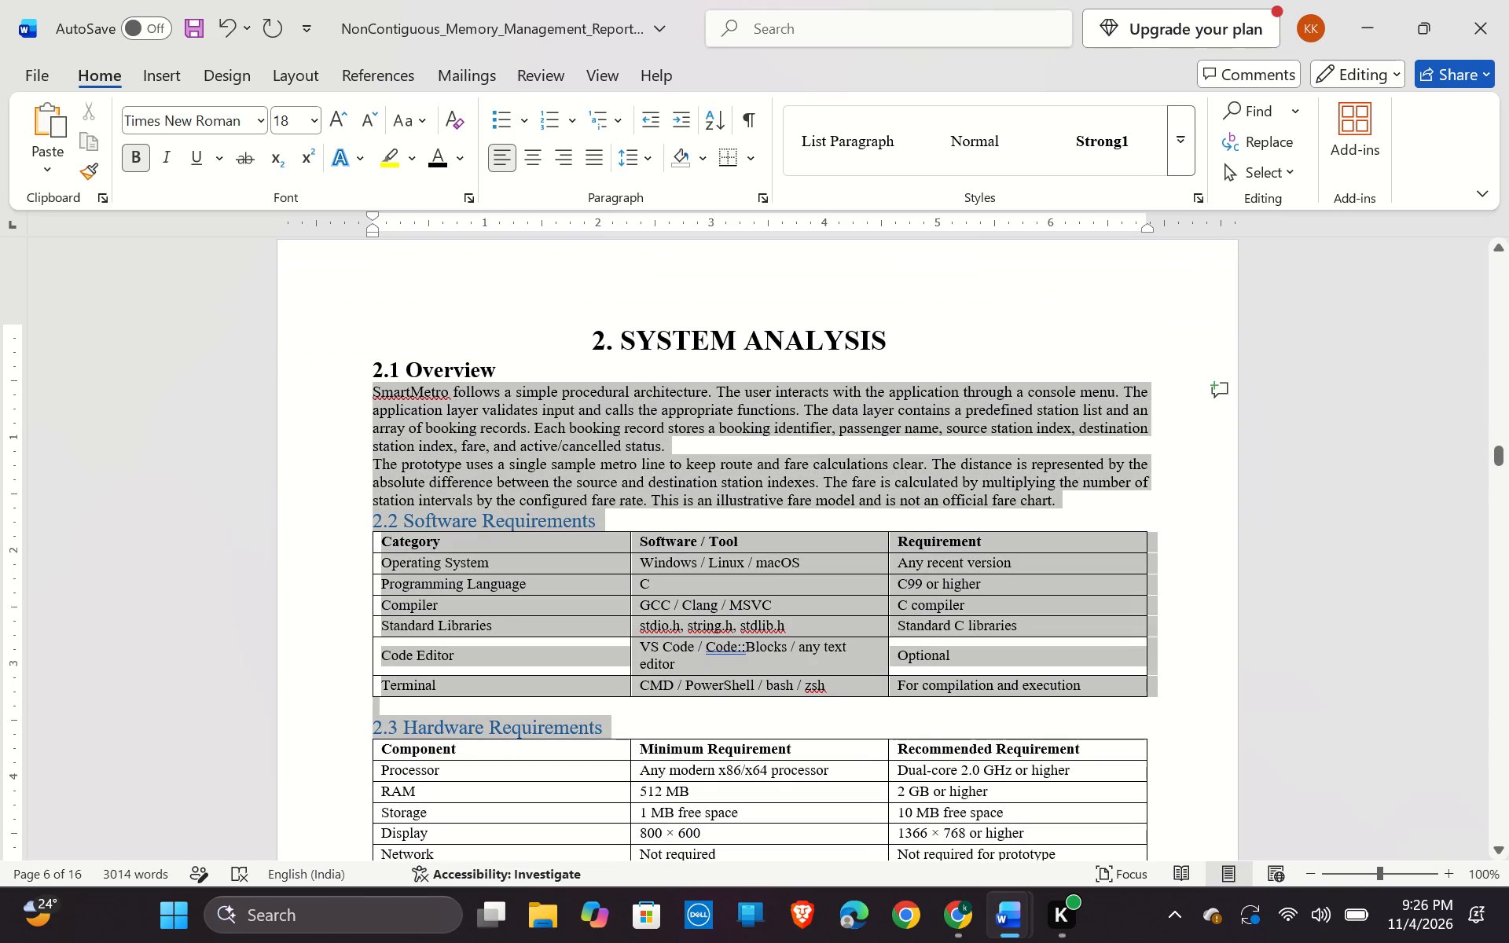
left_click_drag(931, 754, 963, 697)
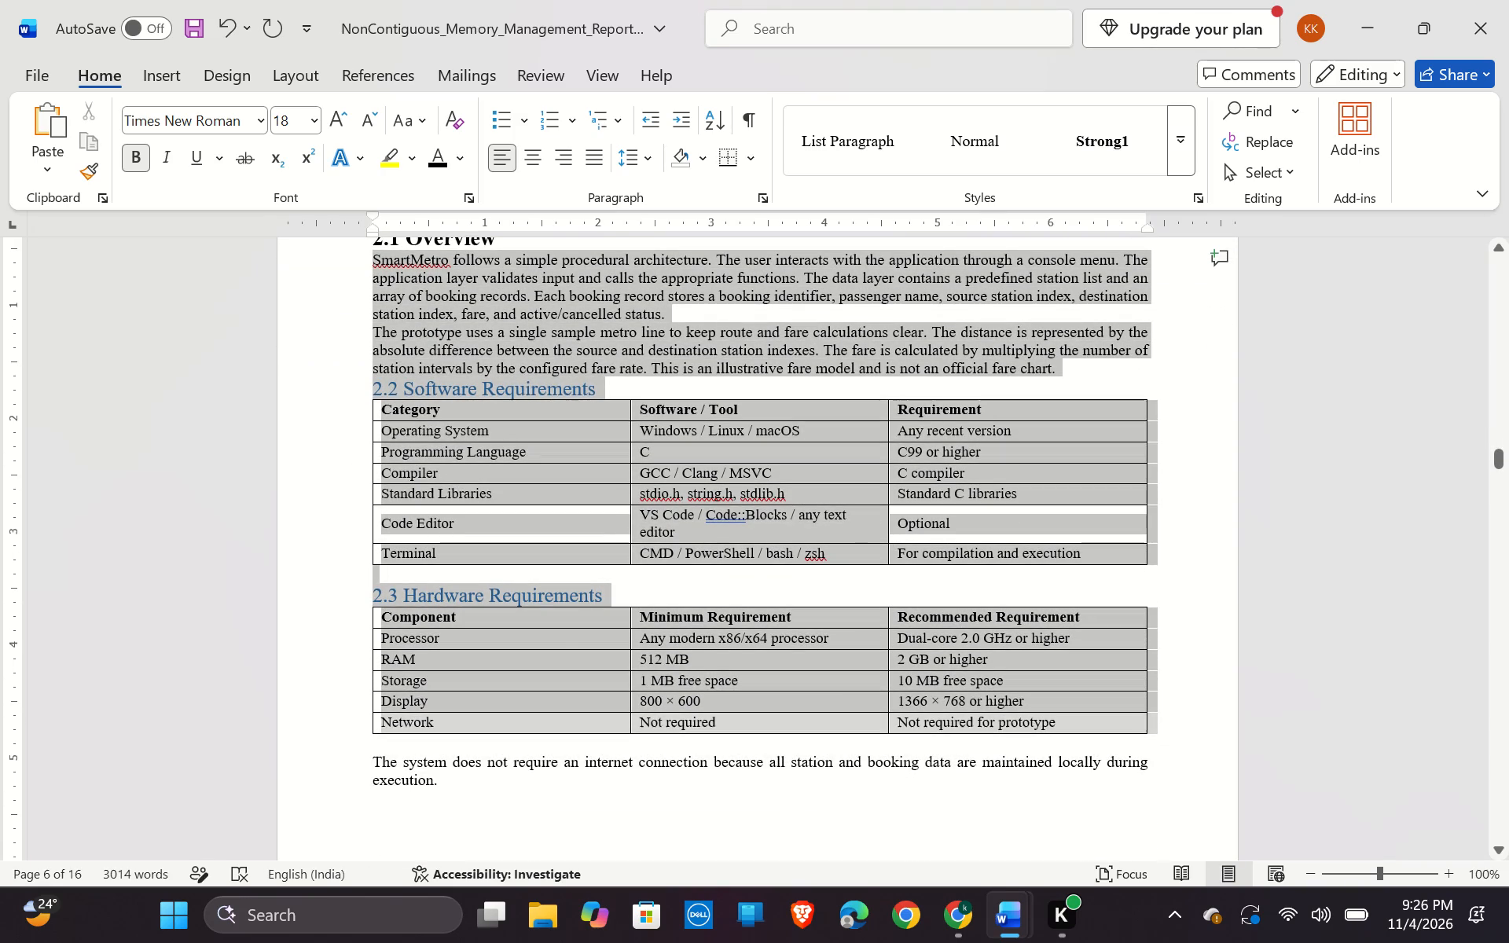
left_click_drag(963, 697, 953, 611)
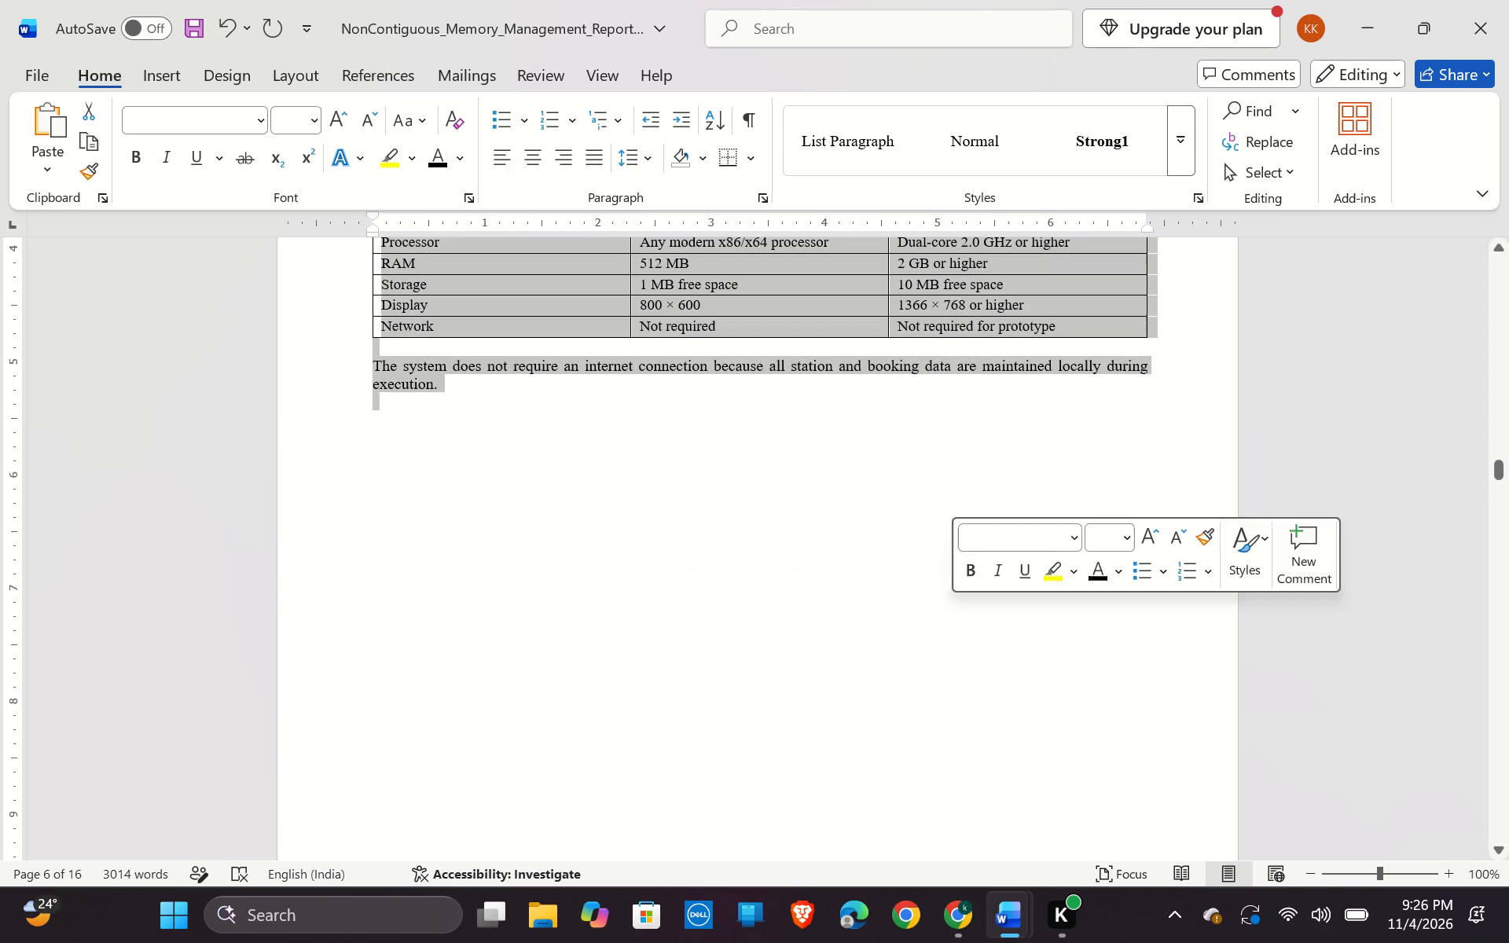
left_click(999, 539)
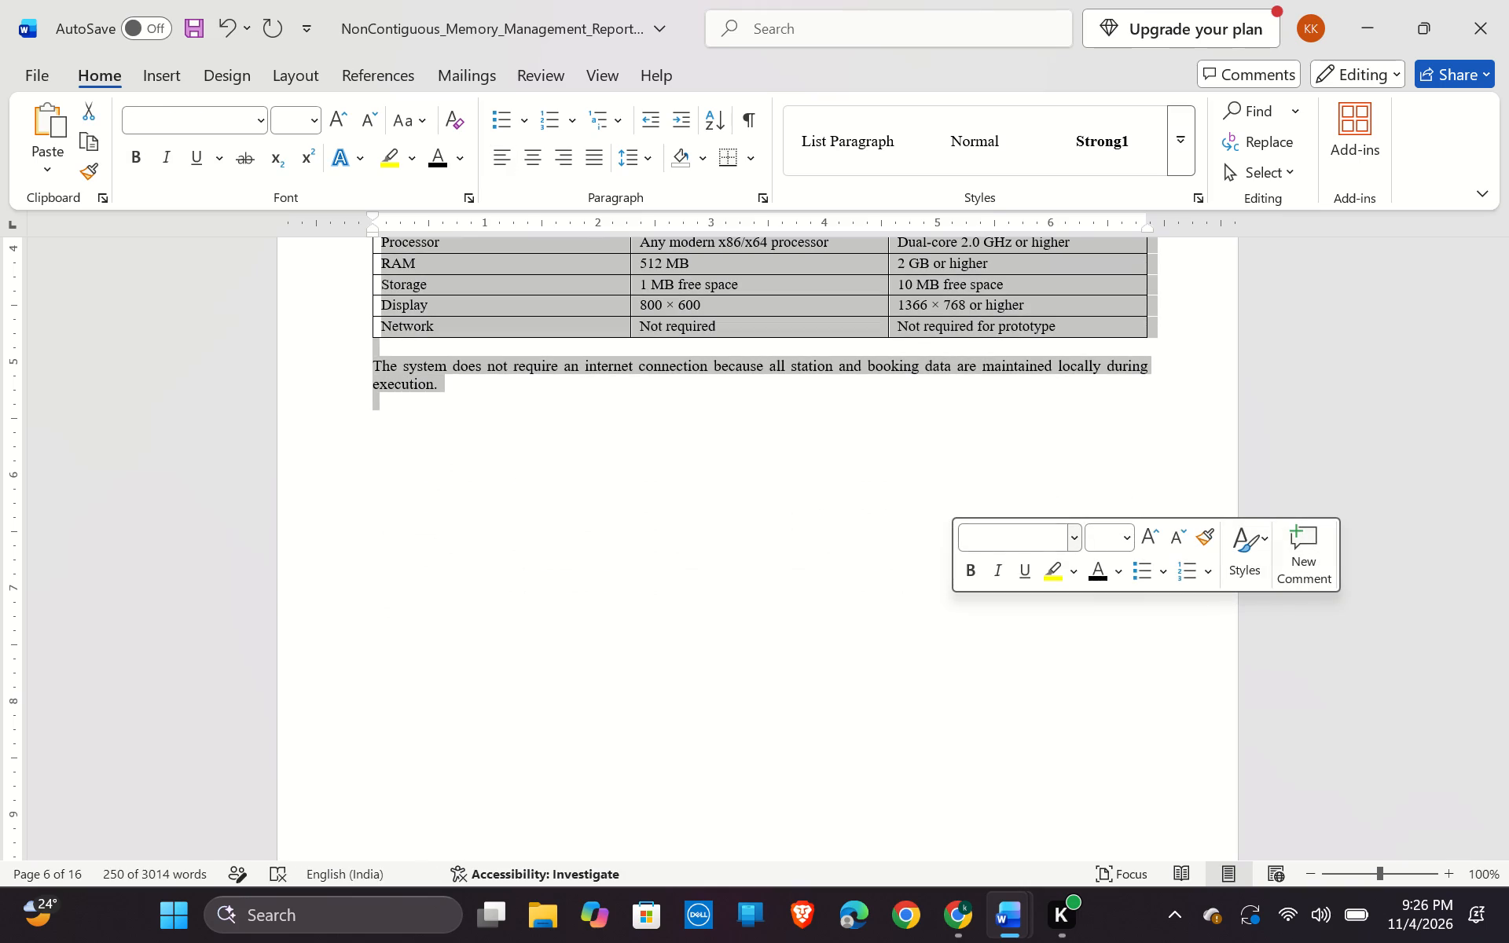
key("t")
key("i")
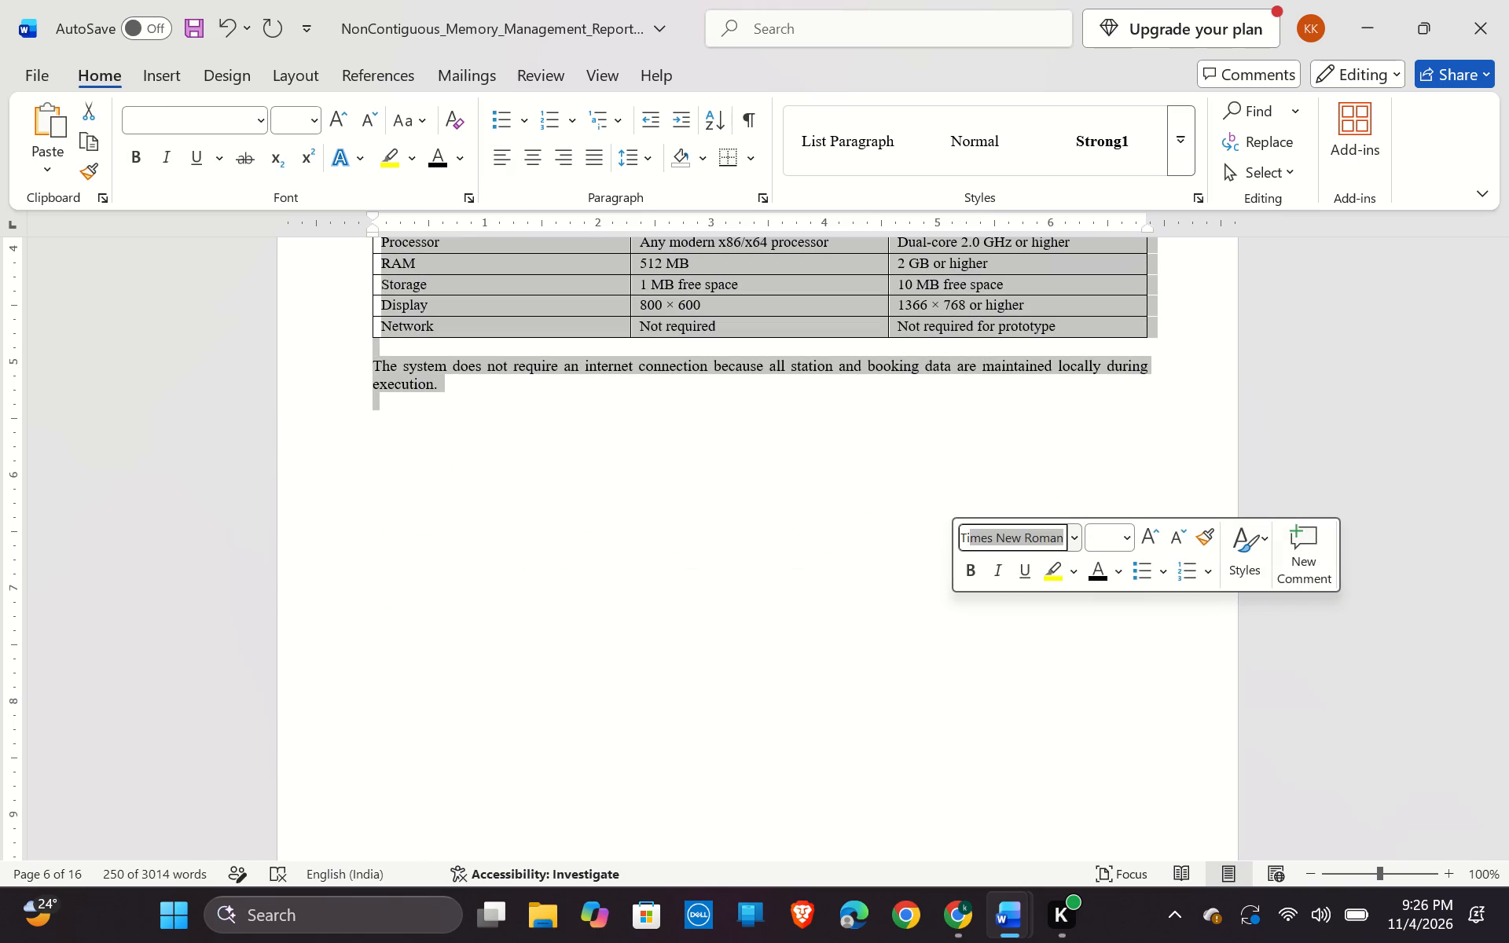
key("Return")
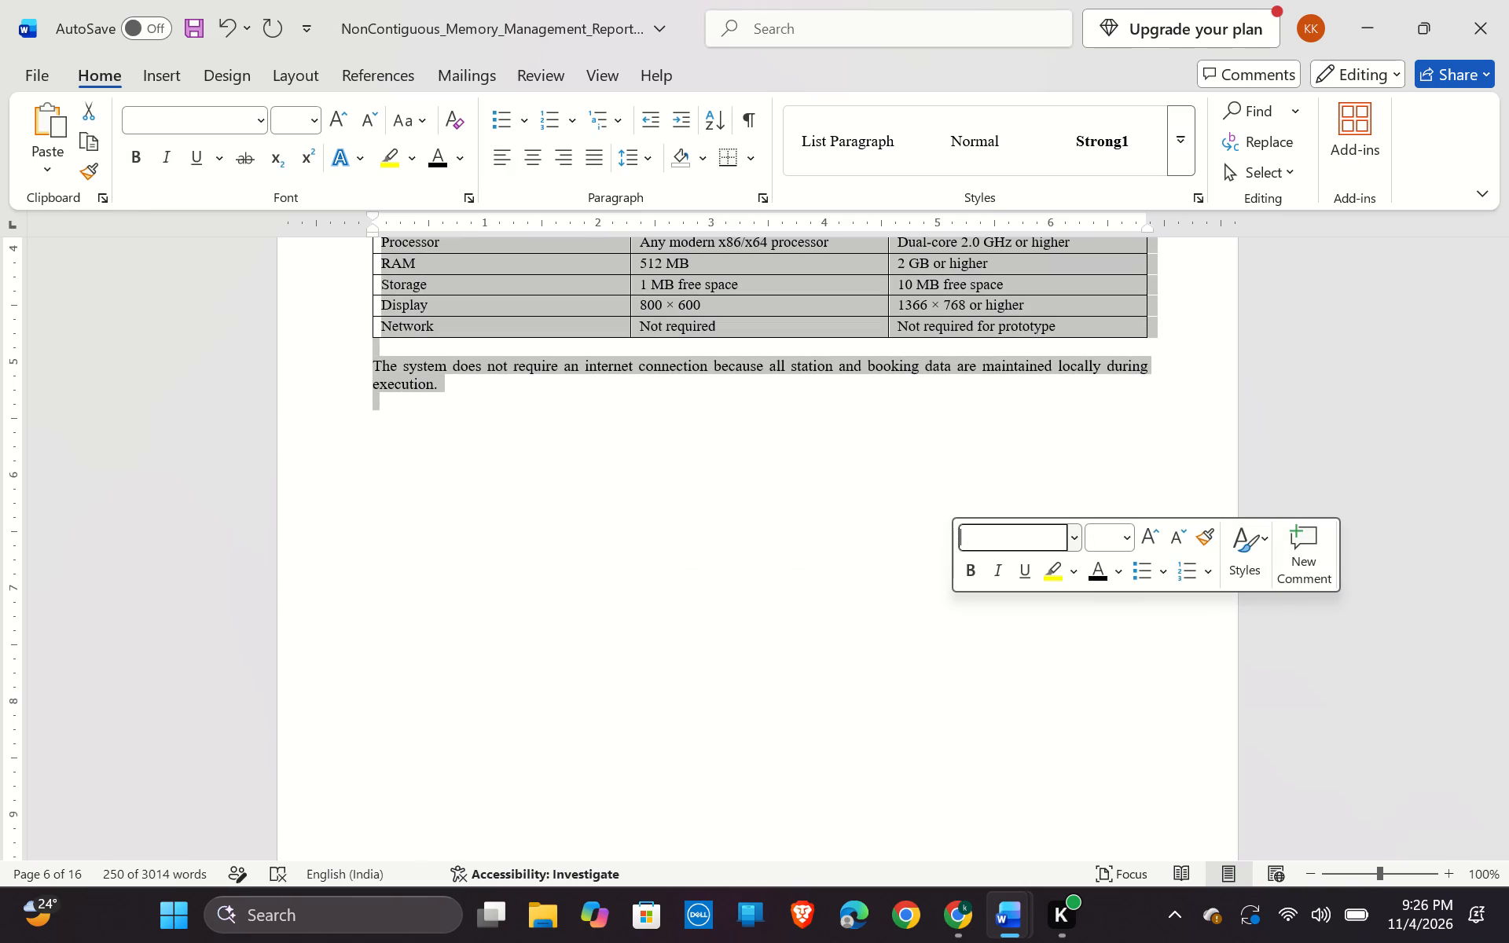
key("t")
key("i")
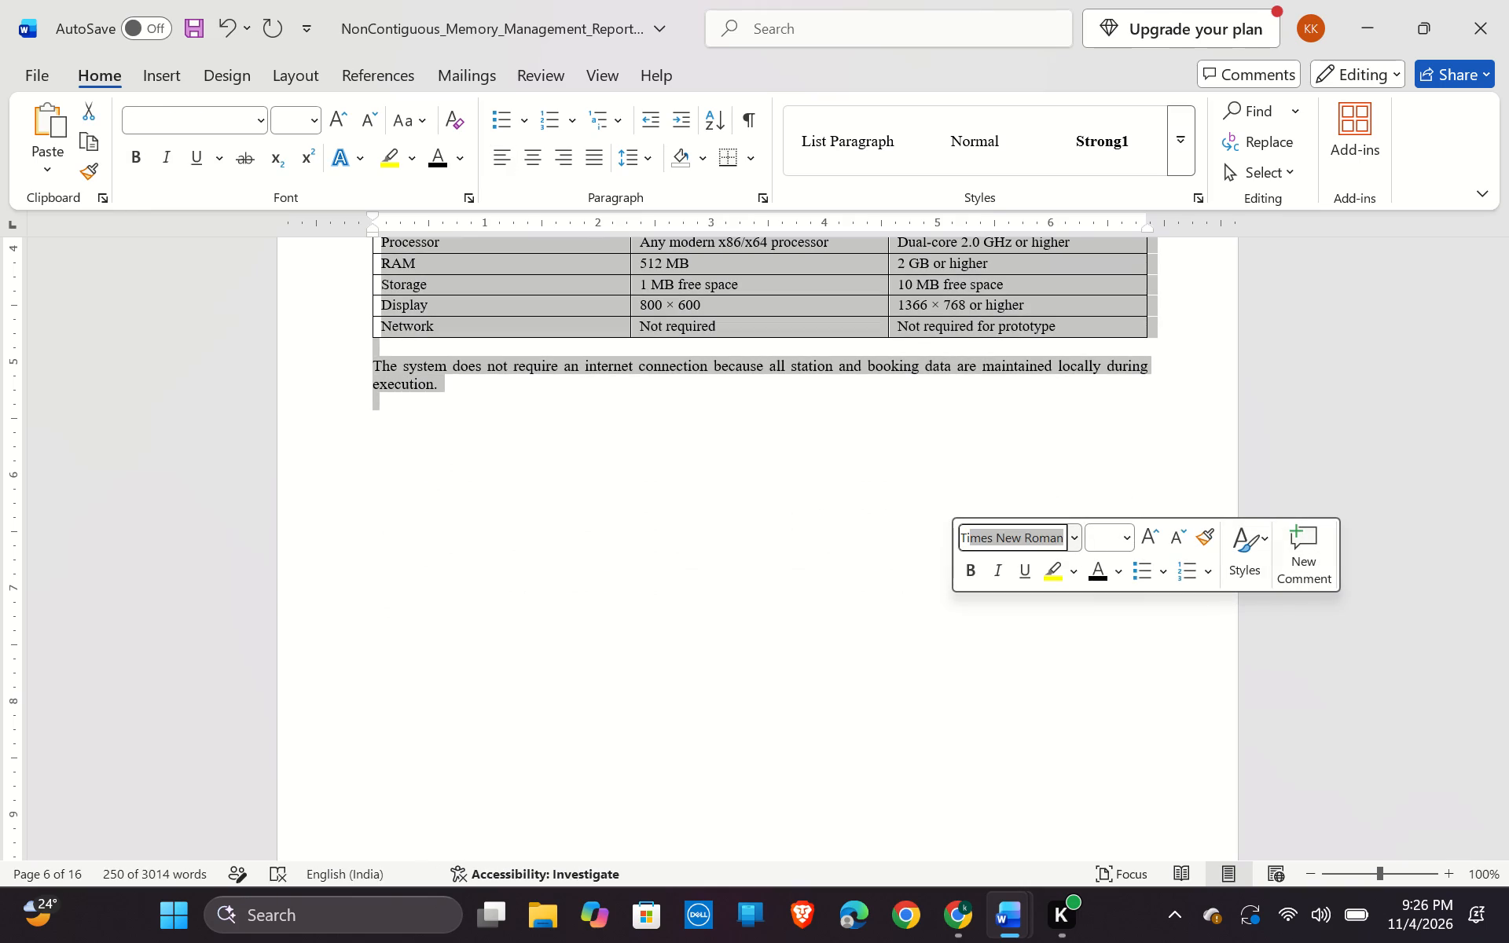
key("Return")
left_click(1098, 535)
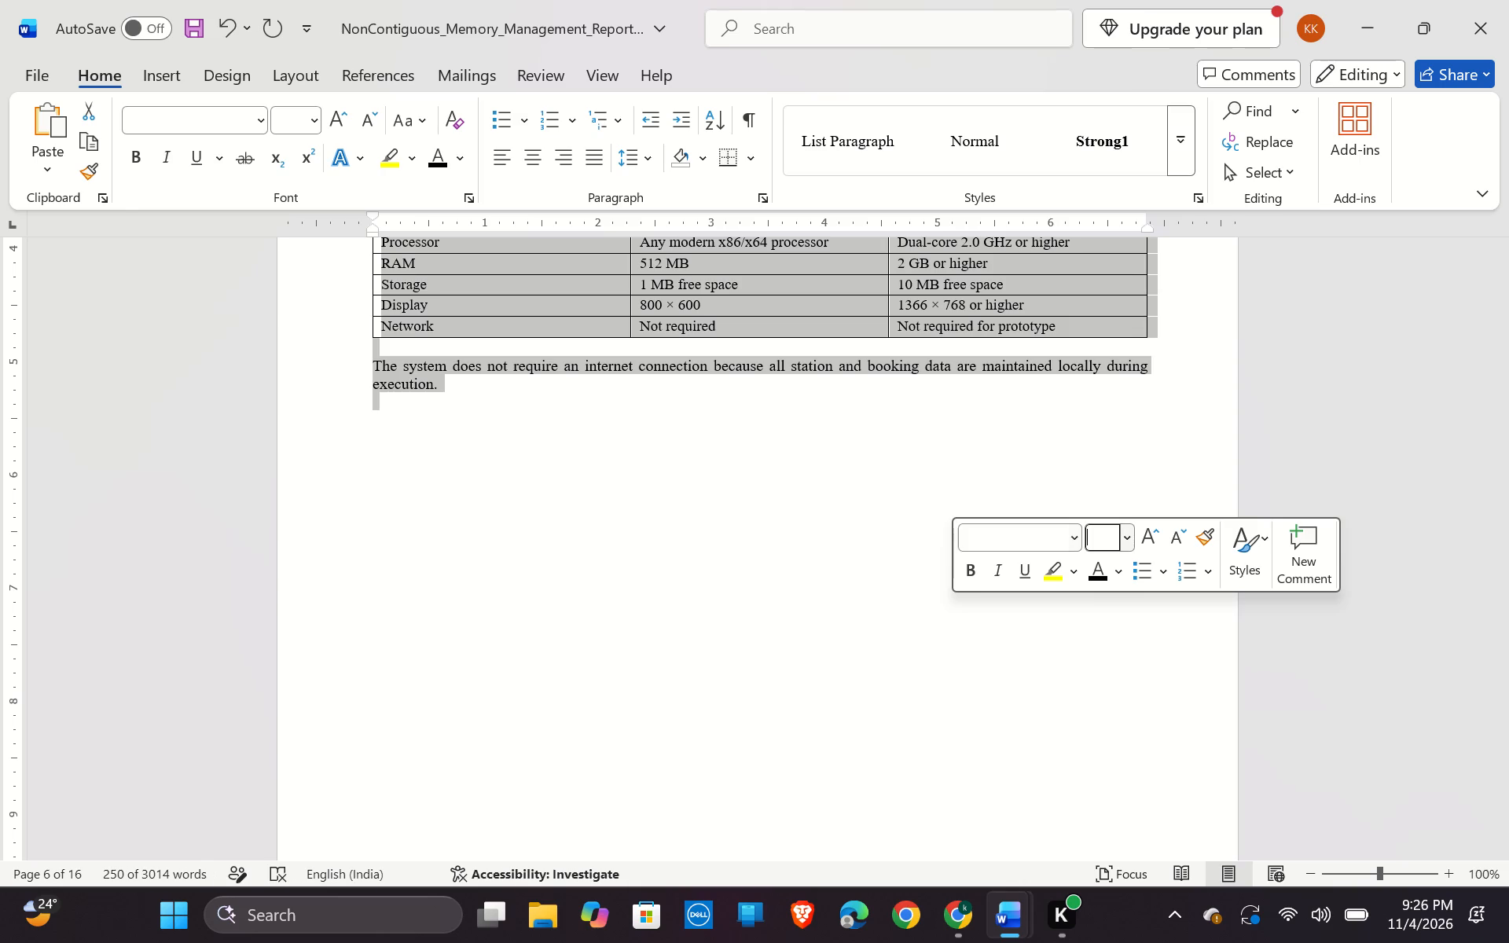
type("12")
key("Return")
left_click(936, 717)
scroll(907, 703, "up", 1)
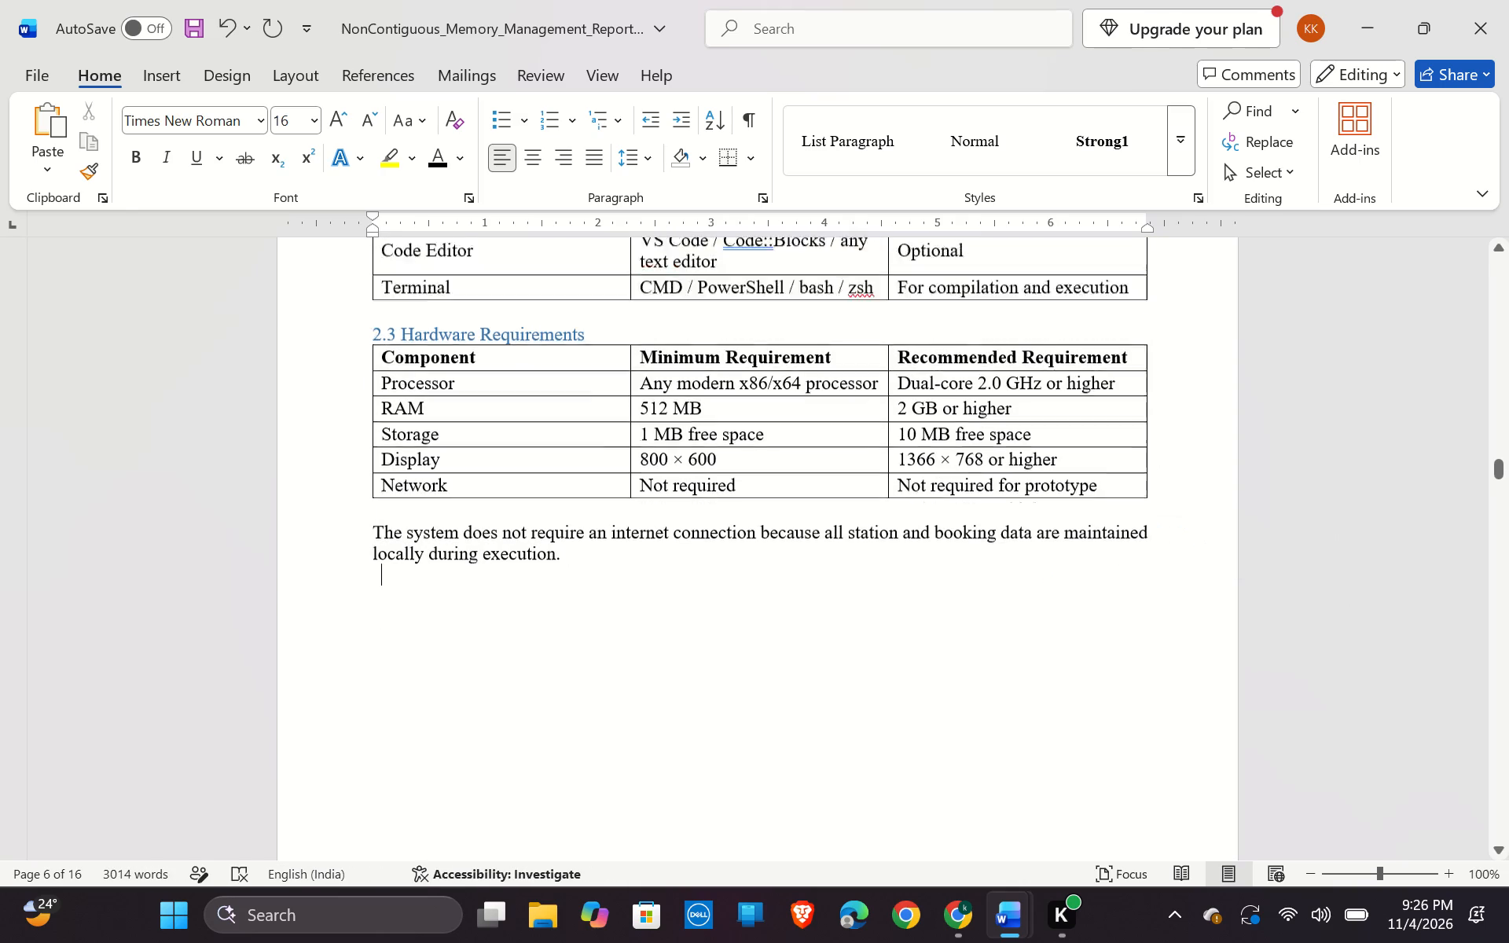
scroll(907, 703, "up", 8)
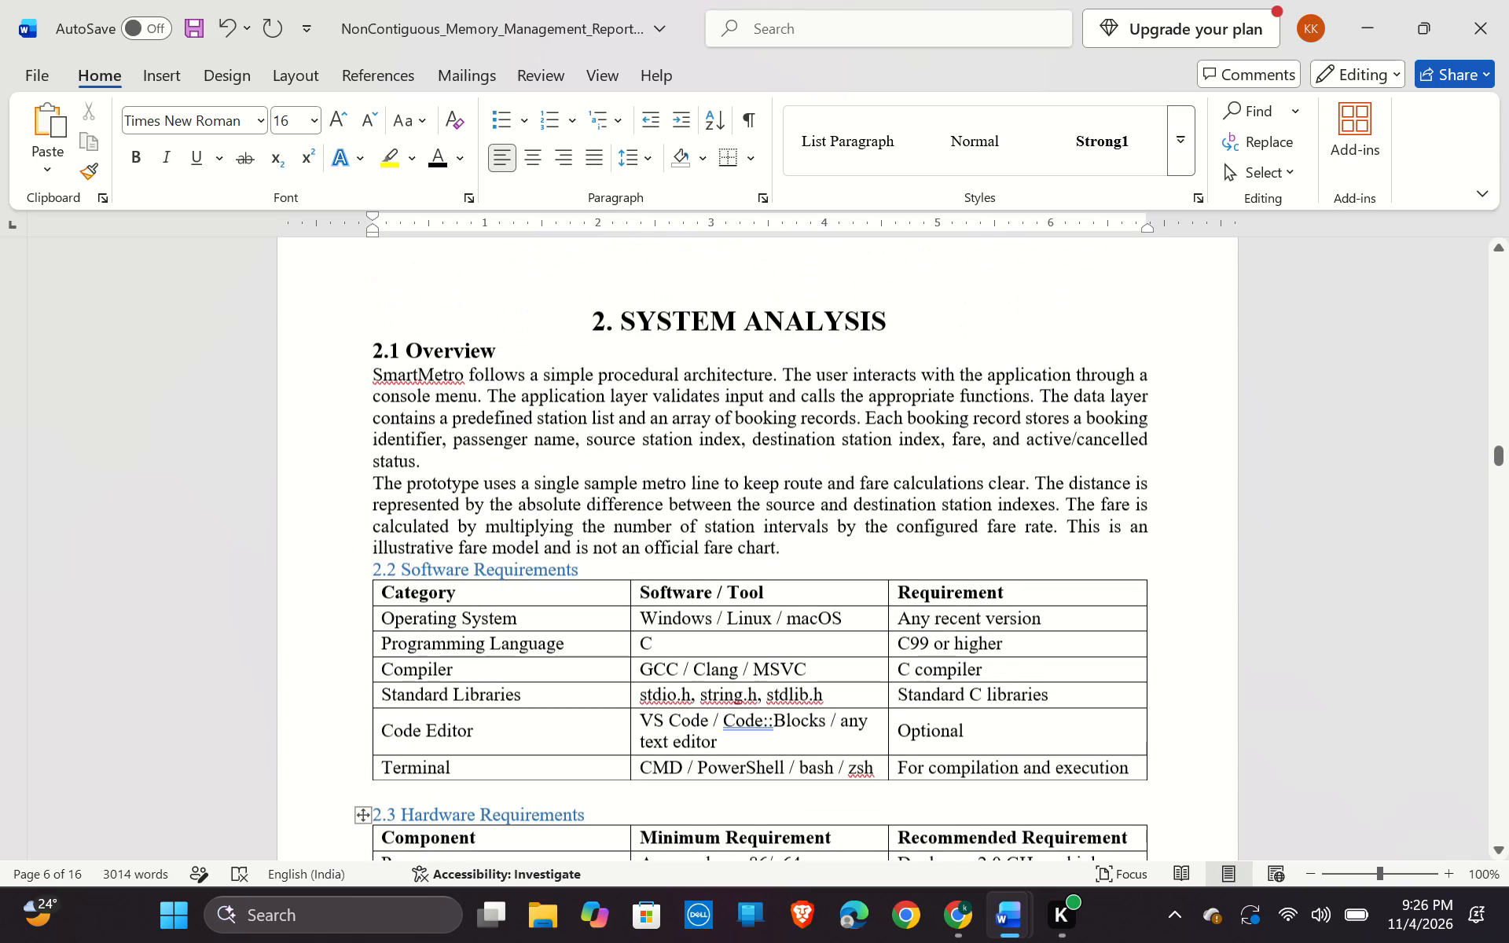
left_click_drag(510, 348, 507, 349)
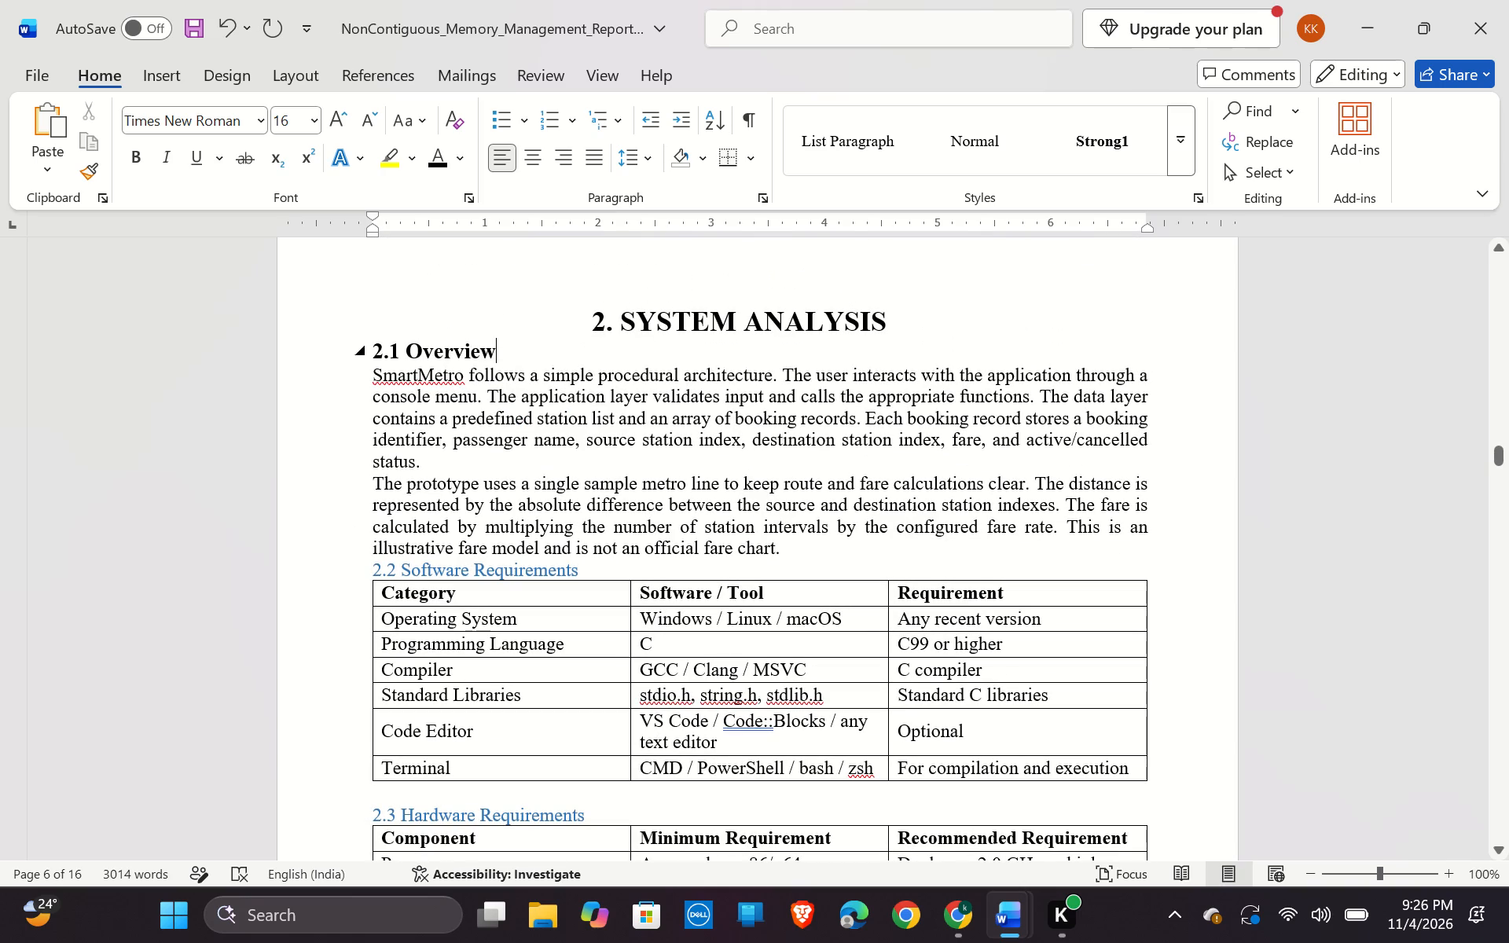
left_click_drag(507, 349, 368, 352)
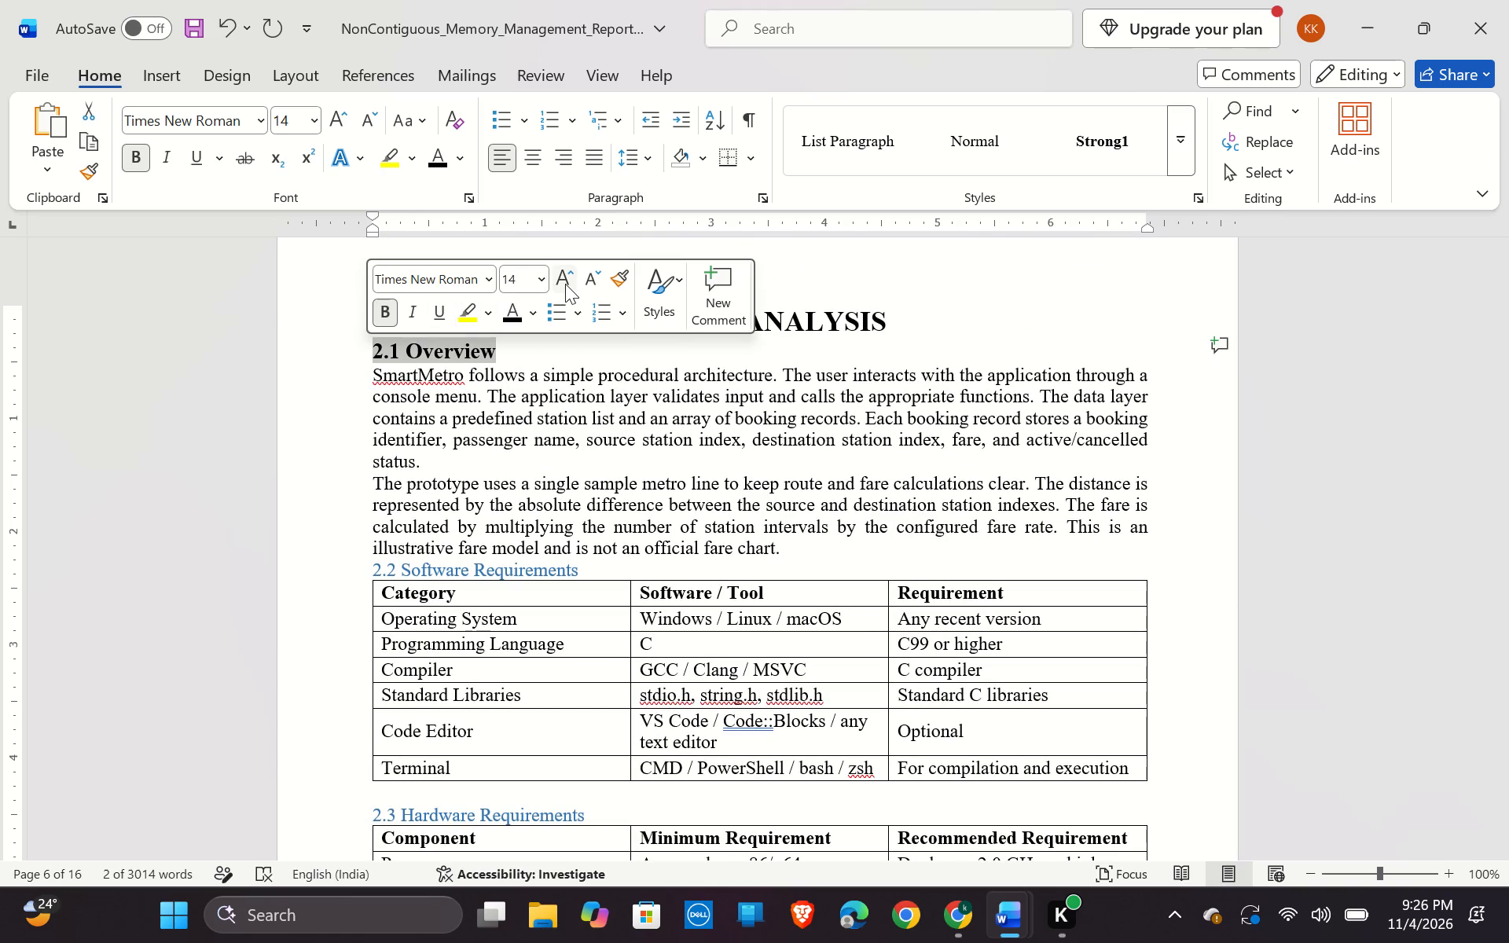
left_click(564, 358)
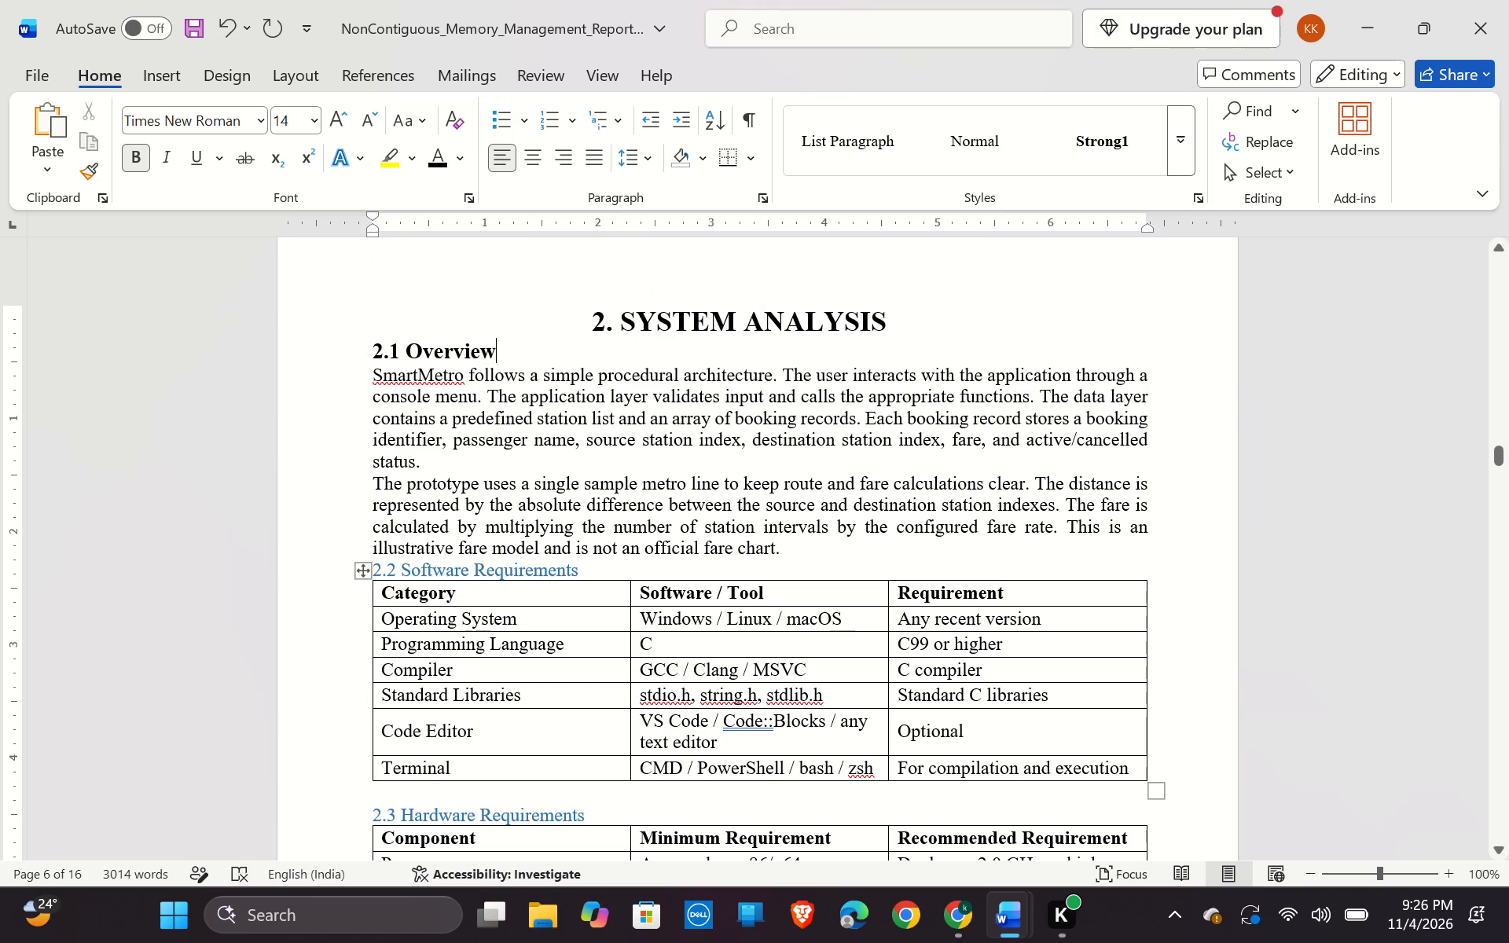
Insert a blank line between the last 2.1 Overview paragraph and the "2.2 Software Requirements" heading.
left_click(781, 540)
key("Return")
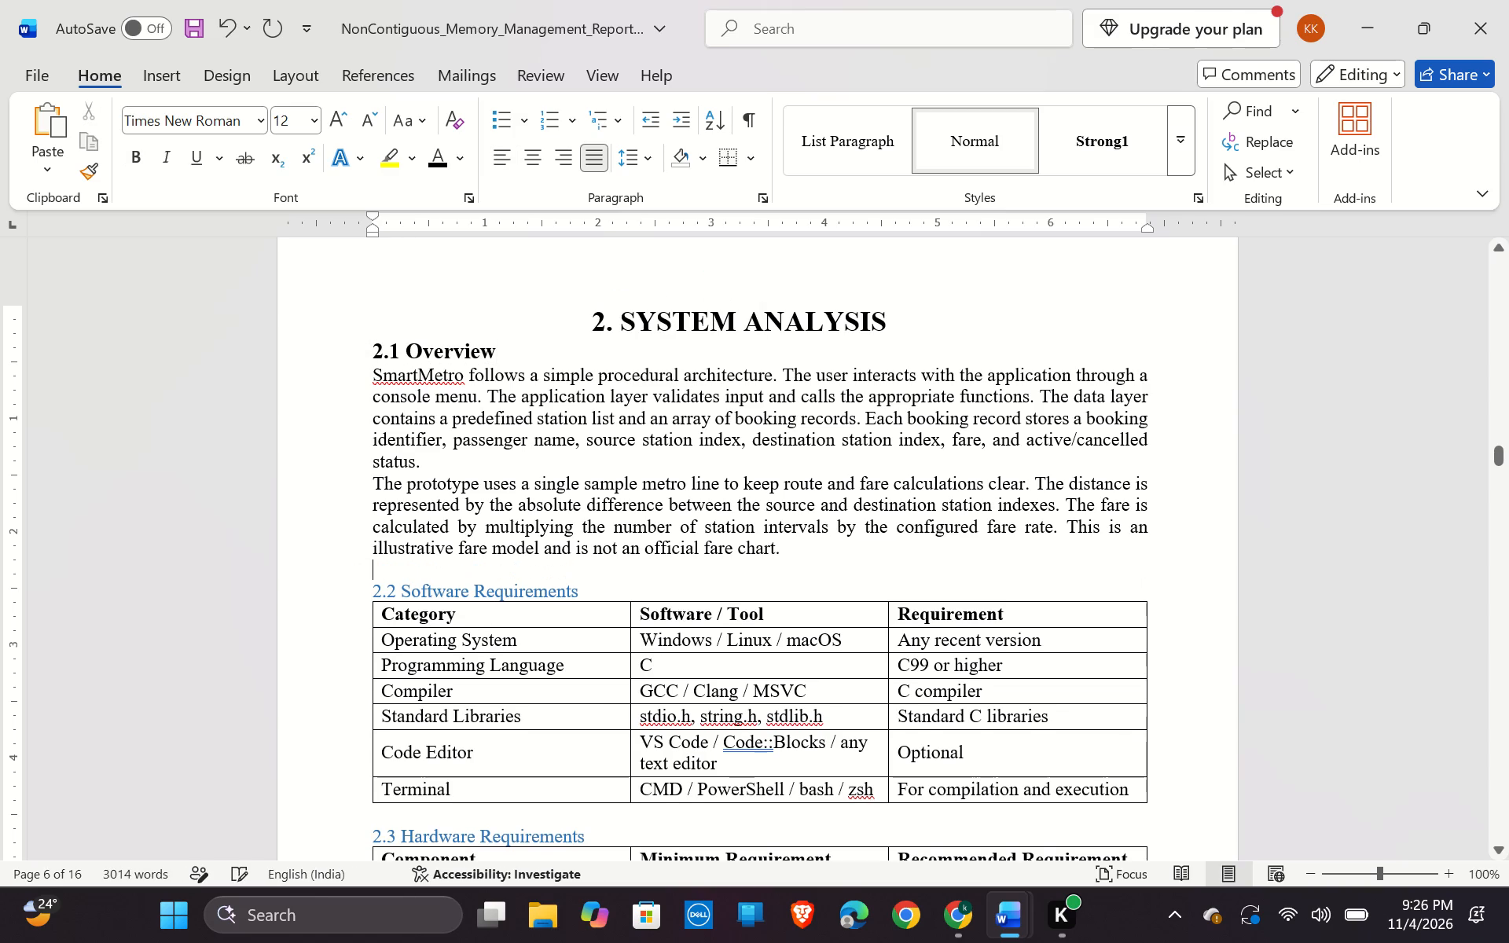
Format the "2.2 Software Requirements" heading as bold, black, font size 14.
left_click(619, 582)
left_click_drag(600, 582, 332, 600)
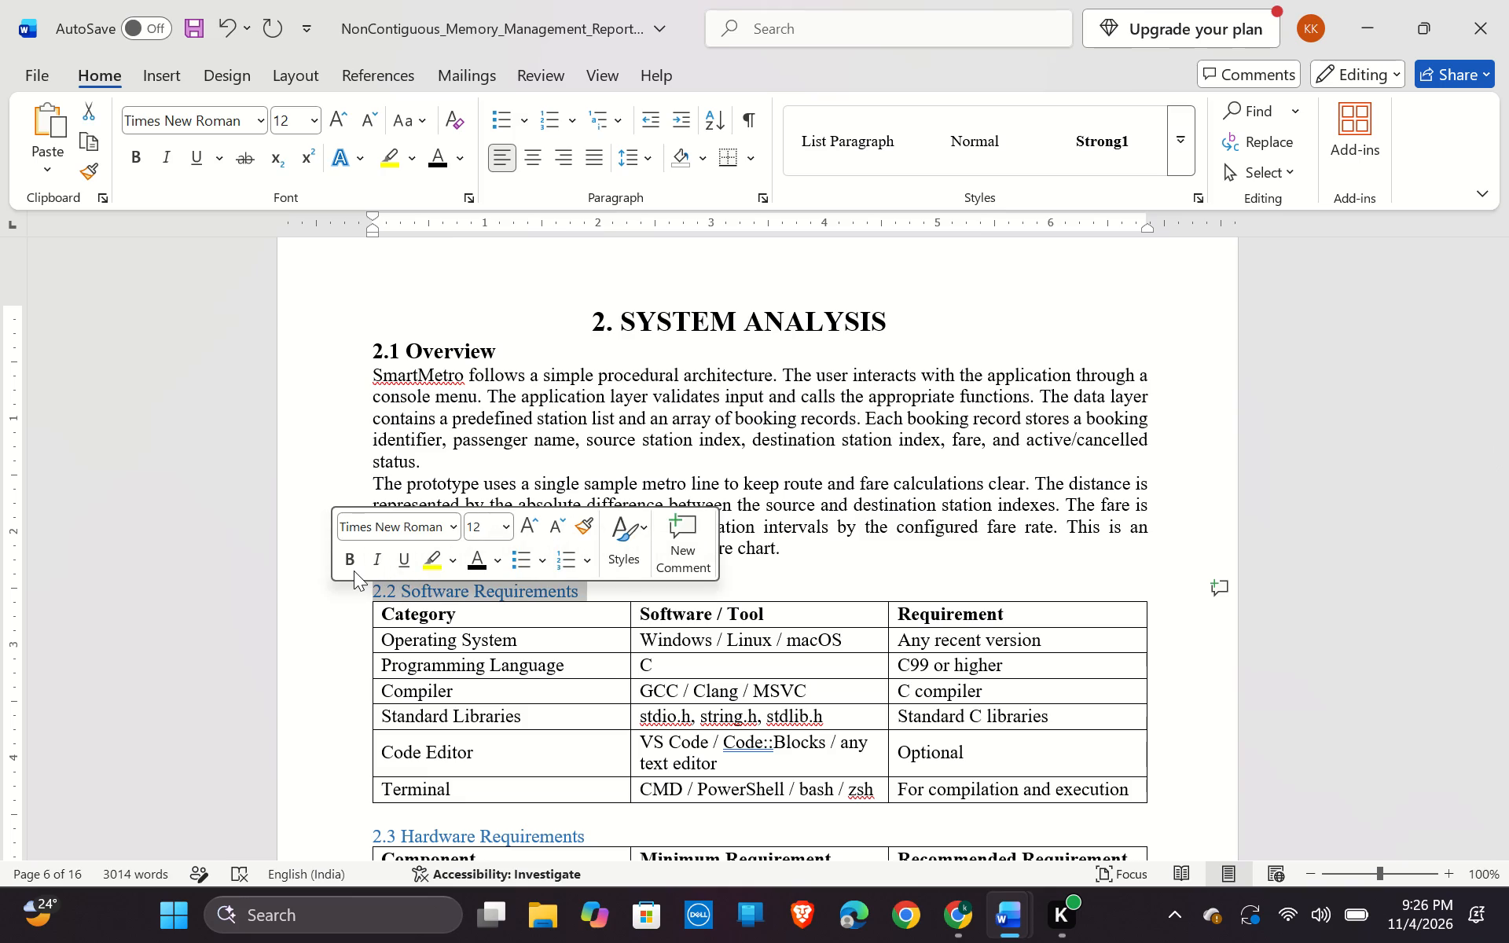
left_click(354, 571)
left_click(527, 509)
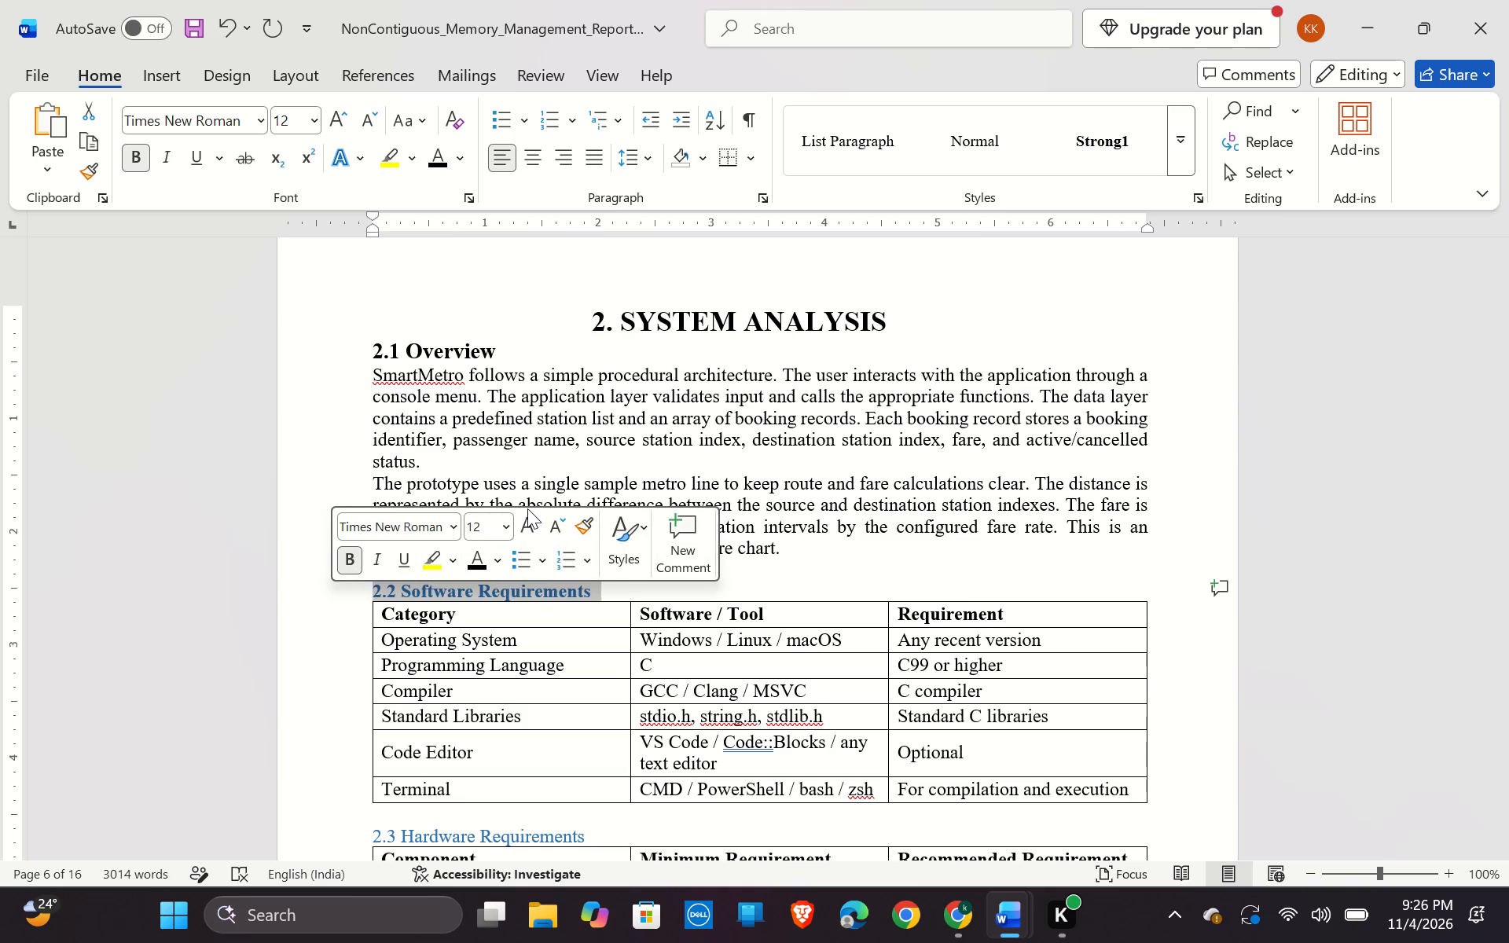
left_click(527, 514)
left_click(481, 569)
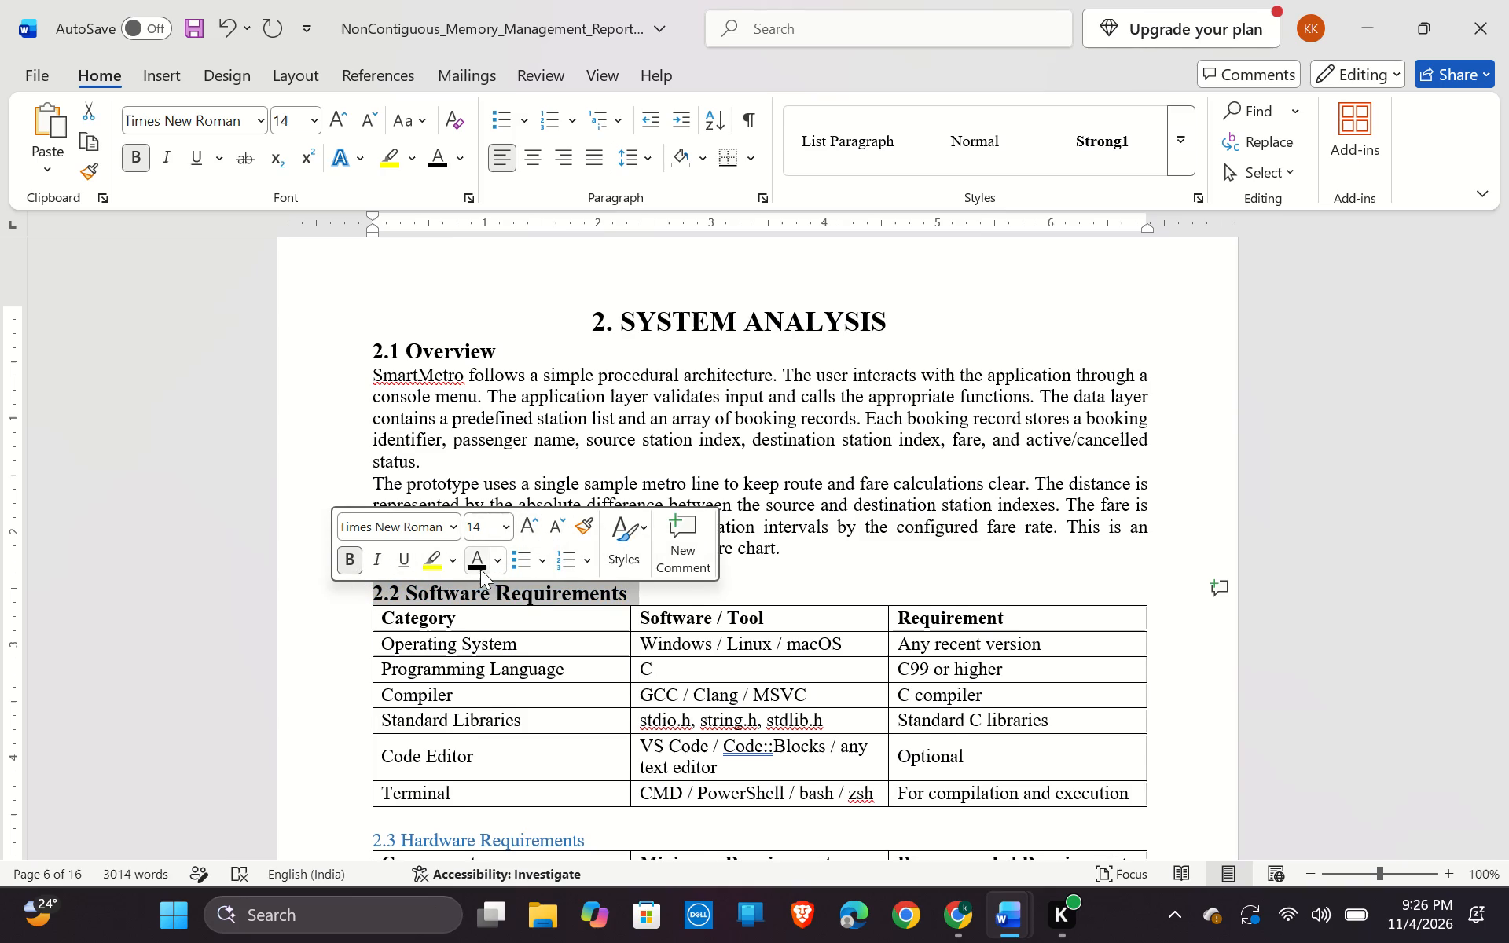
left_click(847, 566)
Format the "2.3 Hardware Requirements" heading as bold, black, font size 14.
scroll(846, 565, "down", 4)
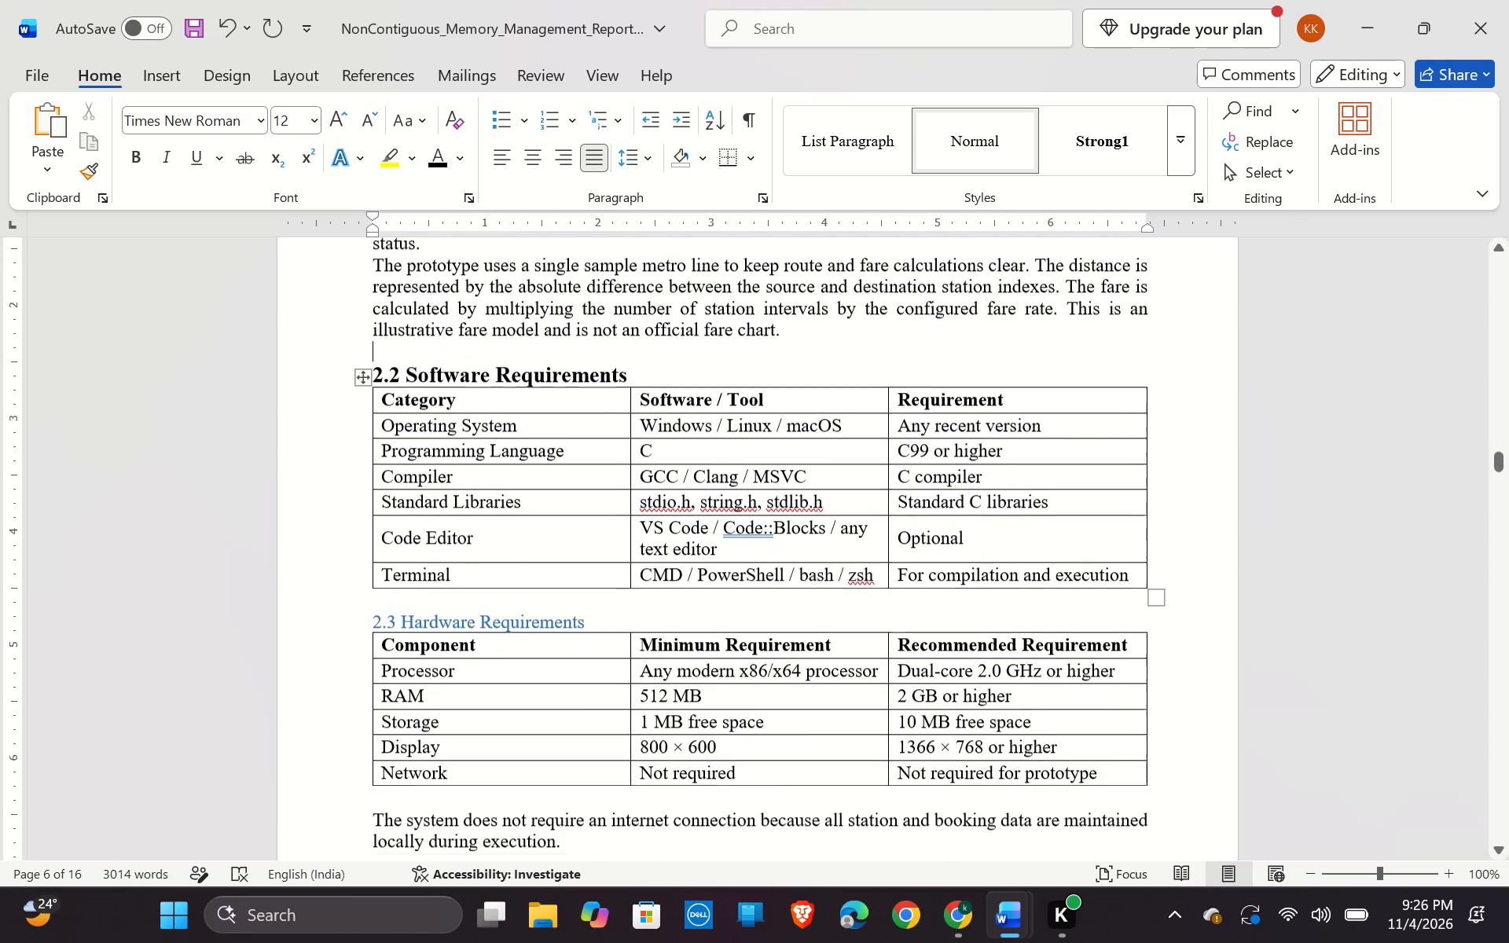
scroll(846, 565, "down", 2)
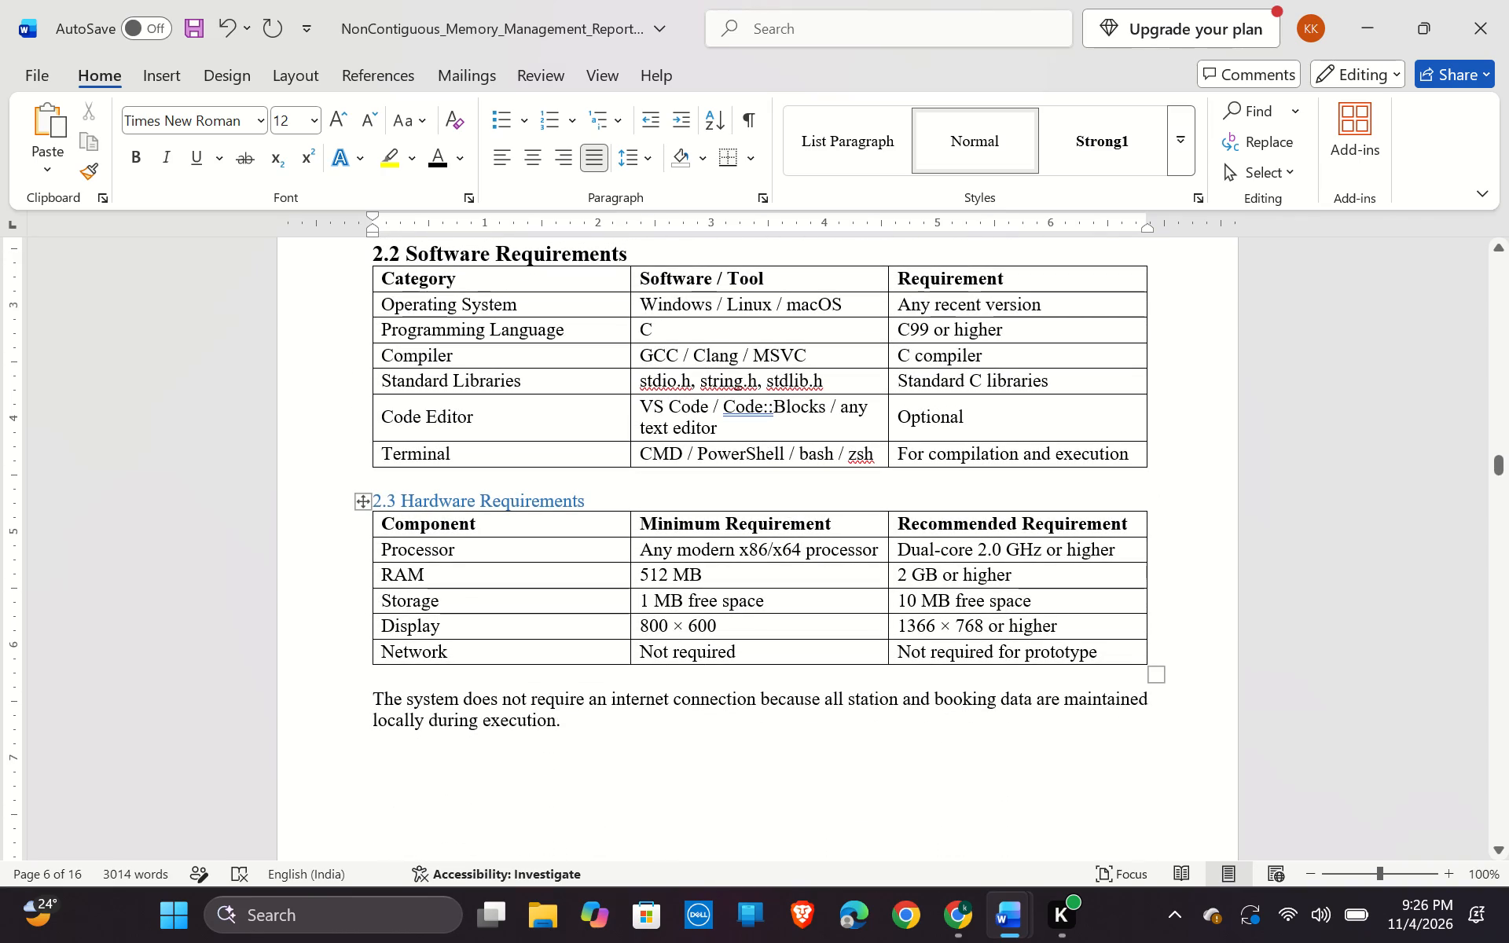
left_click(585, 494)
left_click_drag(585, 495, 375, 516)
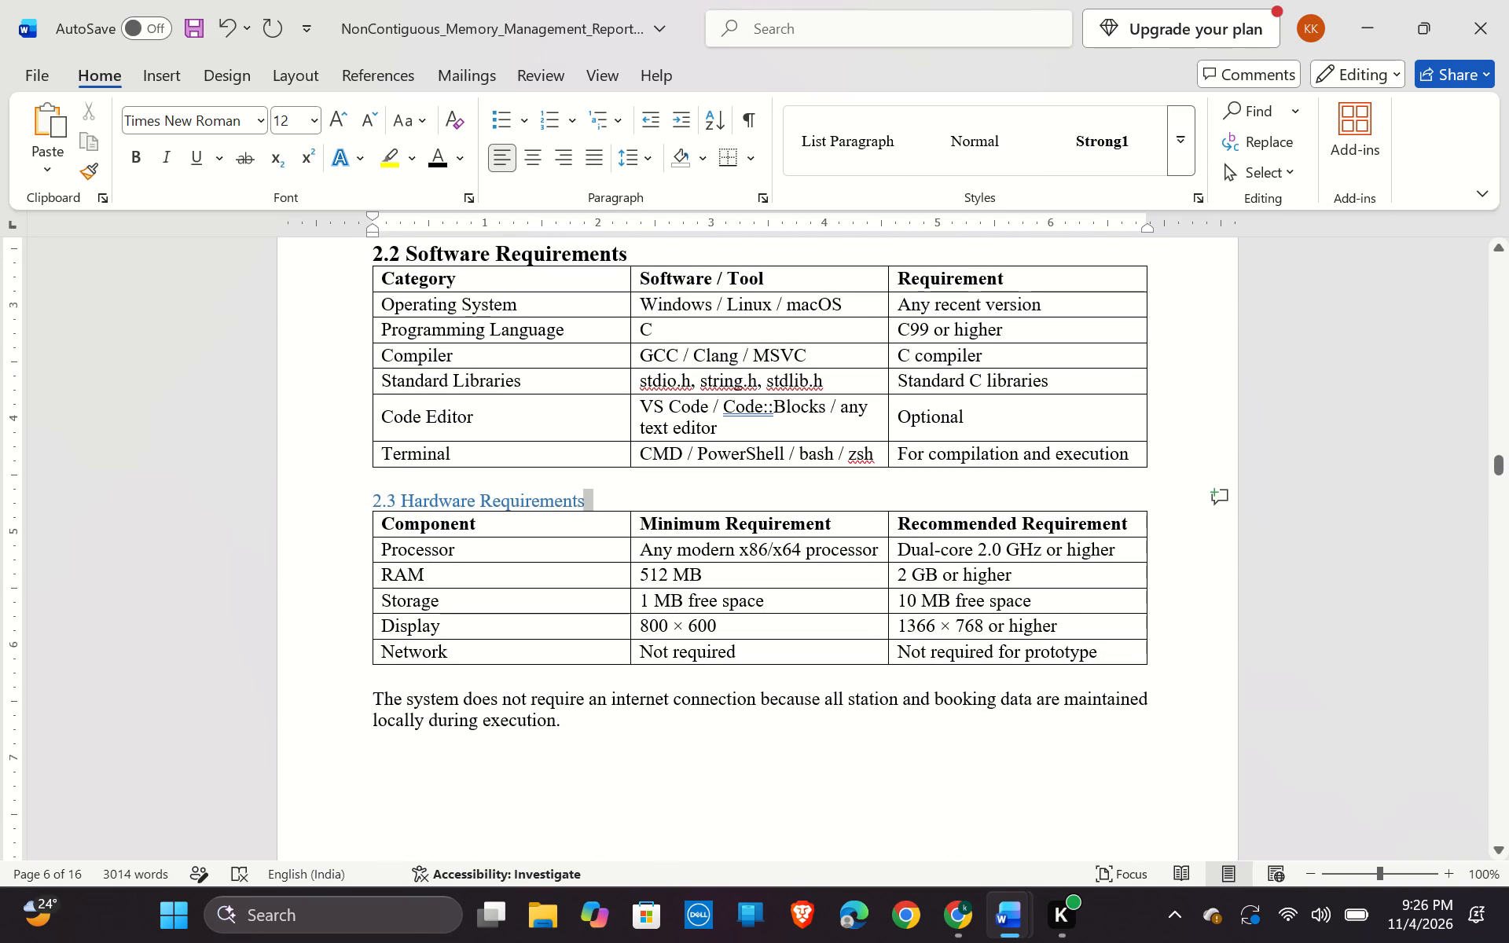
left_click_drag(375, 516, 364, 500)
left_click(387, 466)
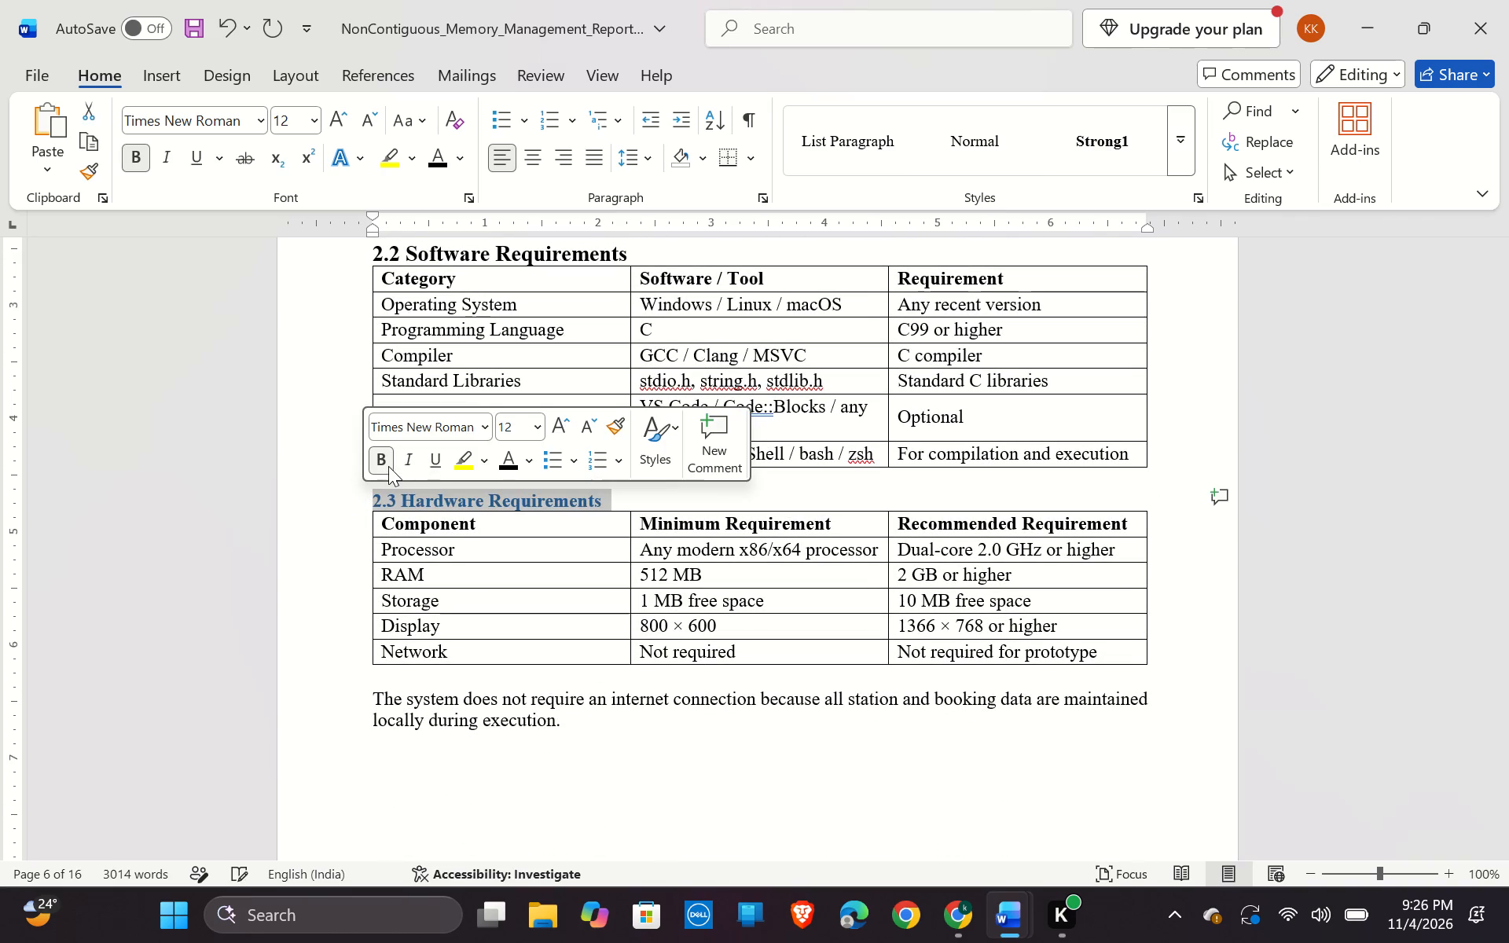
left_click(511, 464)
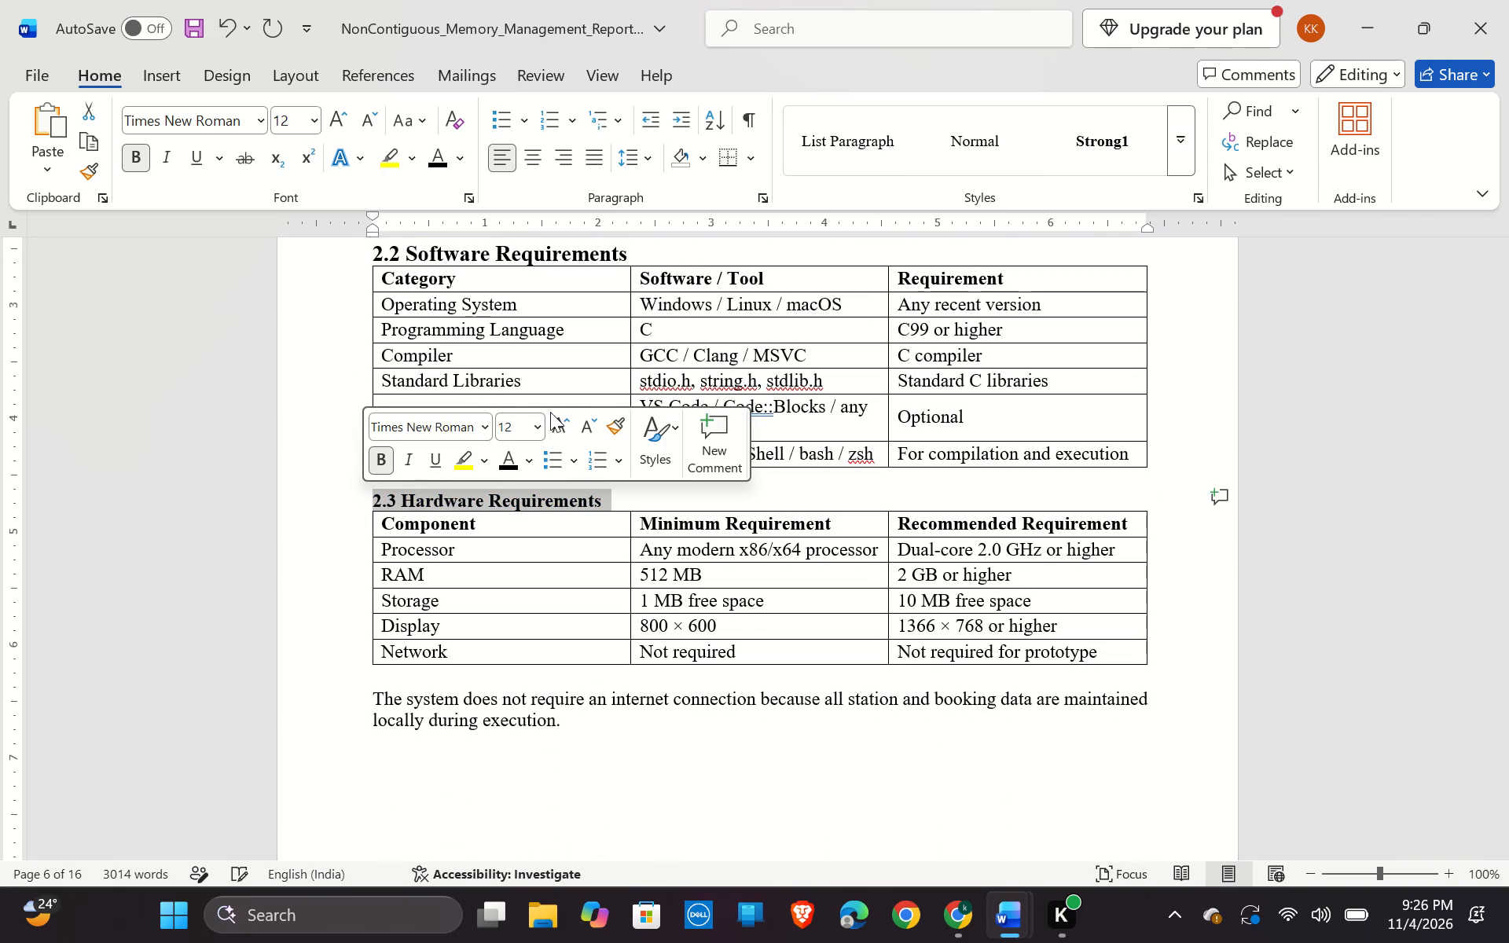
left_click(562, 425)
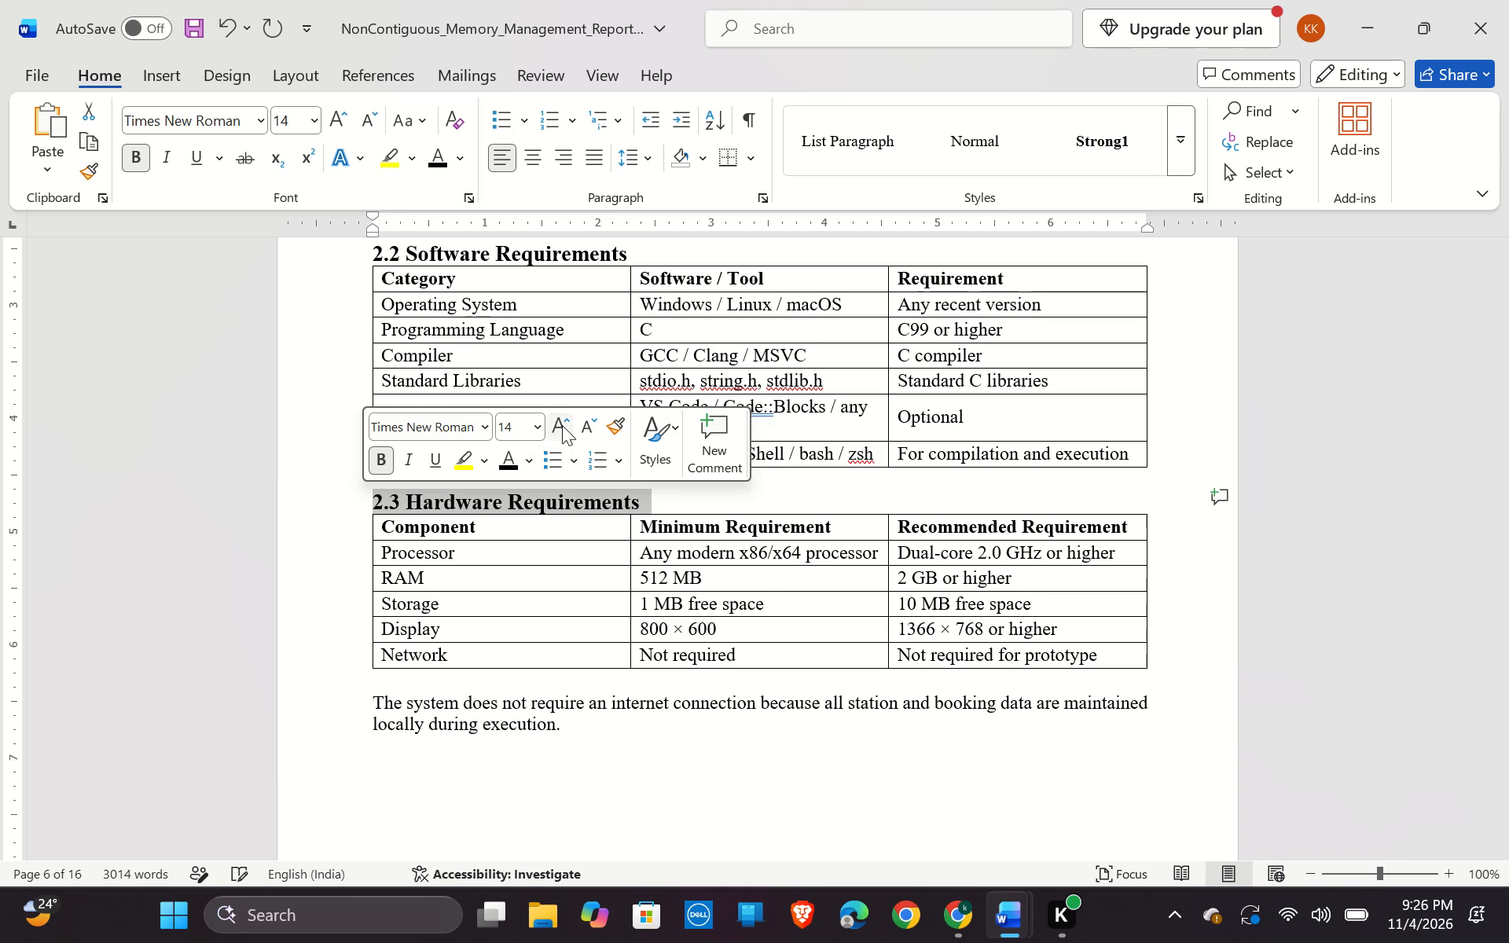
left_click(1275, 743)
Make the "3. SYSTEM DESIGN" heading bold and black.
scroll(889, 790, "down", 2)
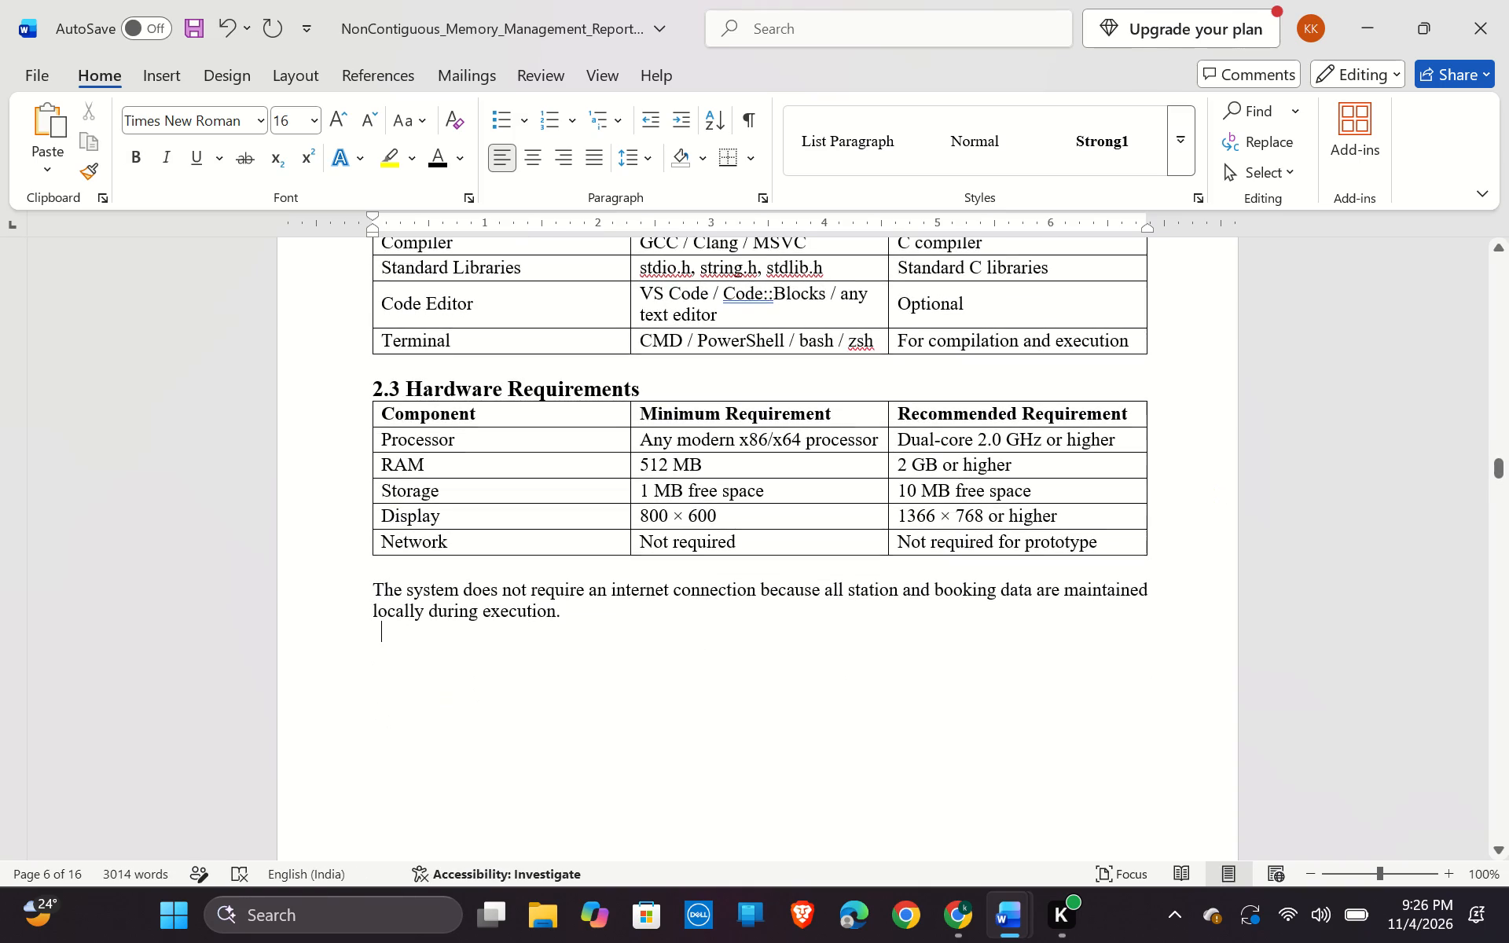
scroll(762, 760, "down", 7)
scroll(721, 708, "down", 3)
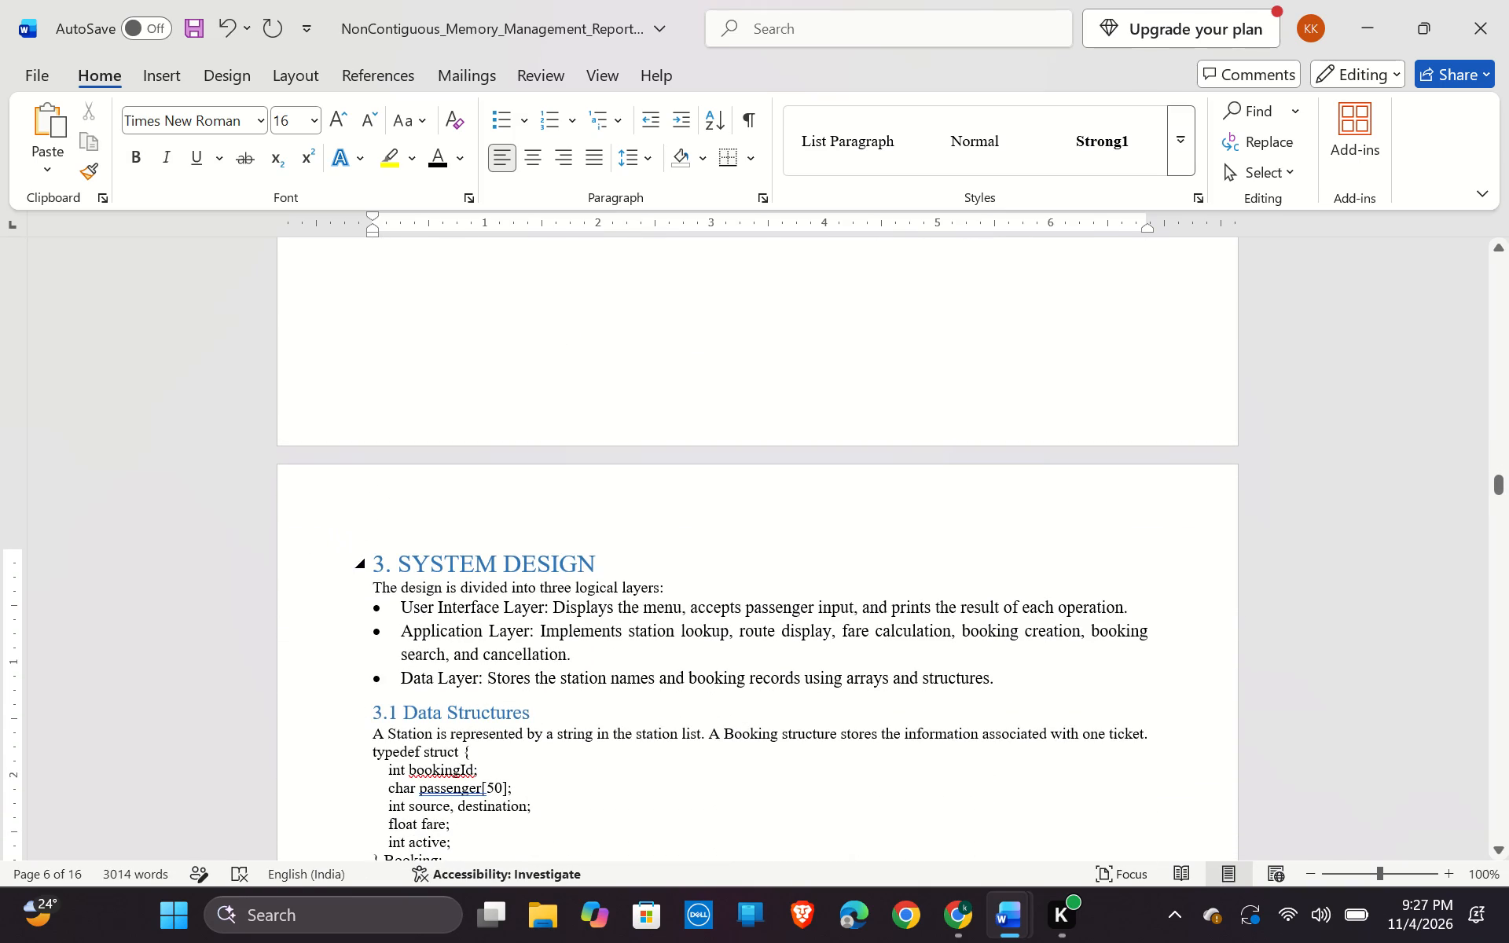
left_click_drag(376, 563, 564, 563)
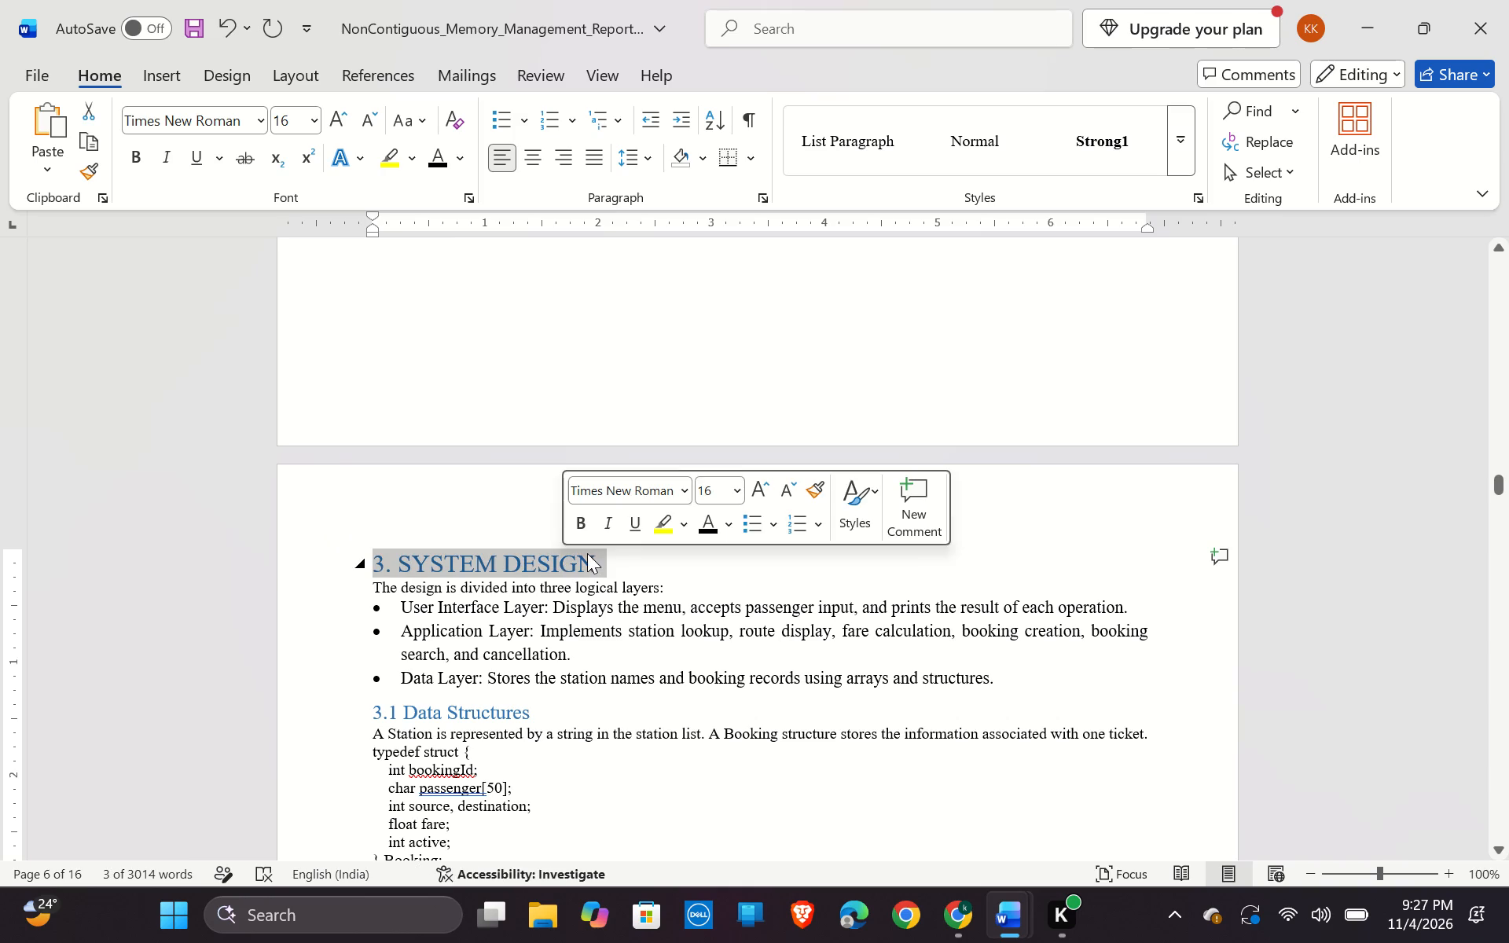
left_click(578, 522)
left_click(698, 519)
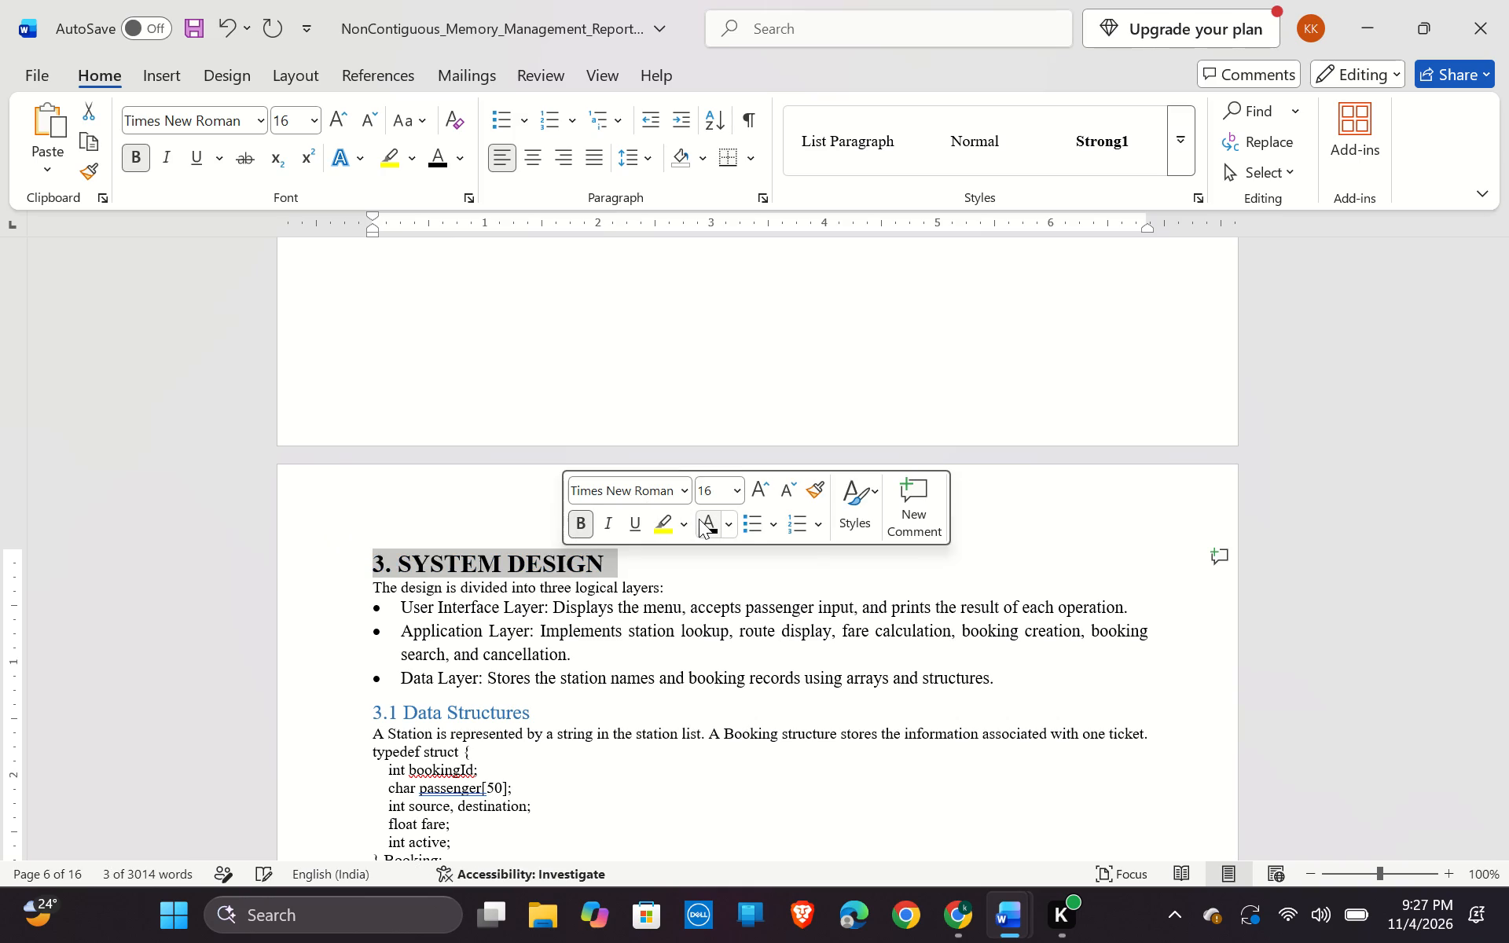
left_click(744, 420)
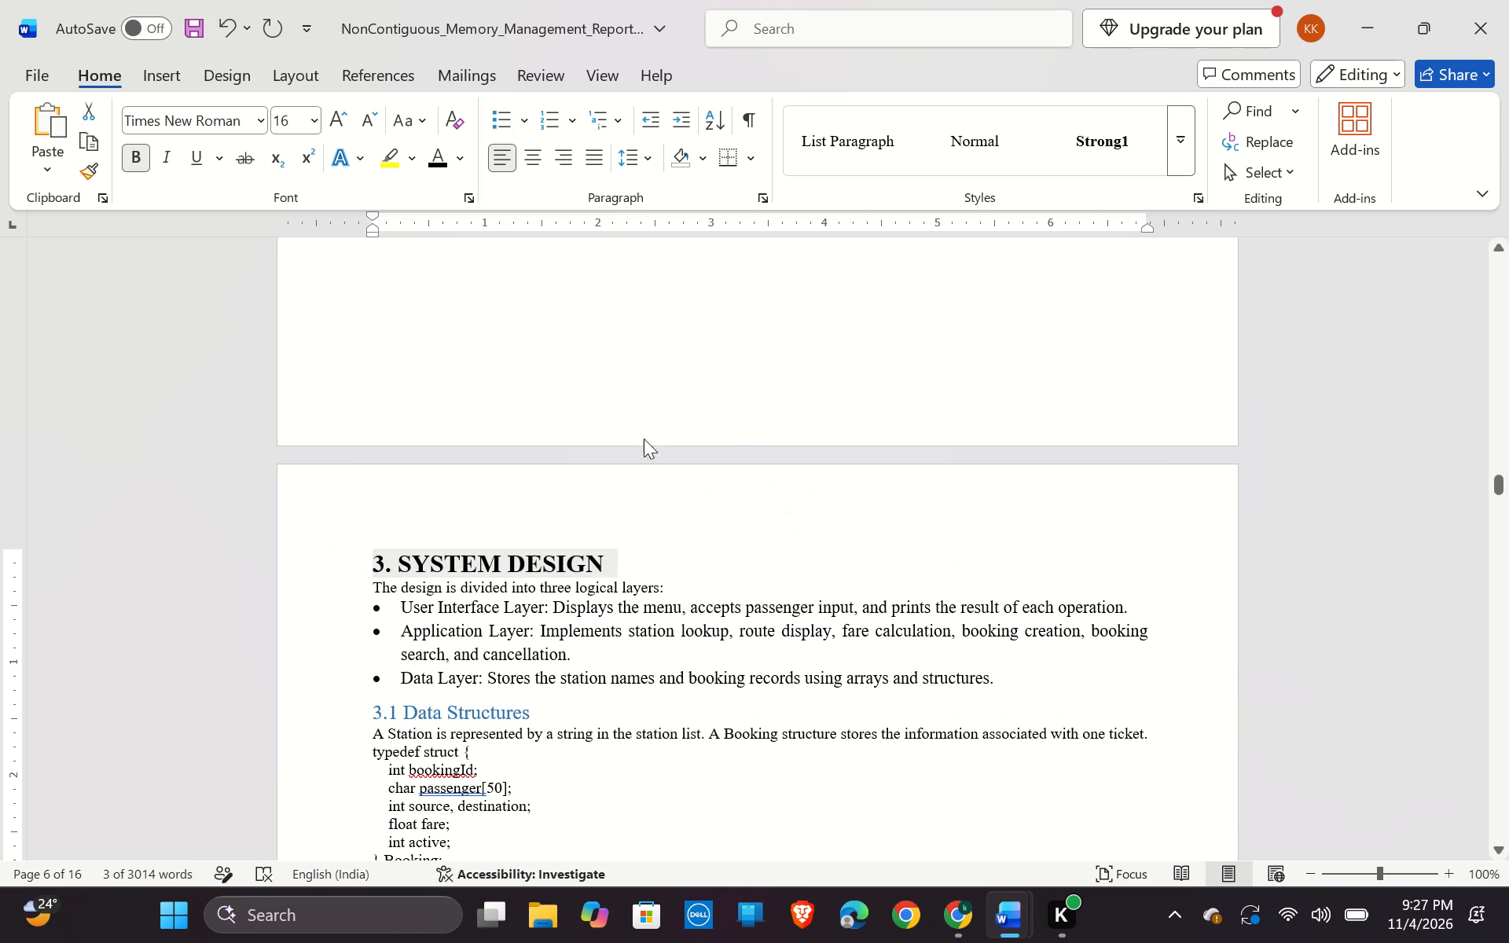
Indent the "3. SYSTEM DESIGN" heading with leading spaces toward the page centre.
left_click(373, 556)
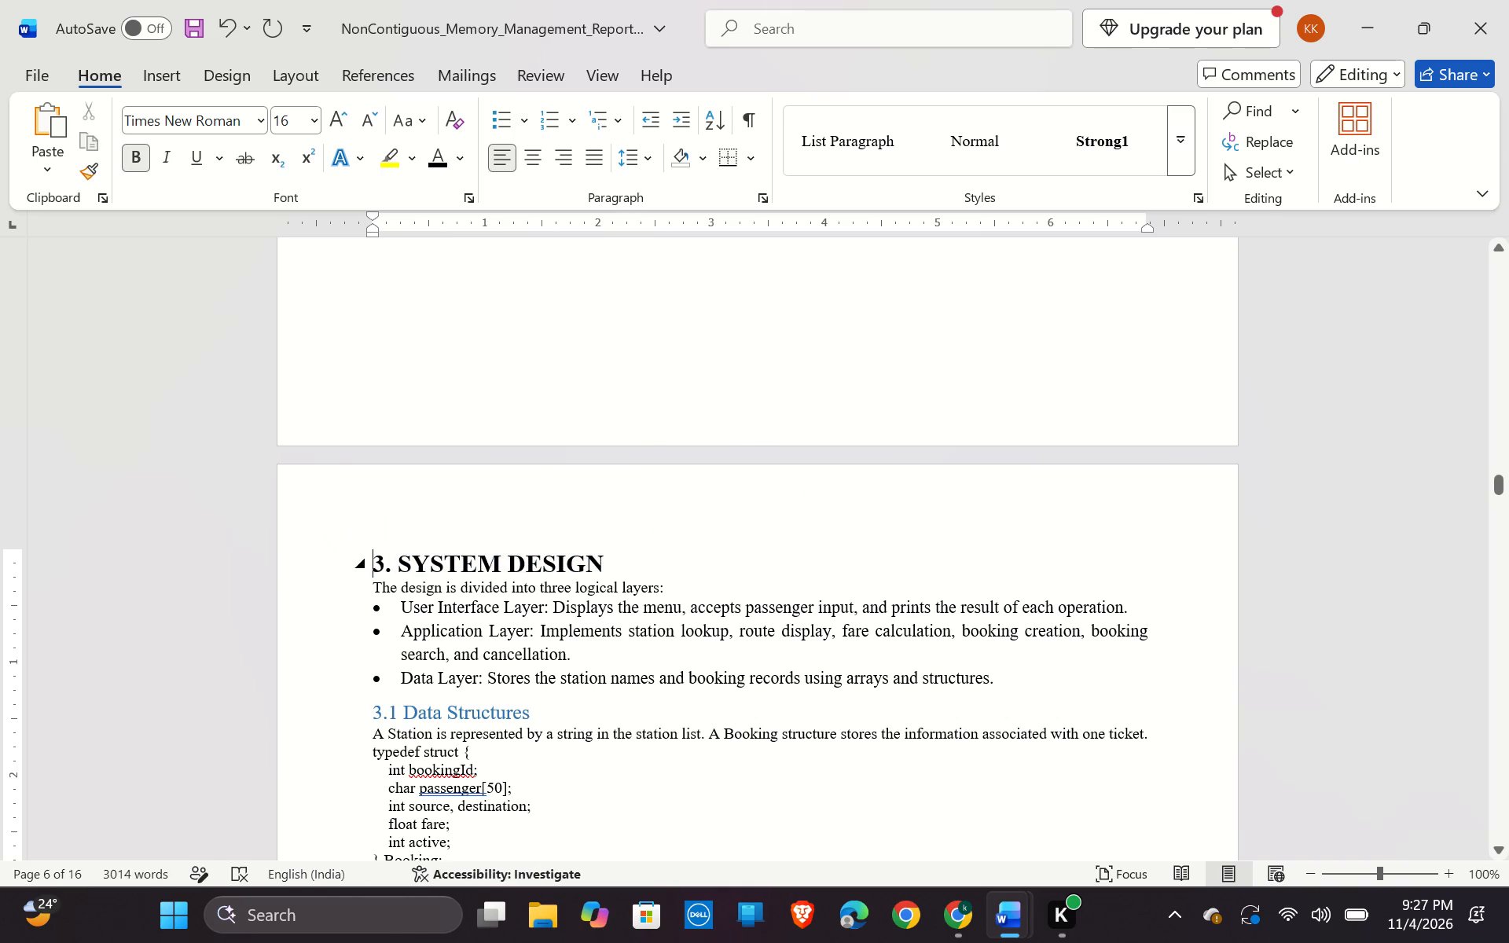
key("space")
key("space")
key("space")
key("space")
key("space")
key("space")
key("space")
key("space")
key("space")
key("space")
key("space")
key("space")
key("space")
key("space")
key("space")
key("space")
key("space")
key("space")
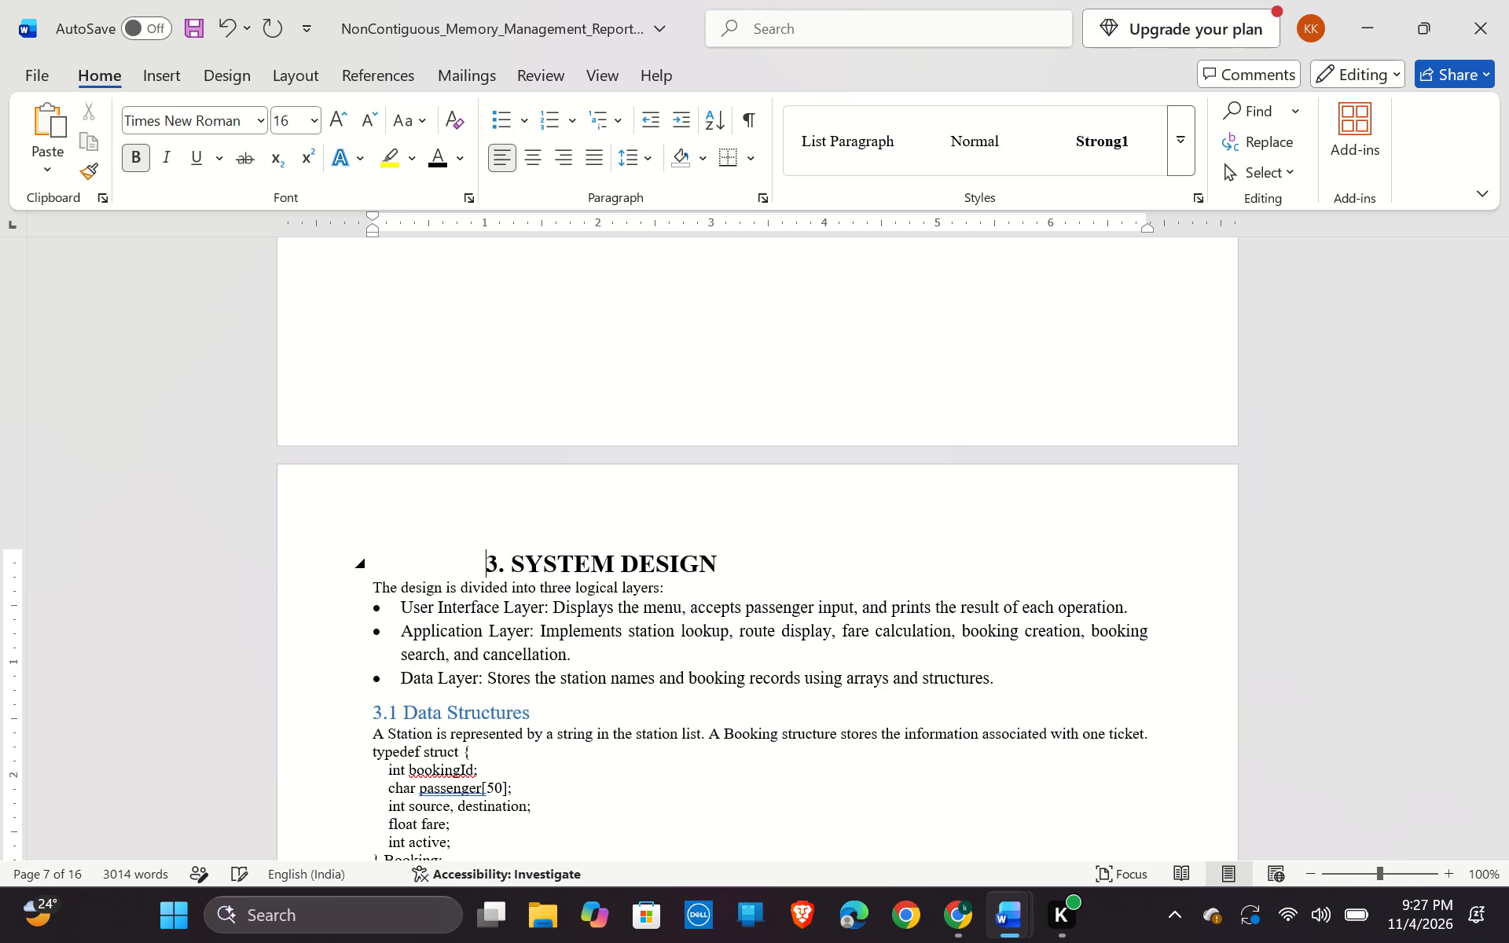
key("space")
key("space")
key("space")
key("space")
key("space")
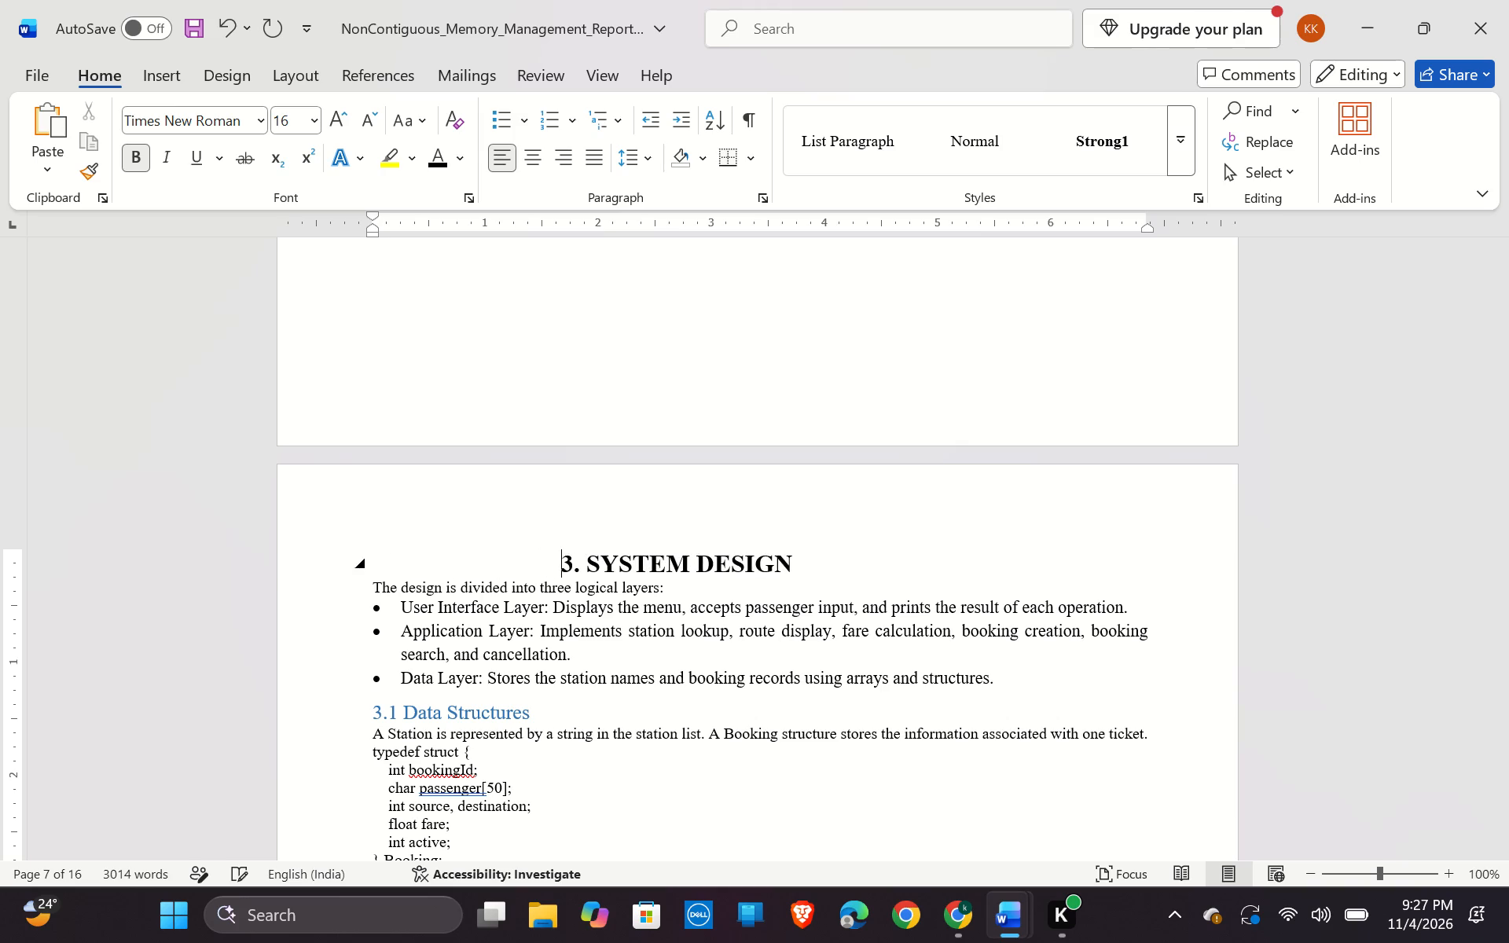
key("space")
key("space")
key("space")
key("space")
key("space")
key("space")
key("space")
key("space")
key("space")
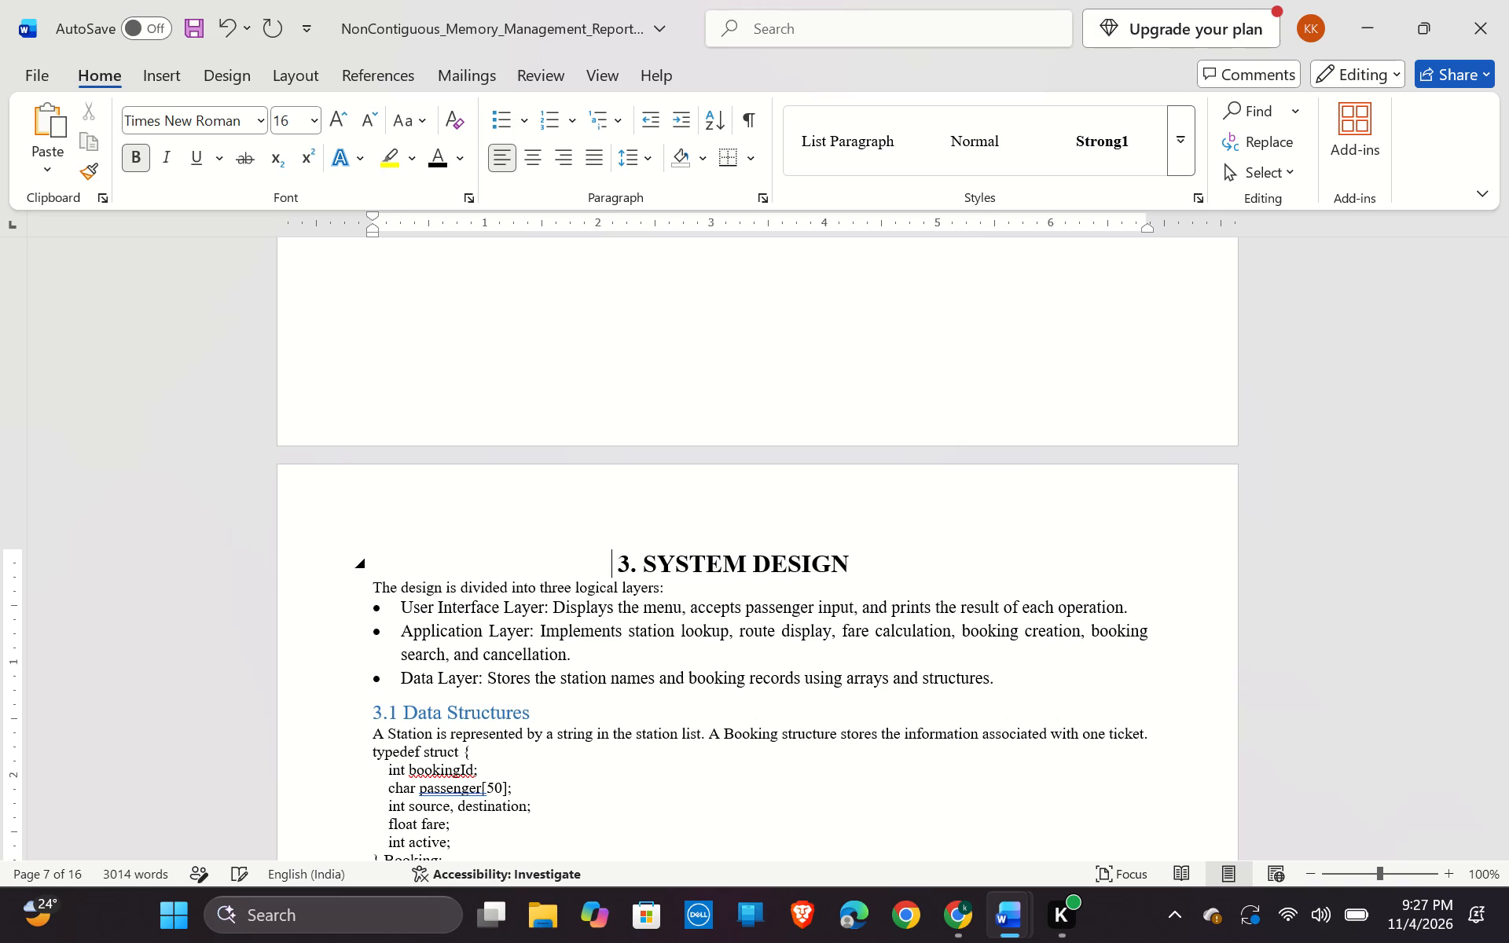
key("space")
key("space")
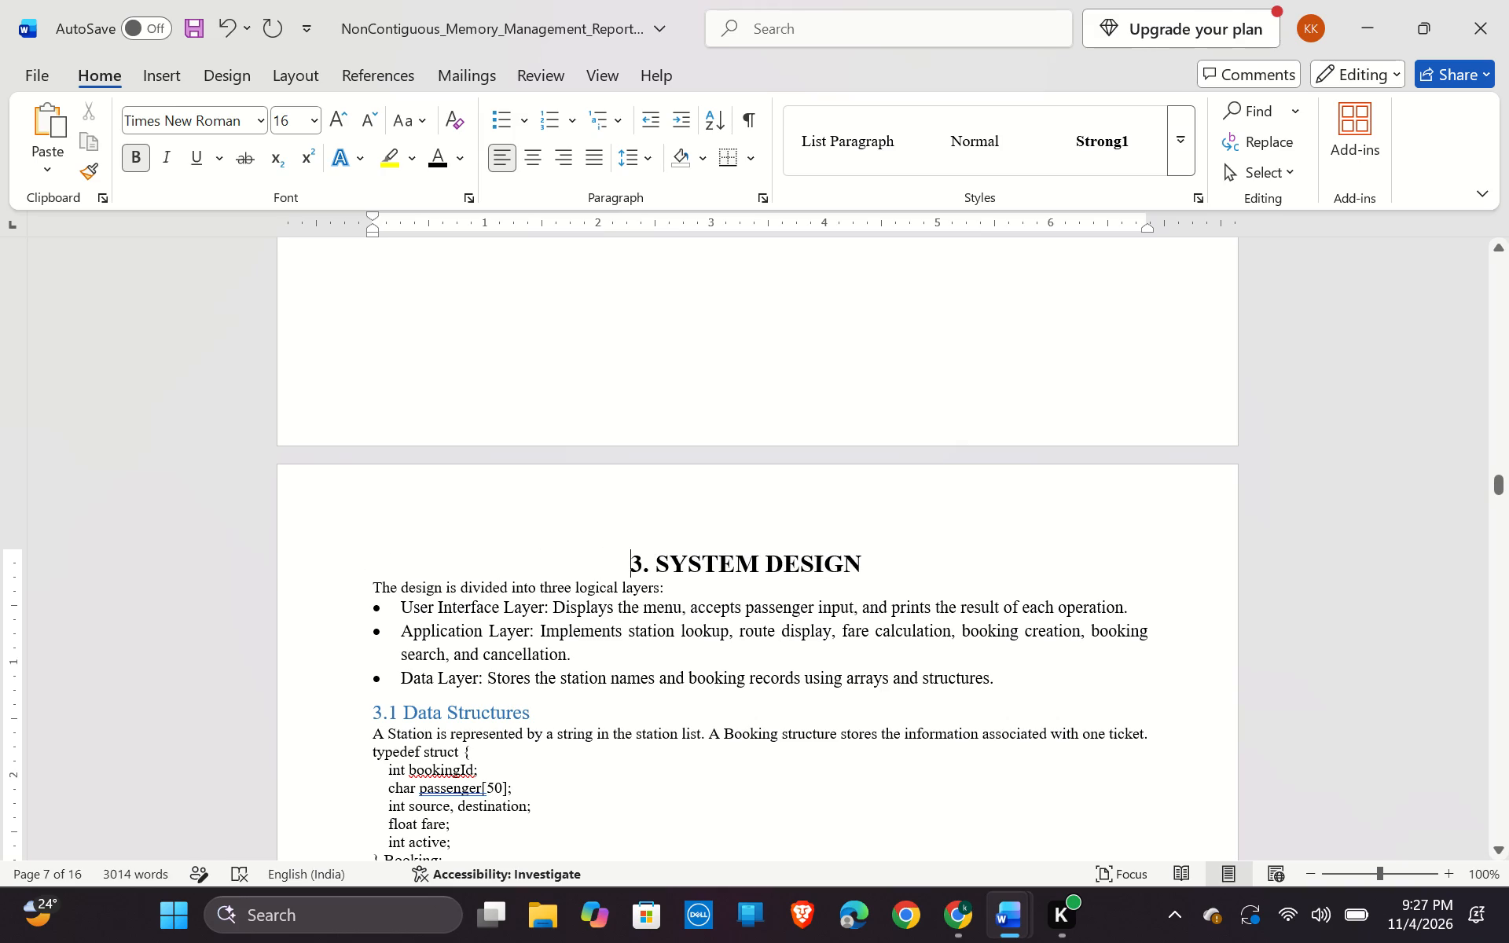
key("BackSpace")
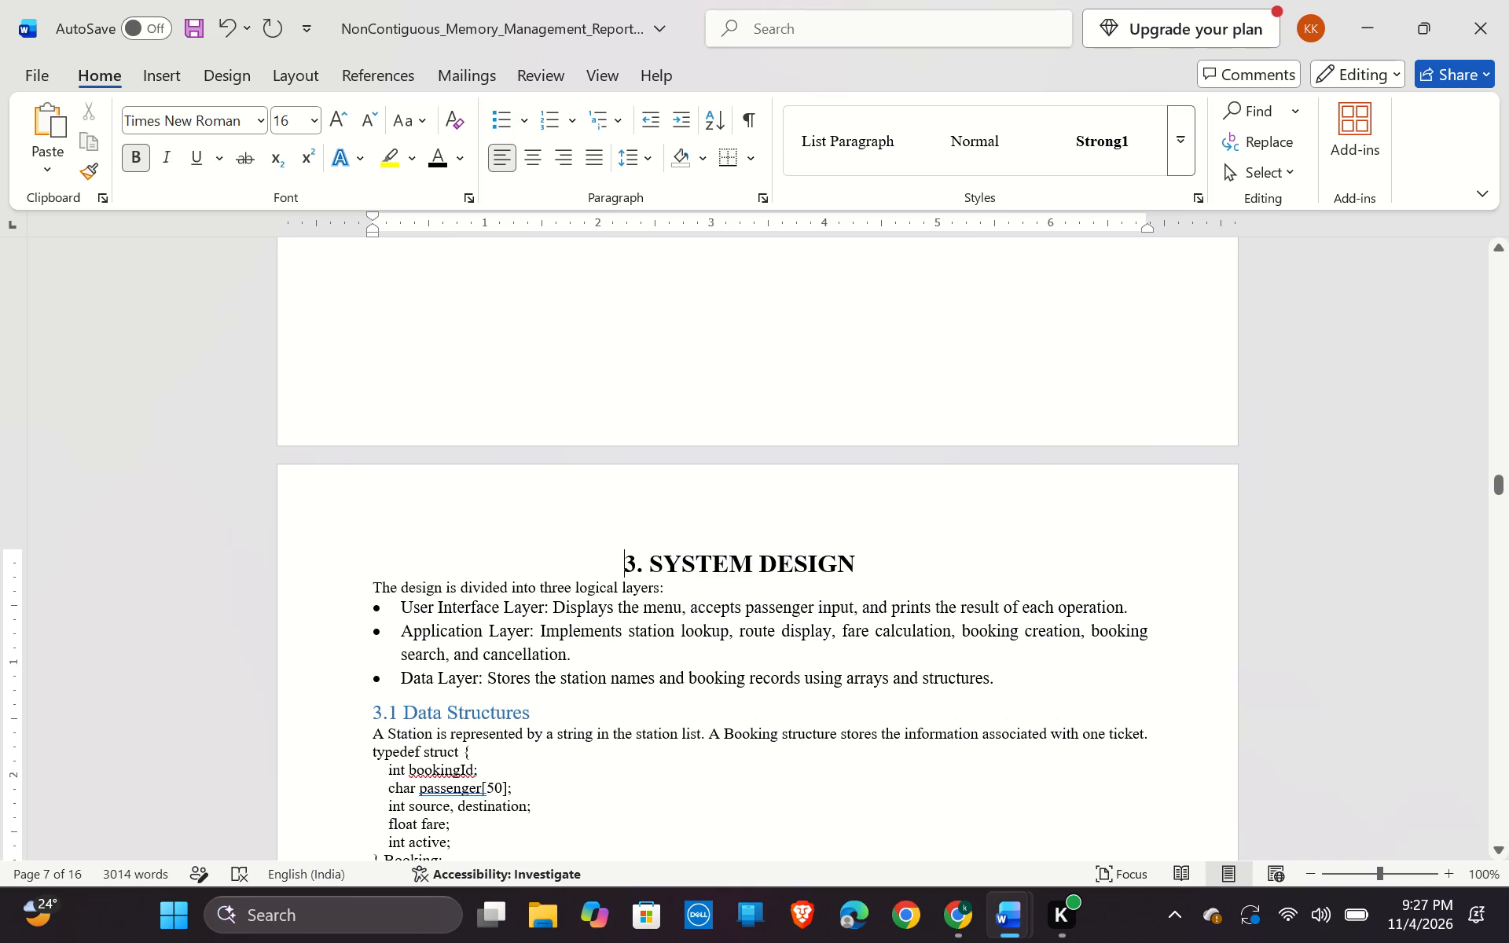
Set everything from the section 3 introductory line through the end of the document, headings and tables included, to Times New Roman, size 12.
left_click_drag(373, 583, 552, 911)
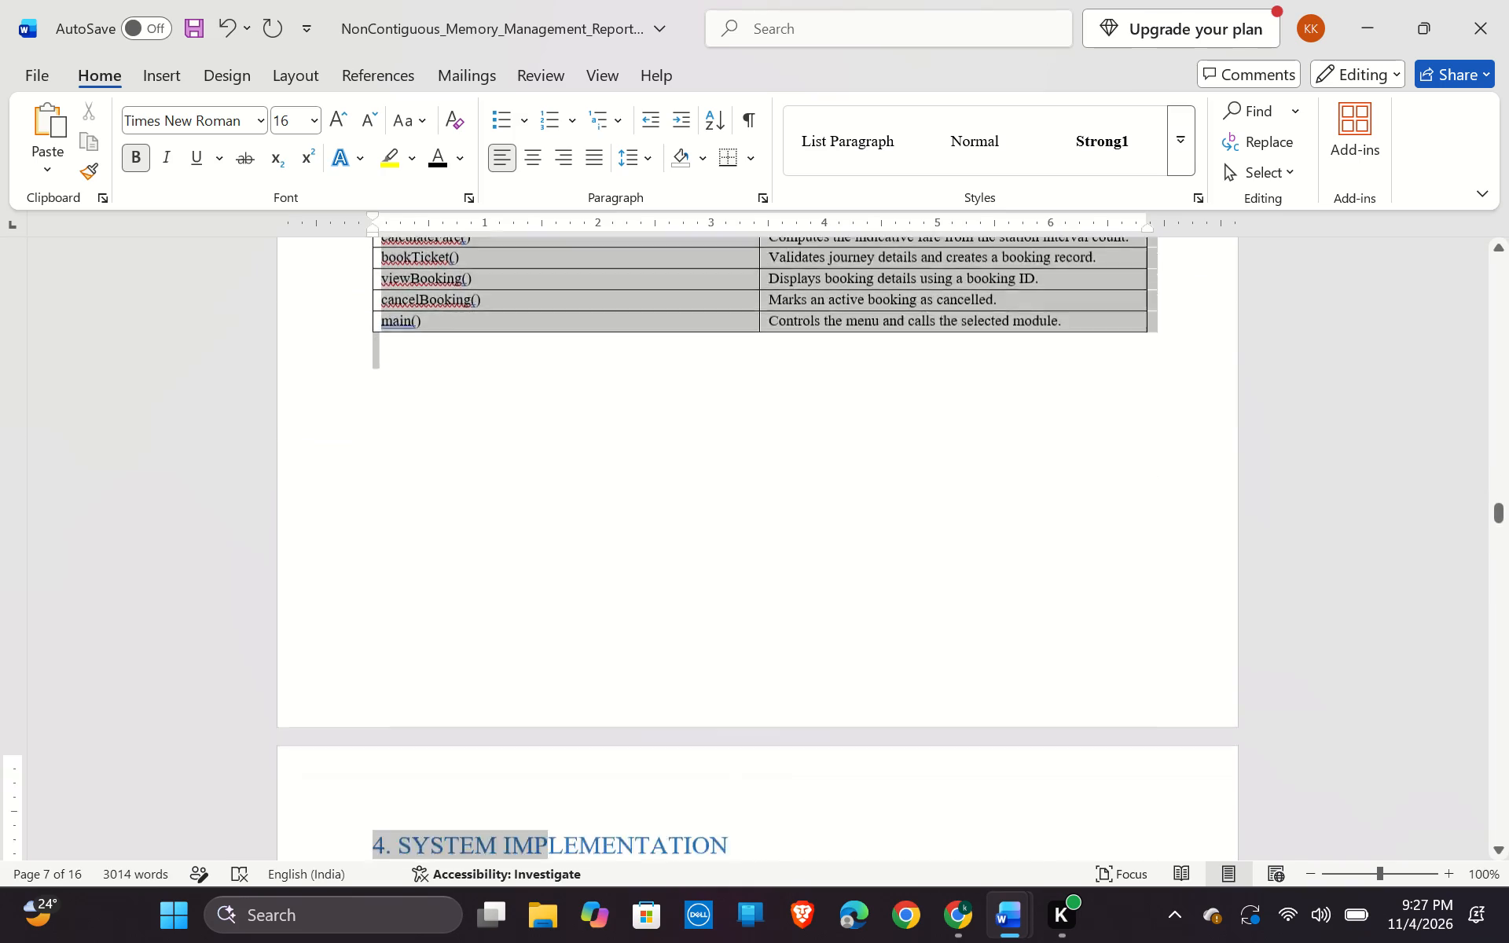
left_click_drag(552, 911, 760, 942)
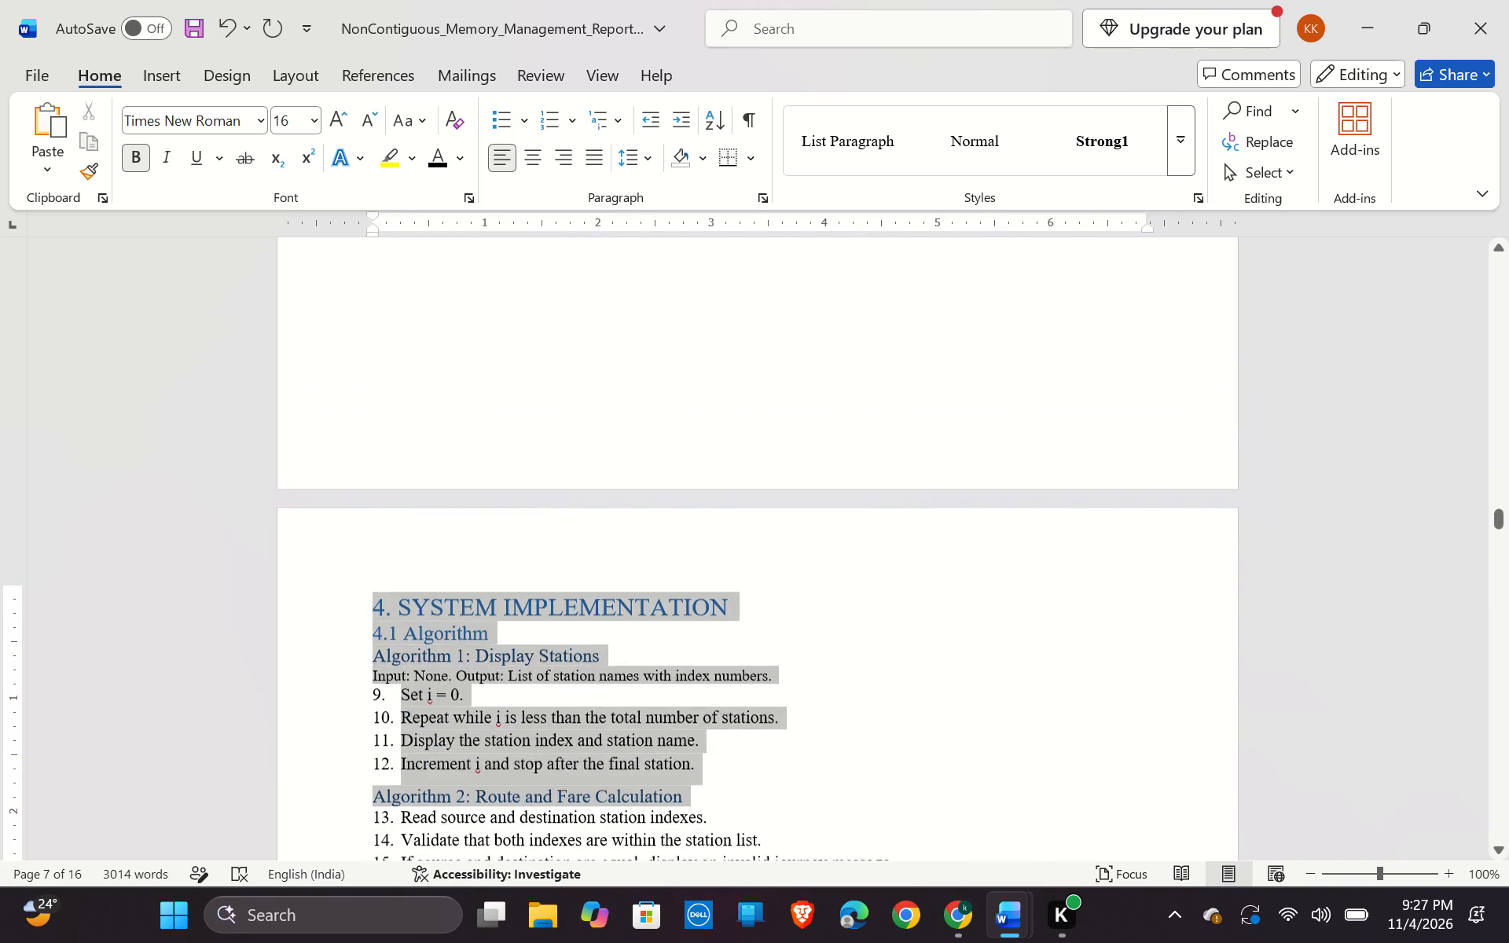
left_click_drag(760, 942, 766, 942)
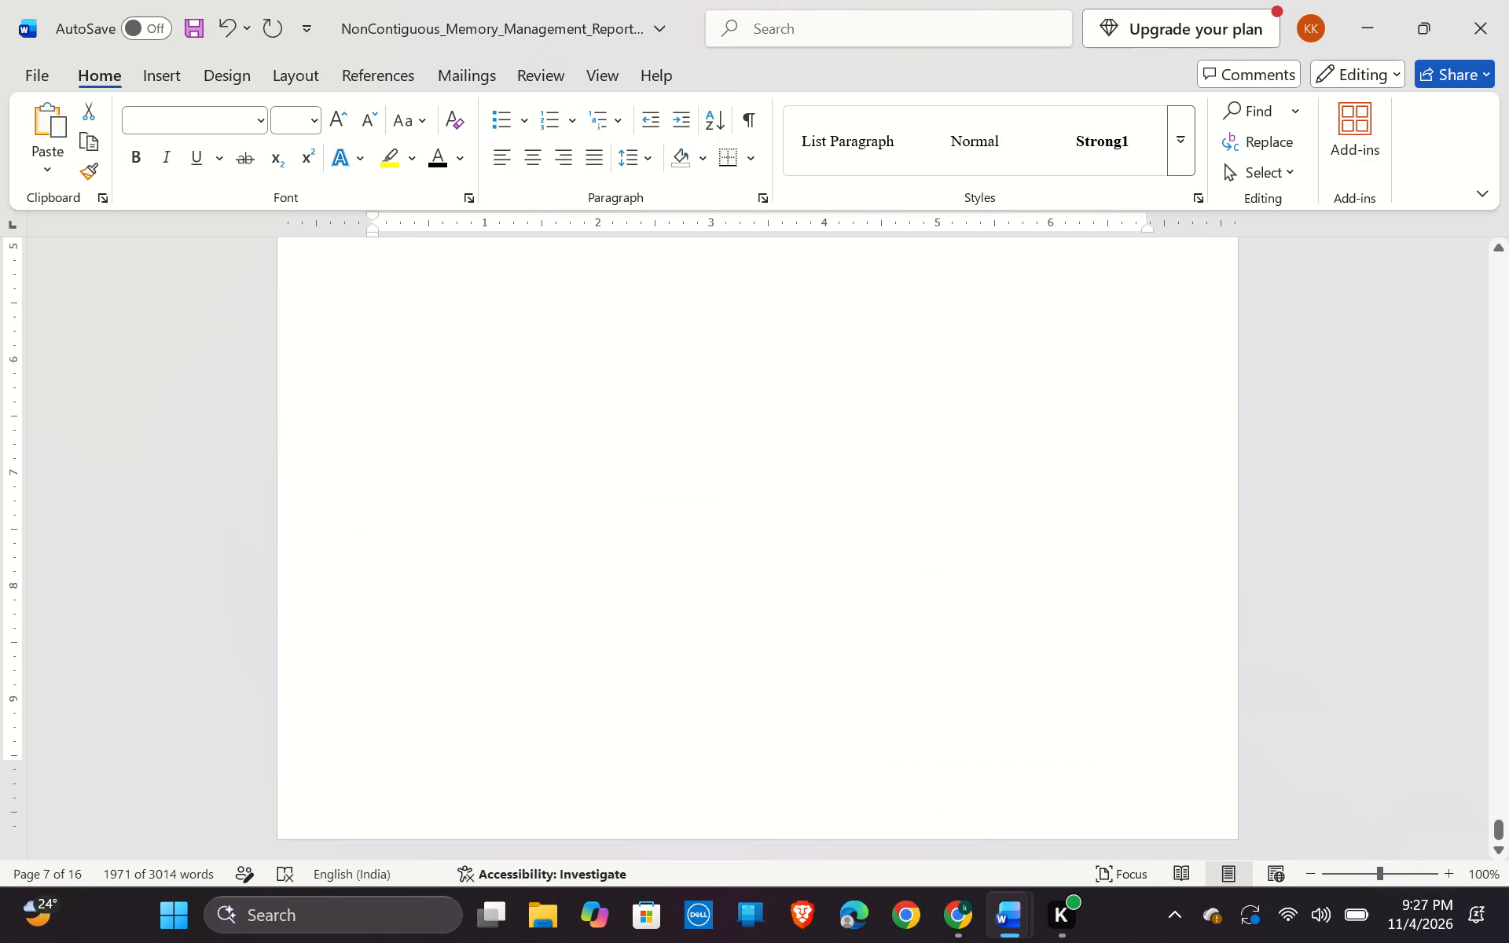
left_click(290, 105)
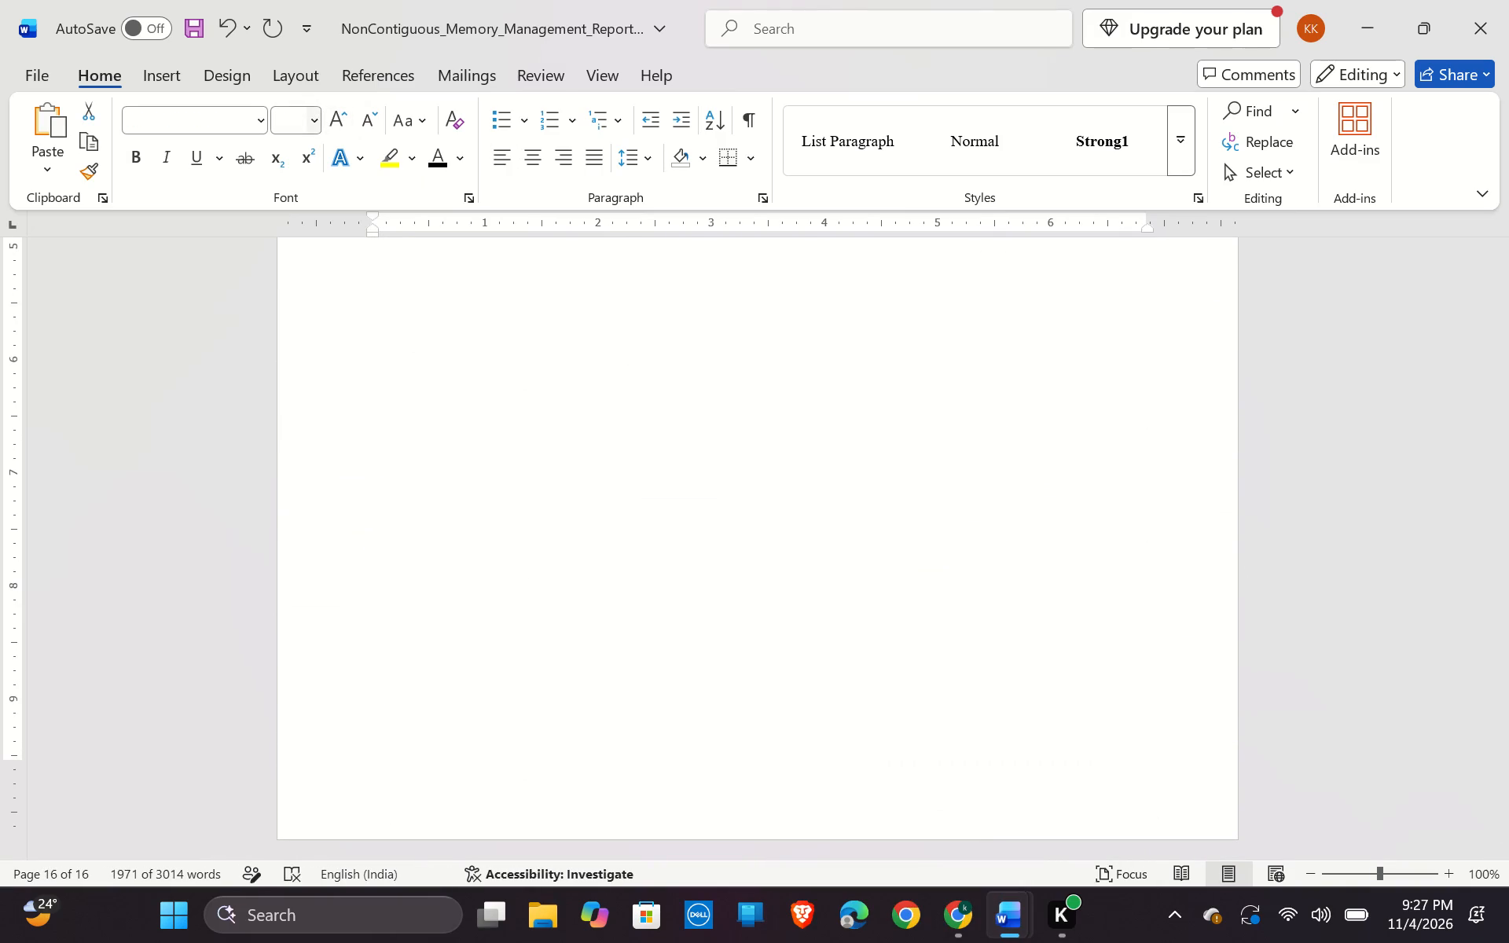
left_click(289, 121)
type("12")
left_click(172, 119)
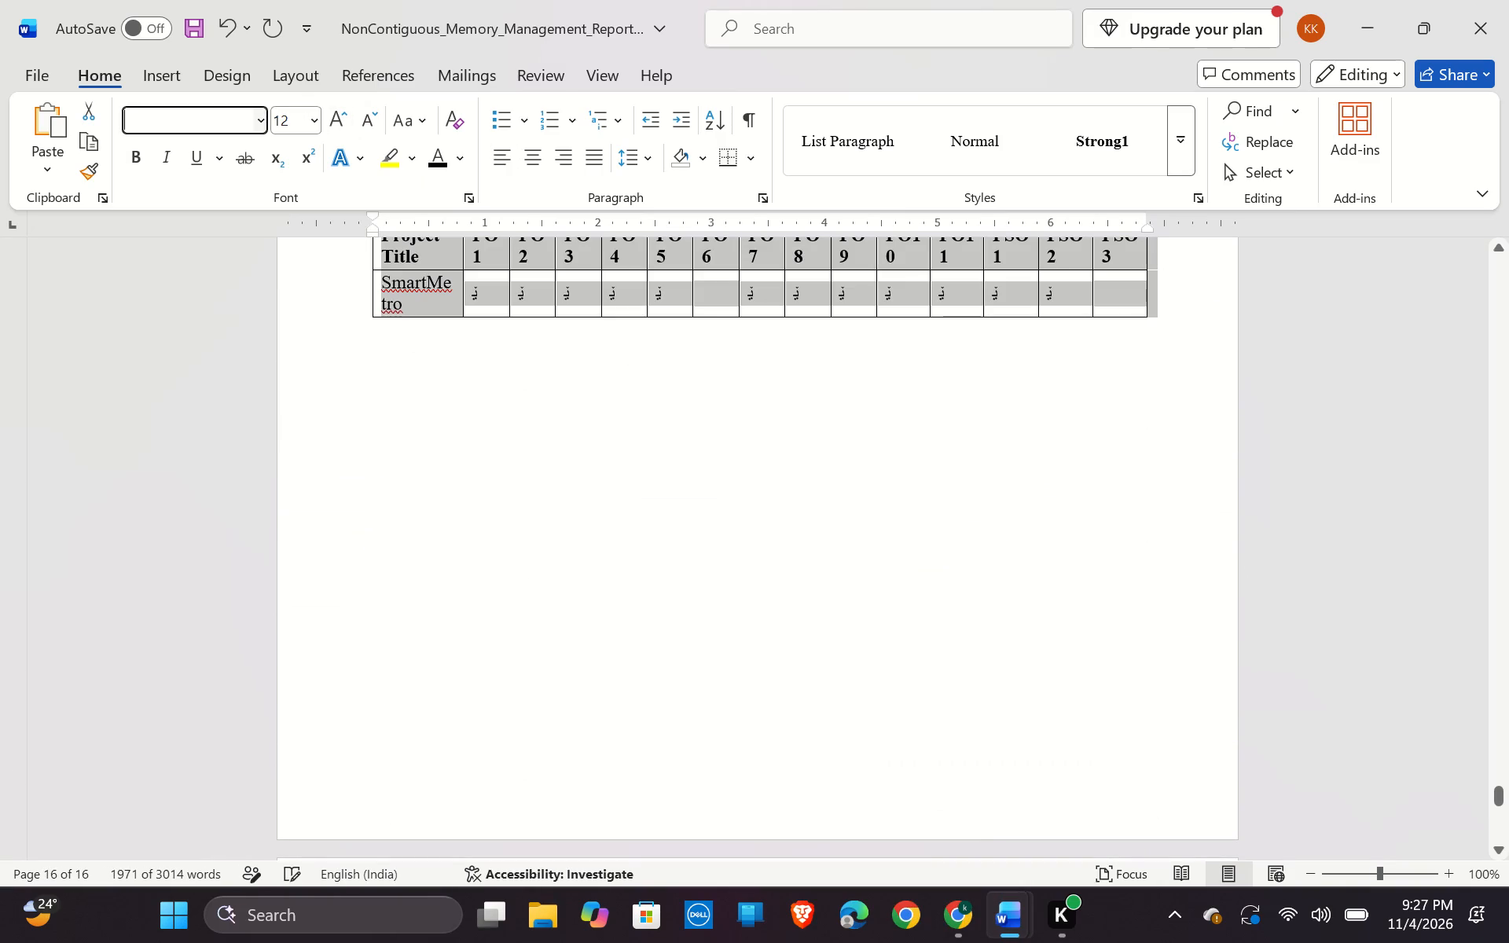
type("time")
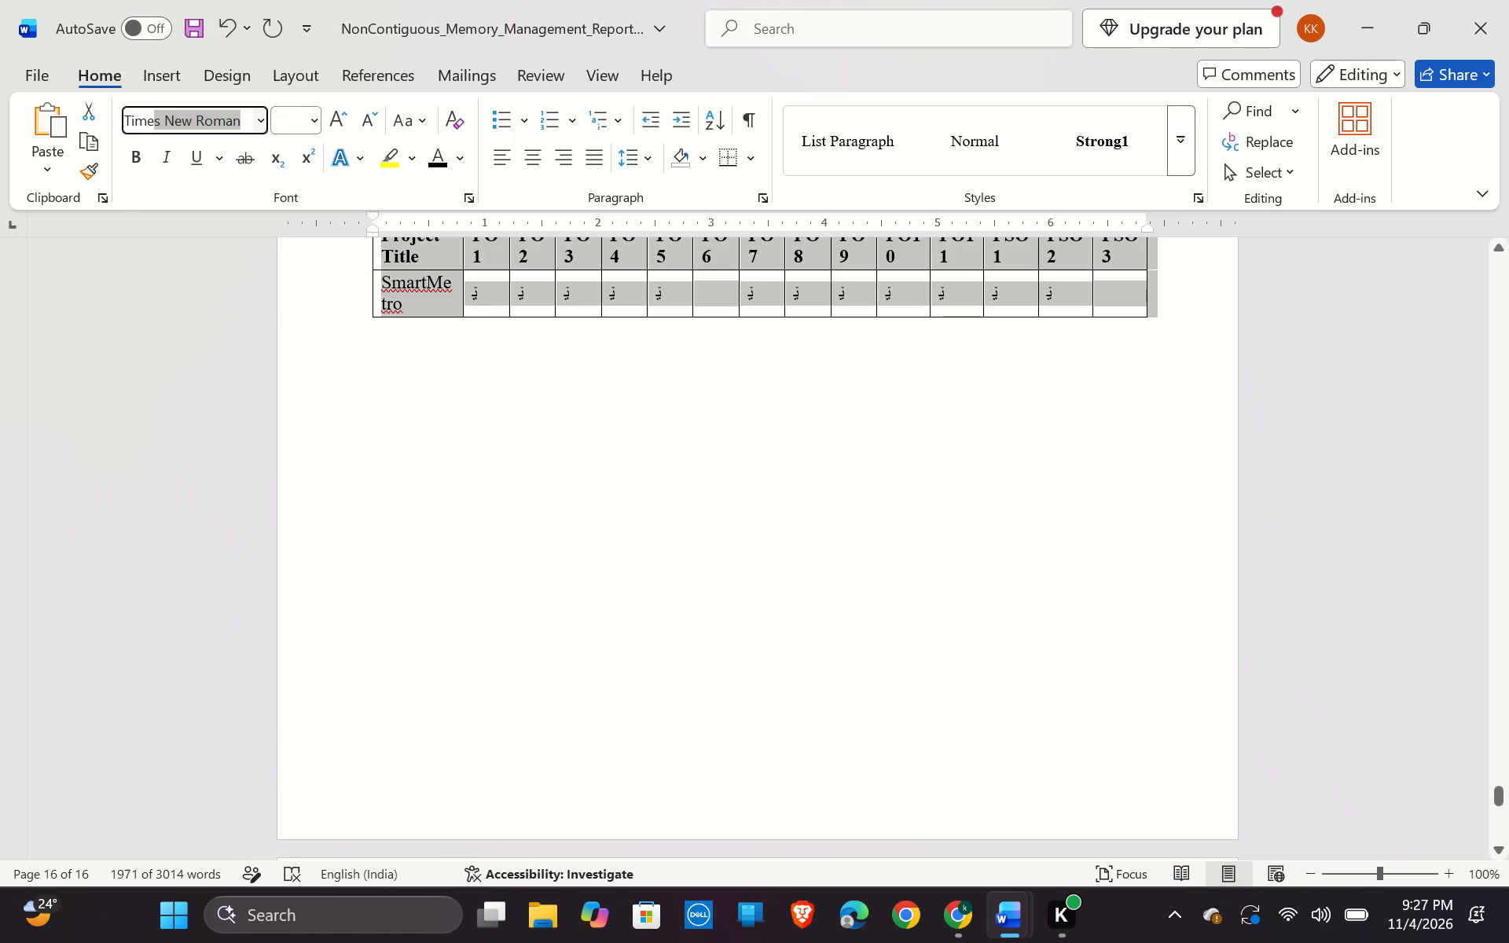
key("s")
key("Return")
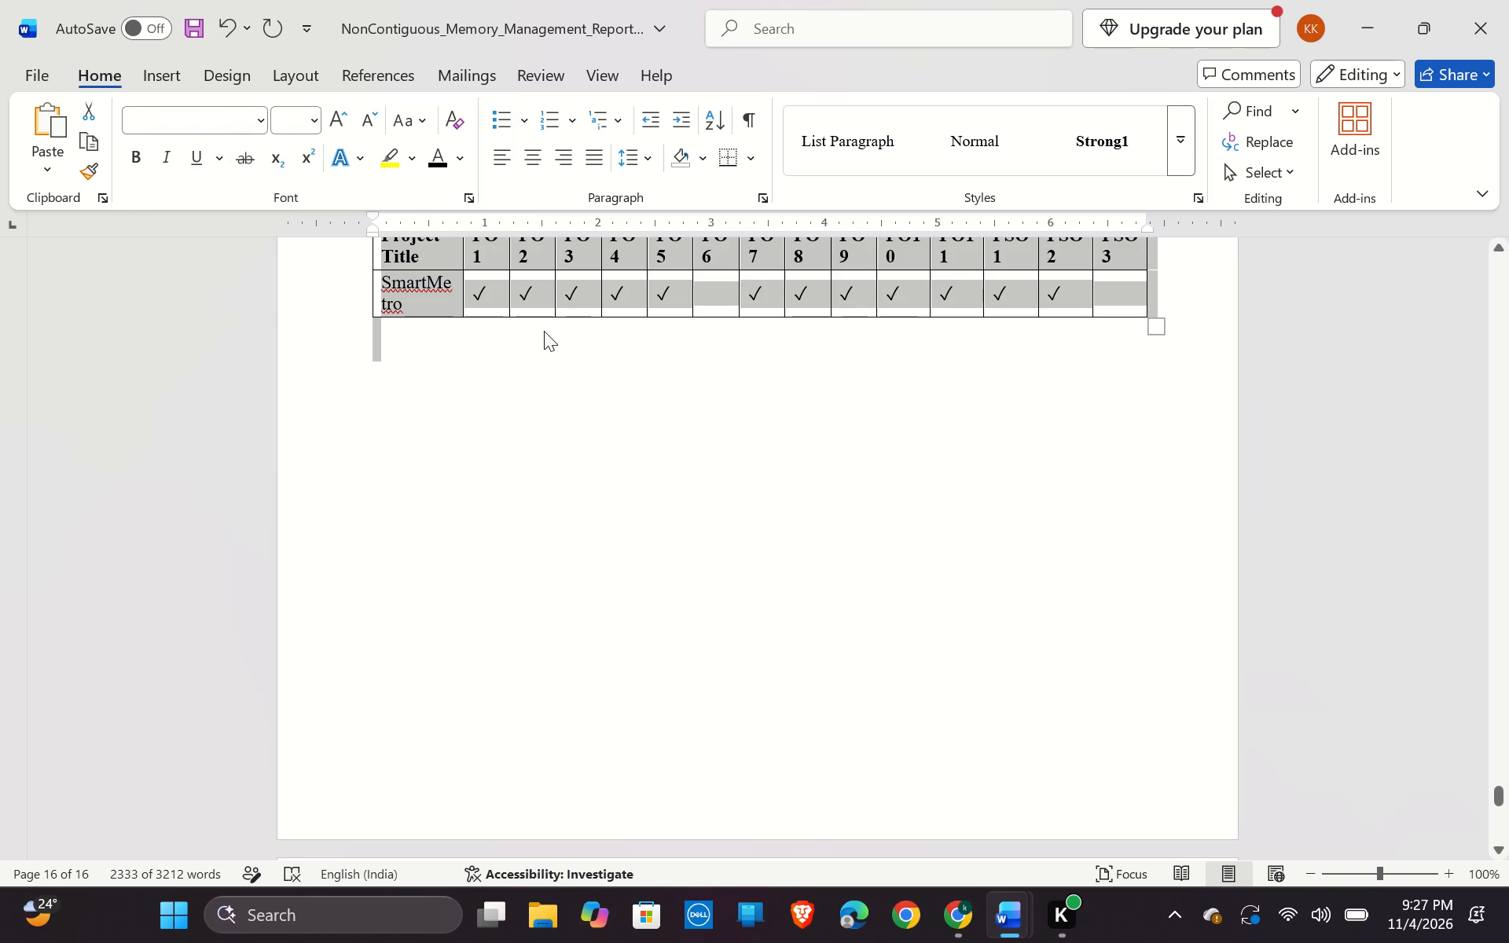
left_click(575, 477)
Format the "3.1 Data Structures" heading as bold, black, font size 14.
scroll(572, 469, "up", 10)
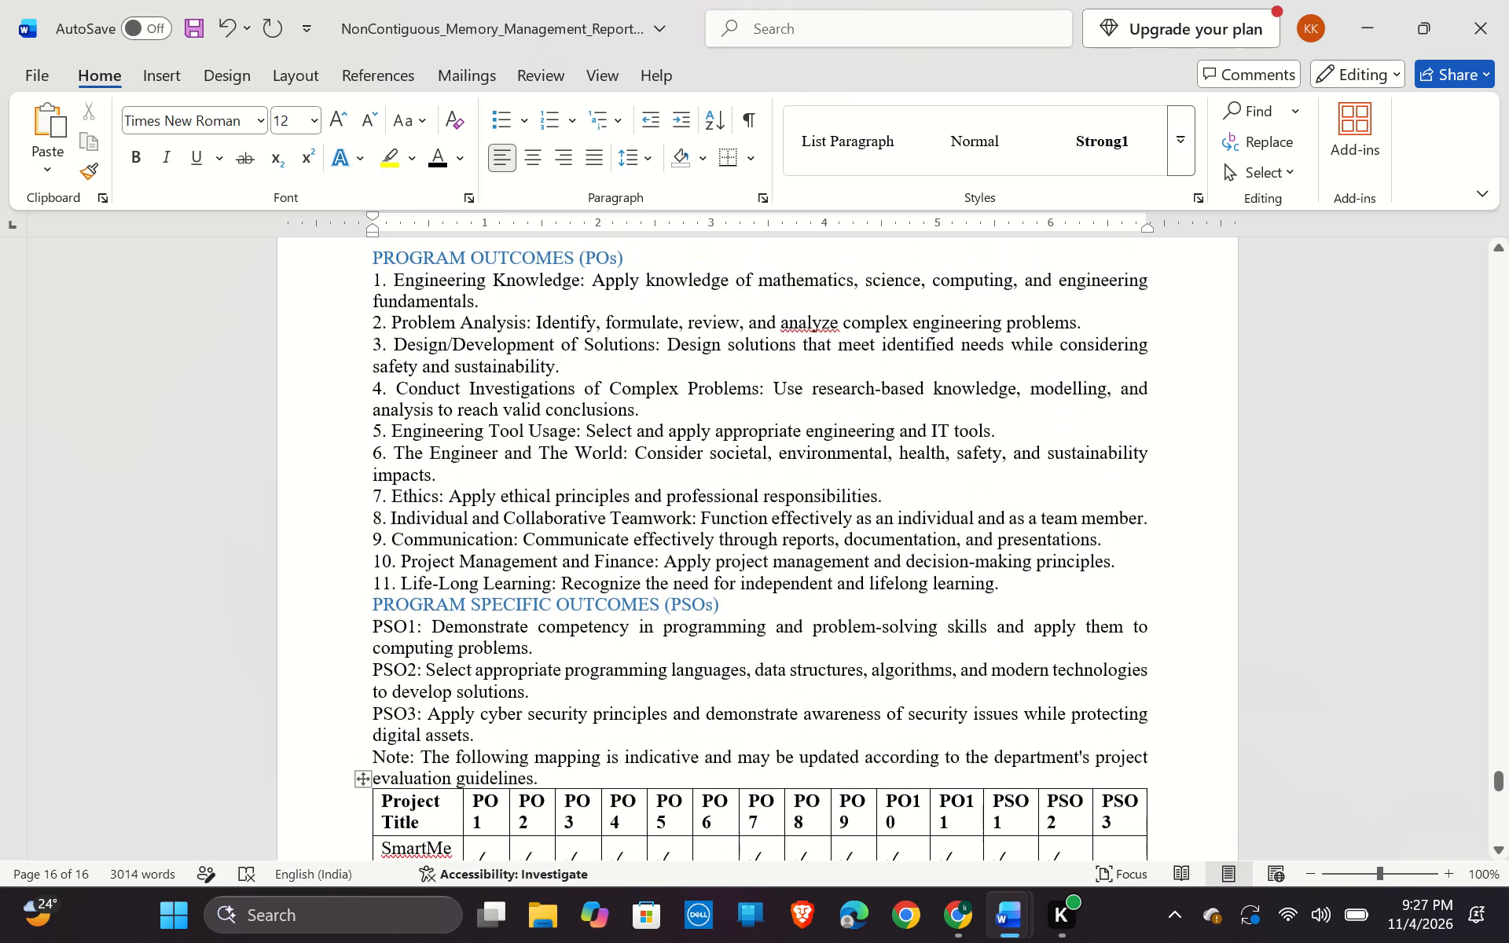
scroll(604, 590, "up", 11)
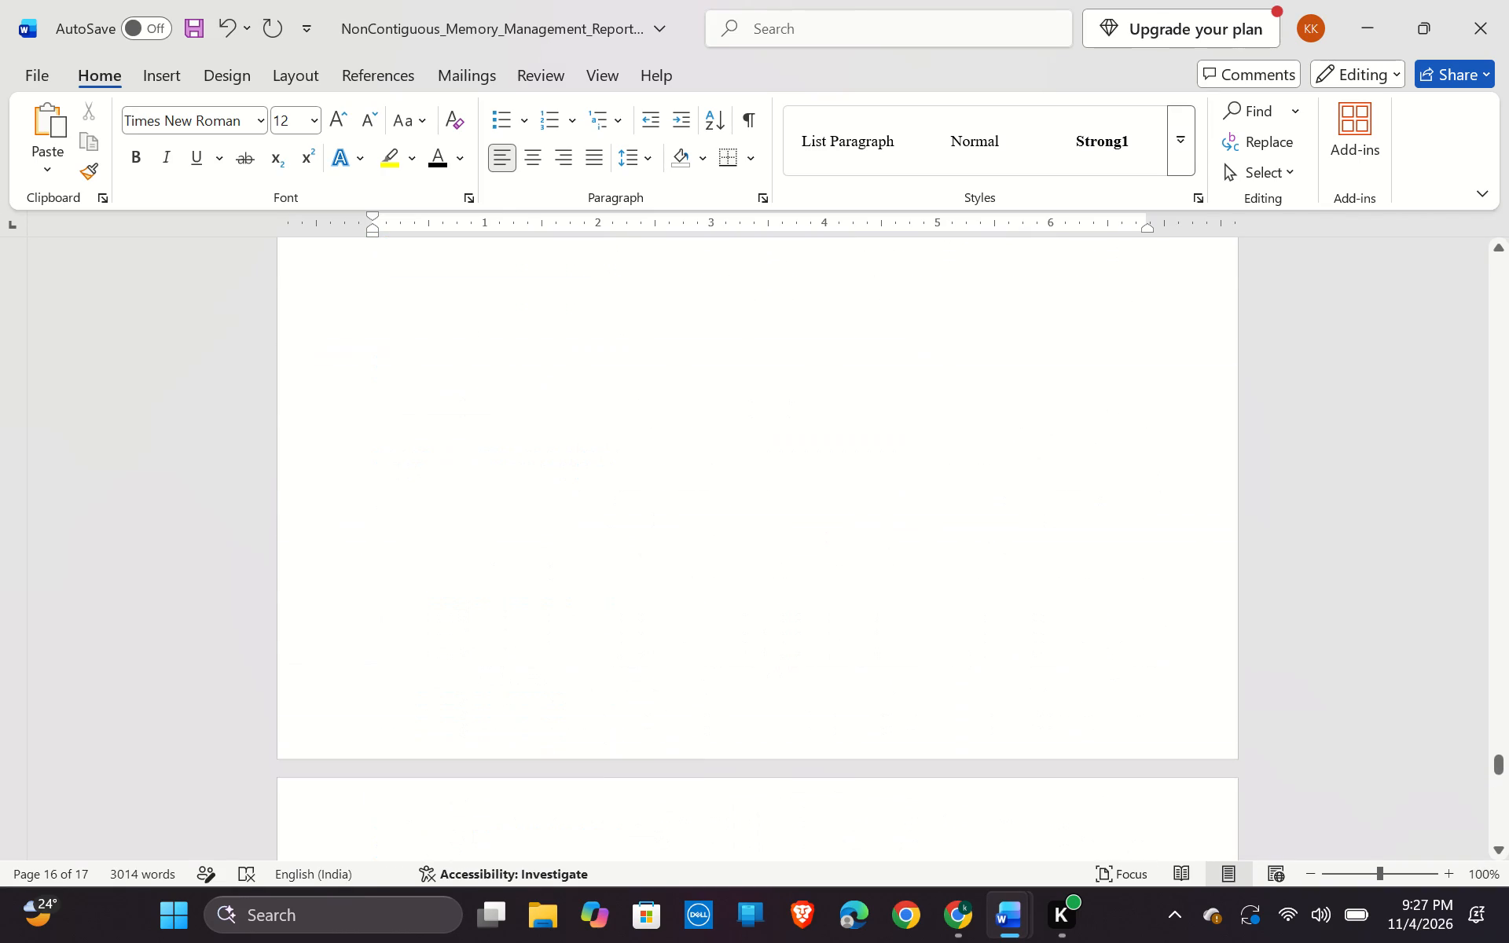
scroll(582, 562, "up", 20)
scroll(582, 562, "up", 20)
scroll(582, 562, "up", 5)
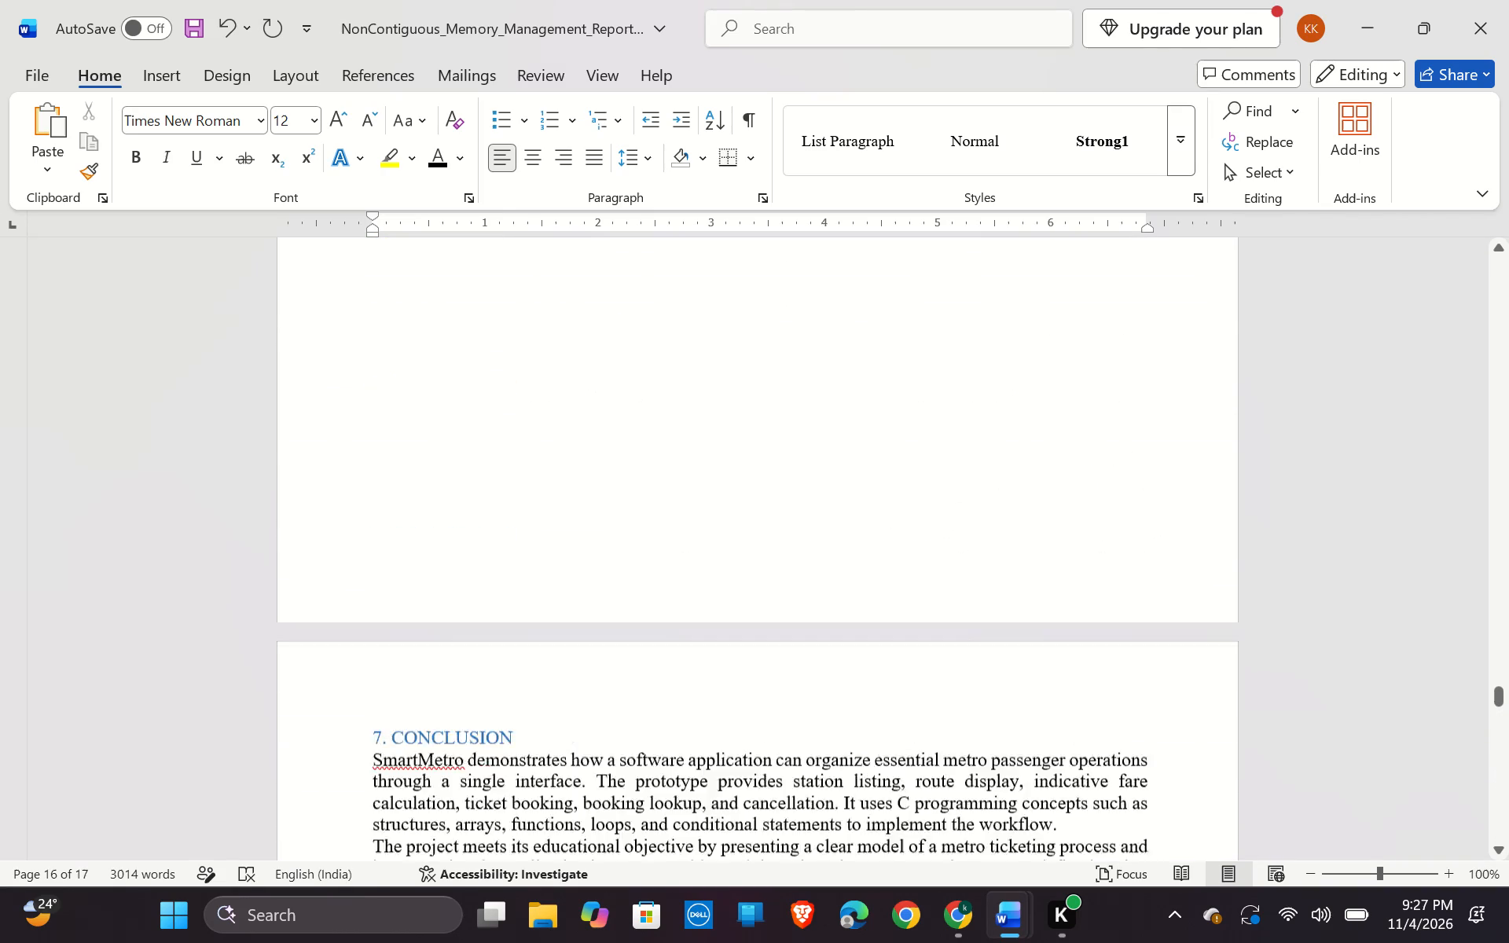
scroll(586, 551, "up", 13)
scroll(586, 551, "up", 20)
scroll(586, 551, "up", 5)
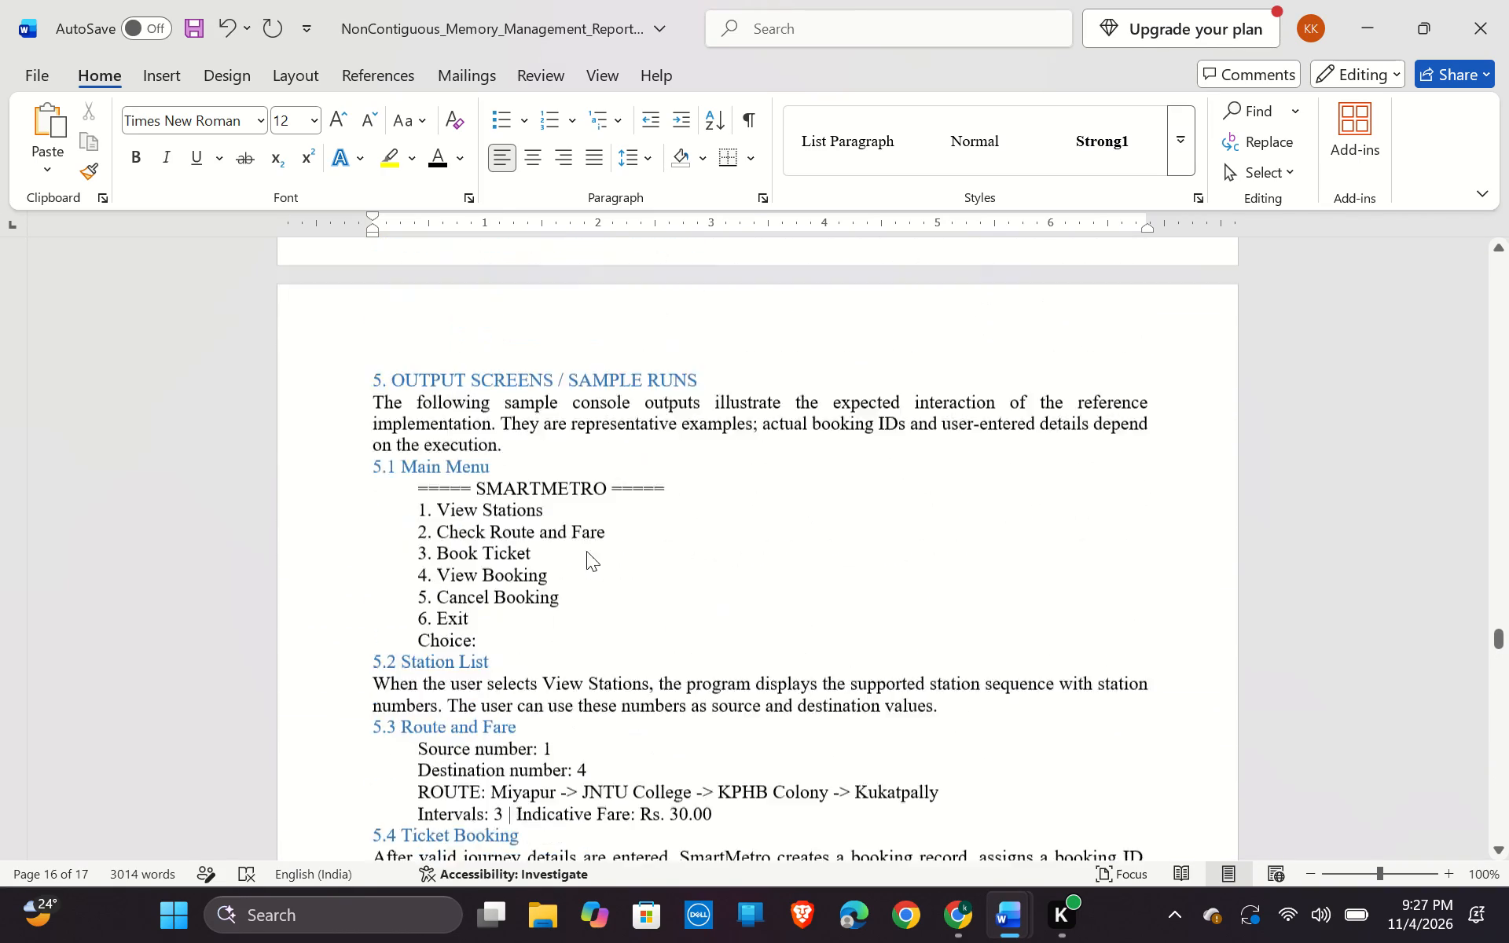
scroll(586, 551, "up", 20)
scroll(586, 551, "up", 20)
scroll(586, 551, "up", 3)
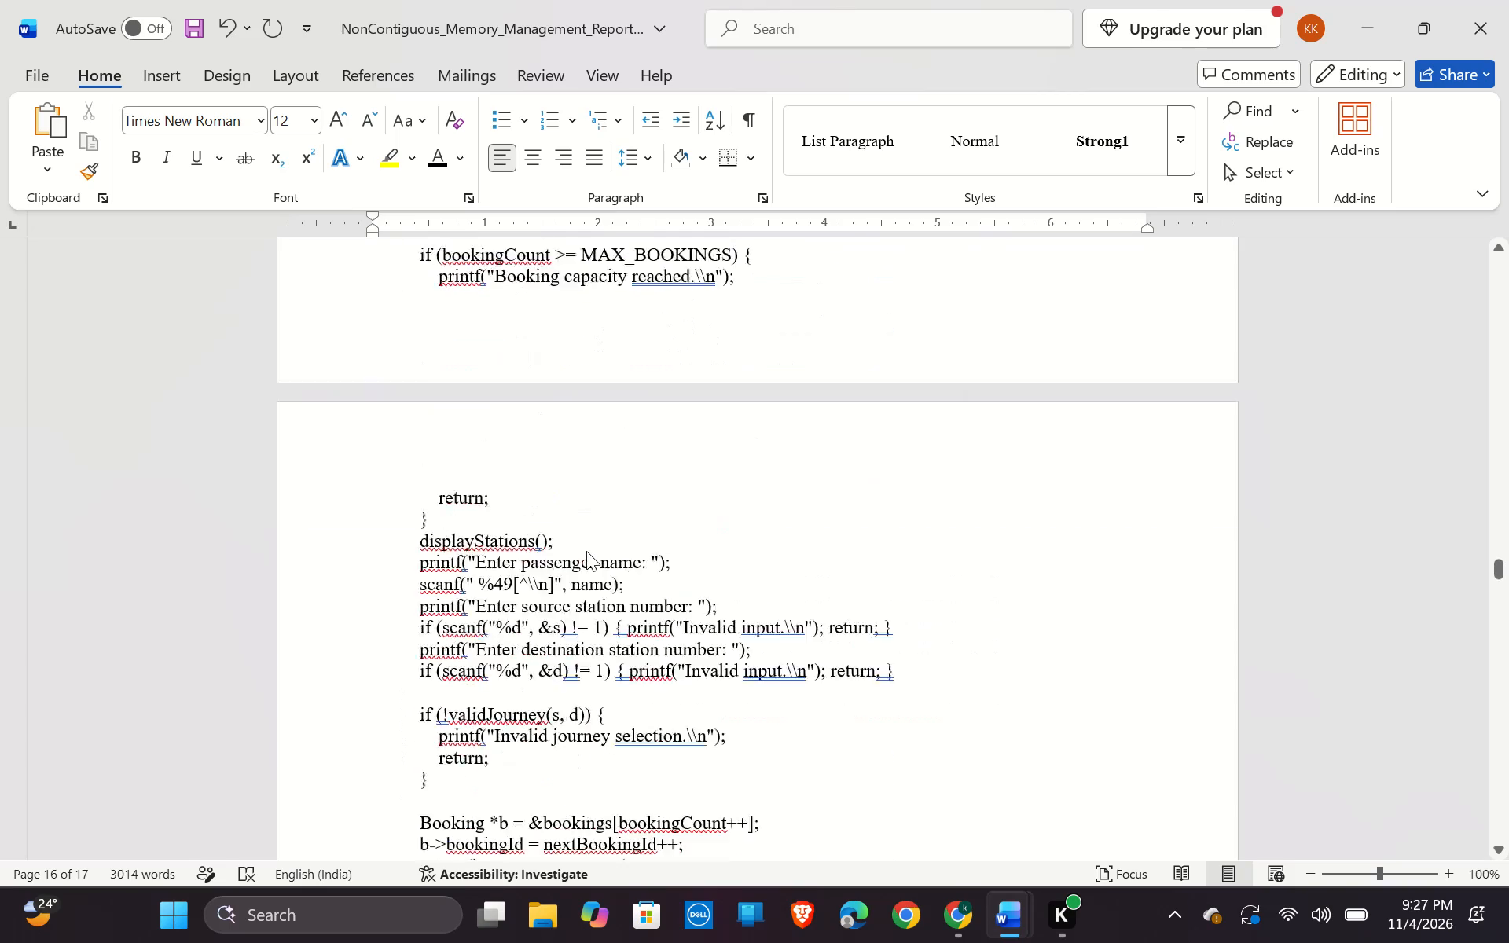
scroll(586, 551, "up", 20)
scroll(586, 551, "up", 20)
scroll(586, 551, "up", 2)
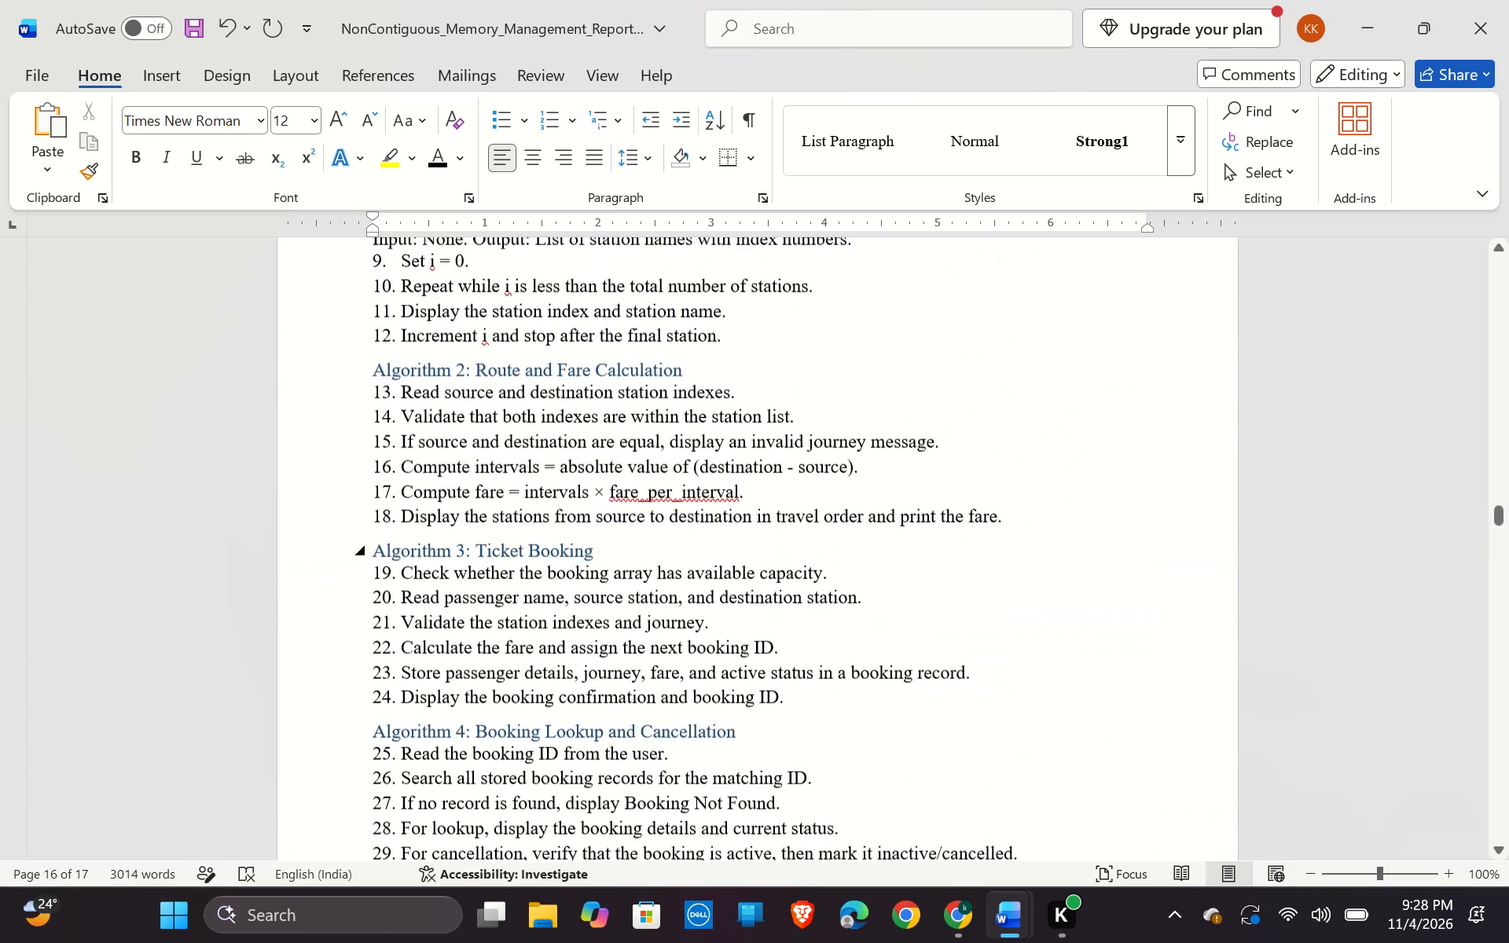
scroll(586, 551, "up", 20)
scroll(586, 551, "up", 13)
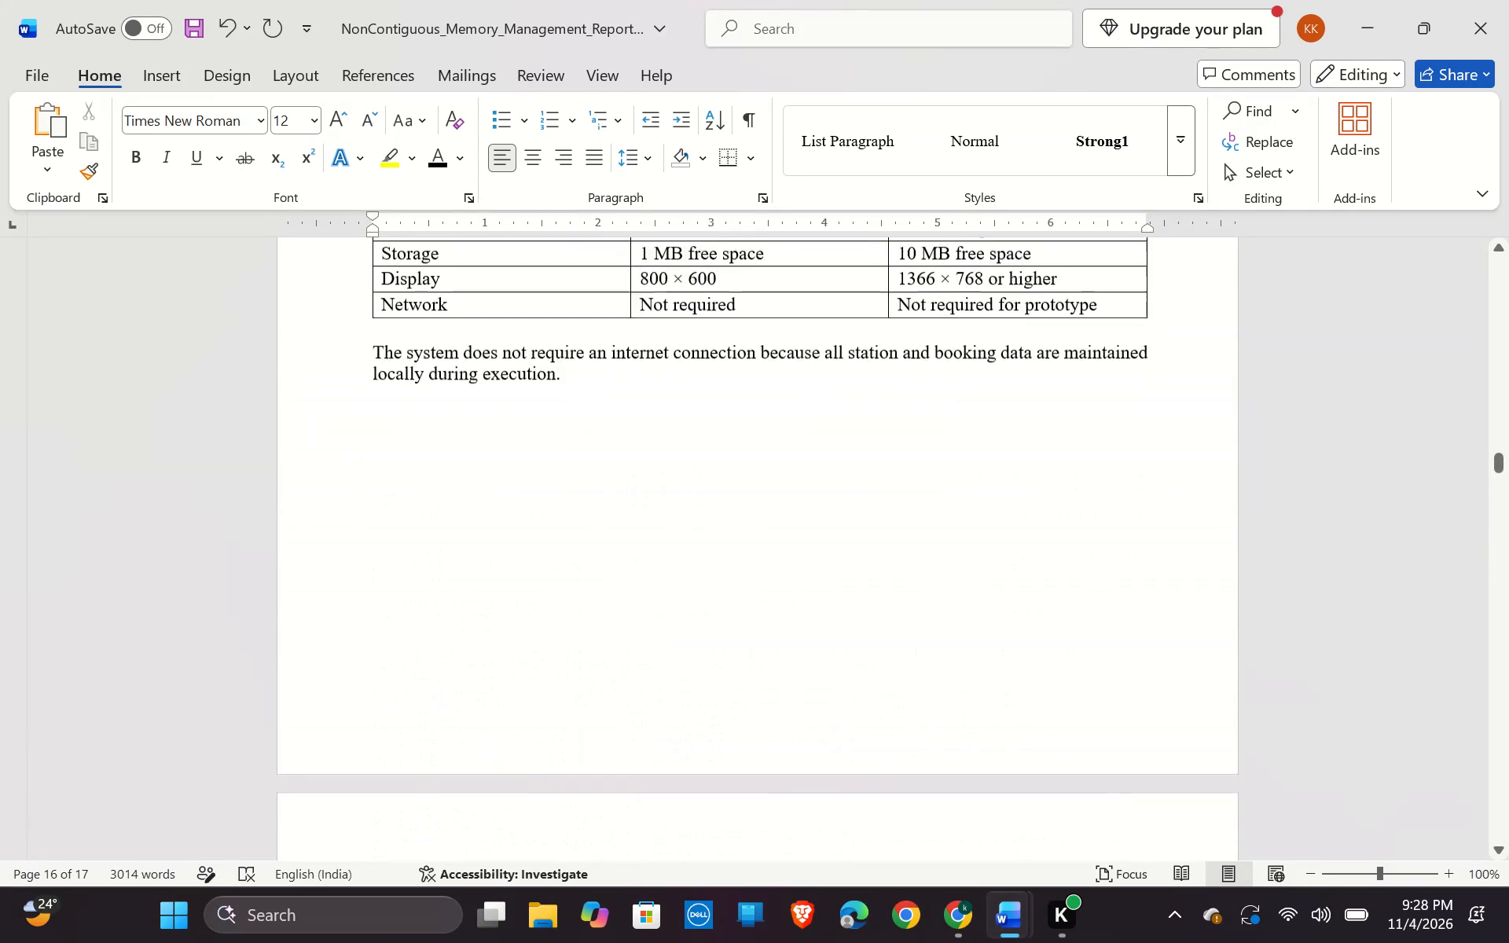
scroll(581, 552, "down", 9)
left_click(534, 560)
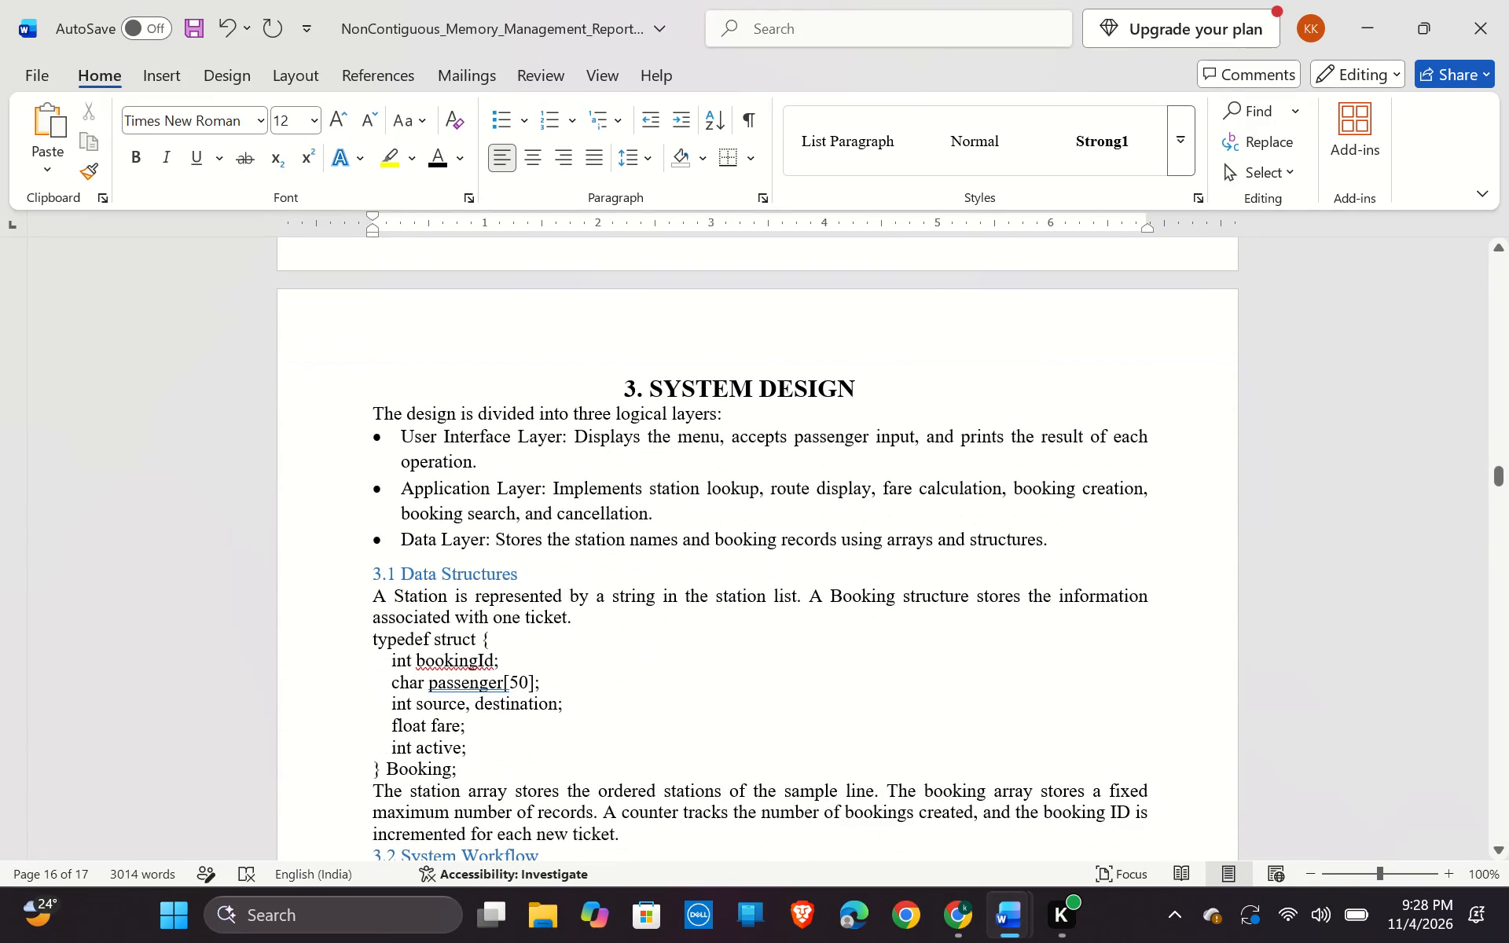
left_click_drag(529, 573, 373, 571)
left_click(398, 536)
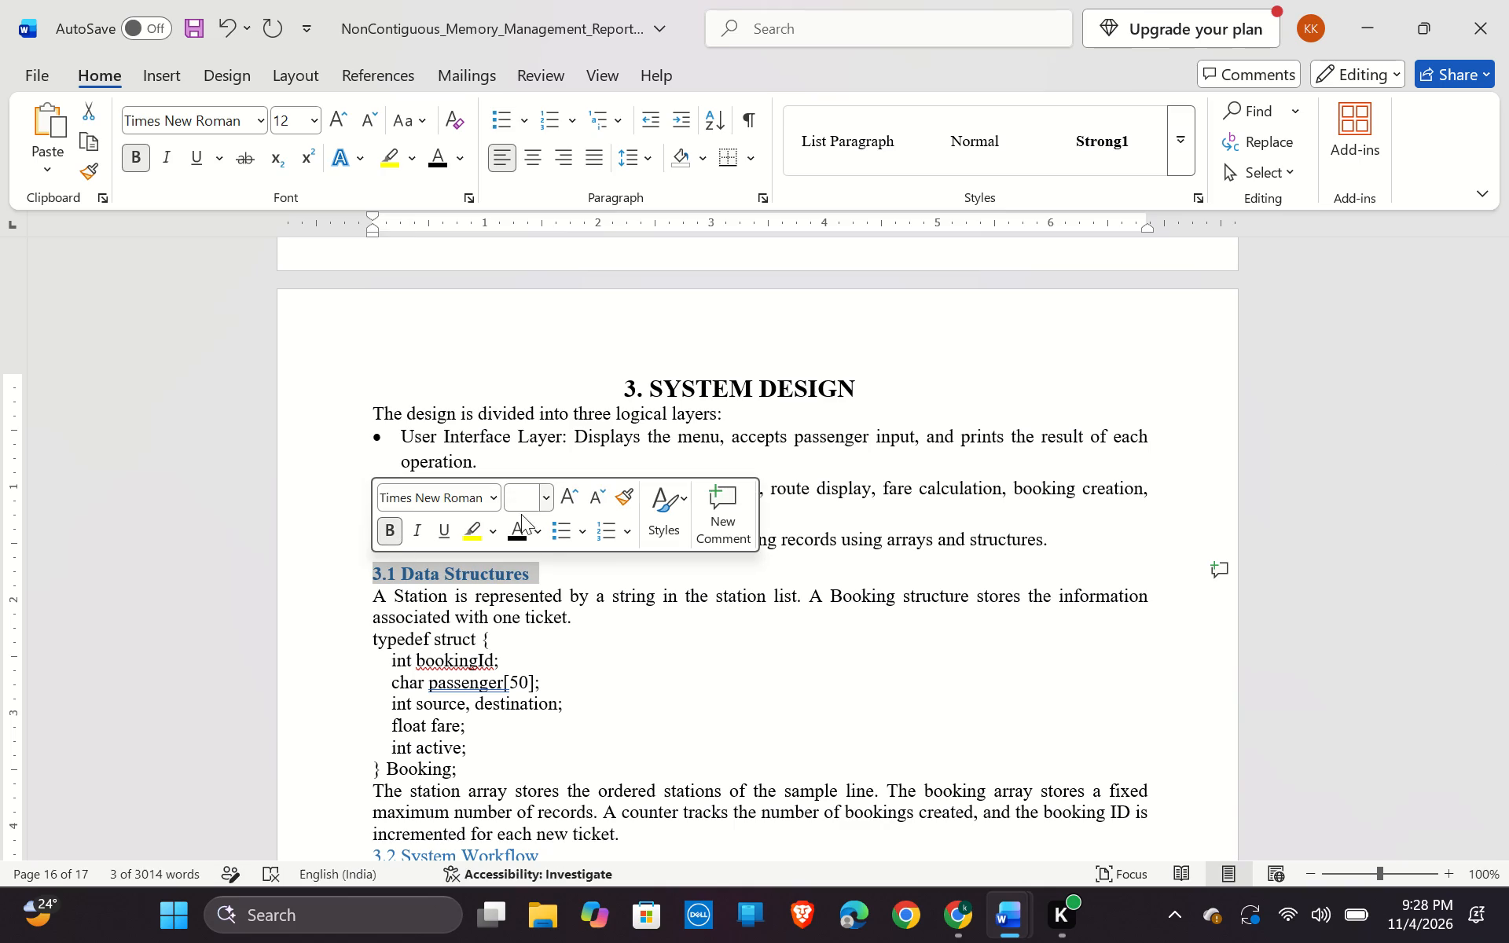
left_click(520, 521)
left_click(579, 494)
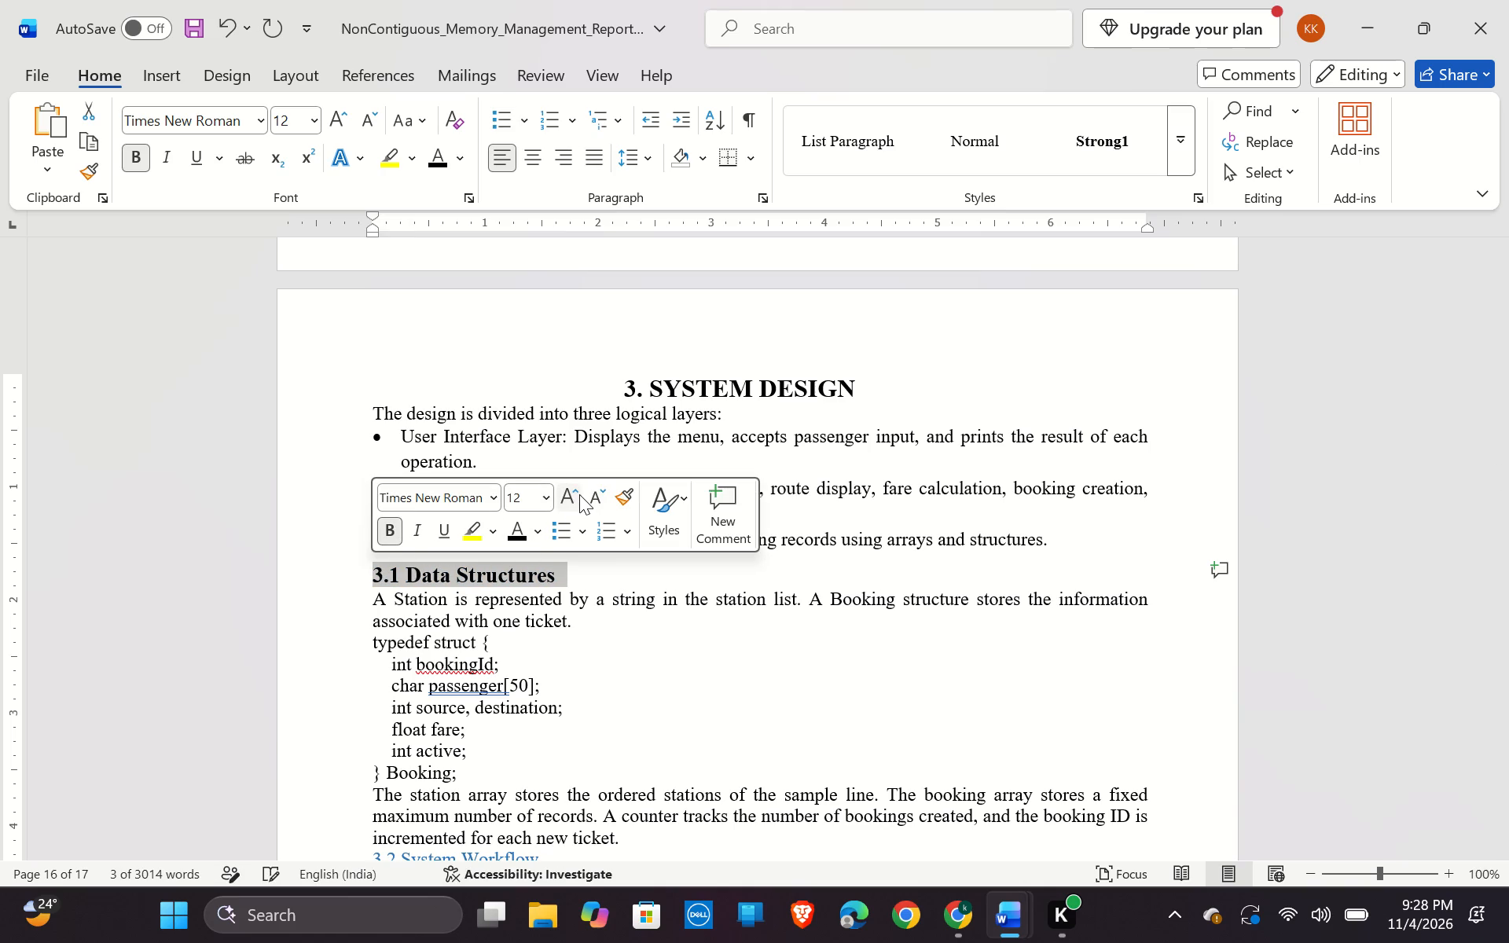
left_click(634, 628)
Insert a blank line between the station array paragraph and the "3.2 System Workflow" heading.
scroll(634, 628, "down", 5)
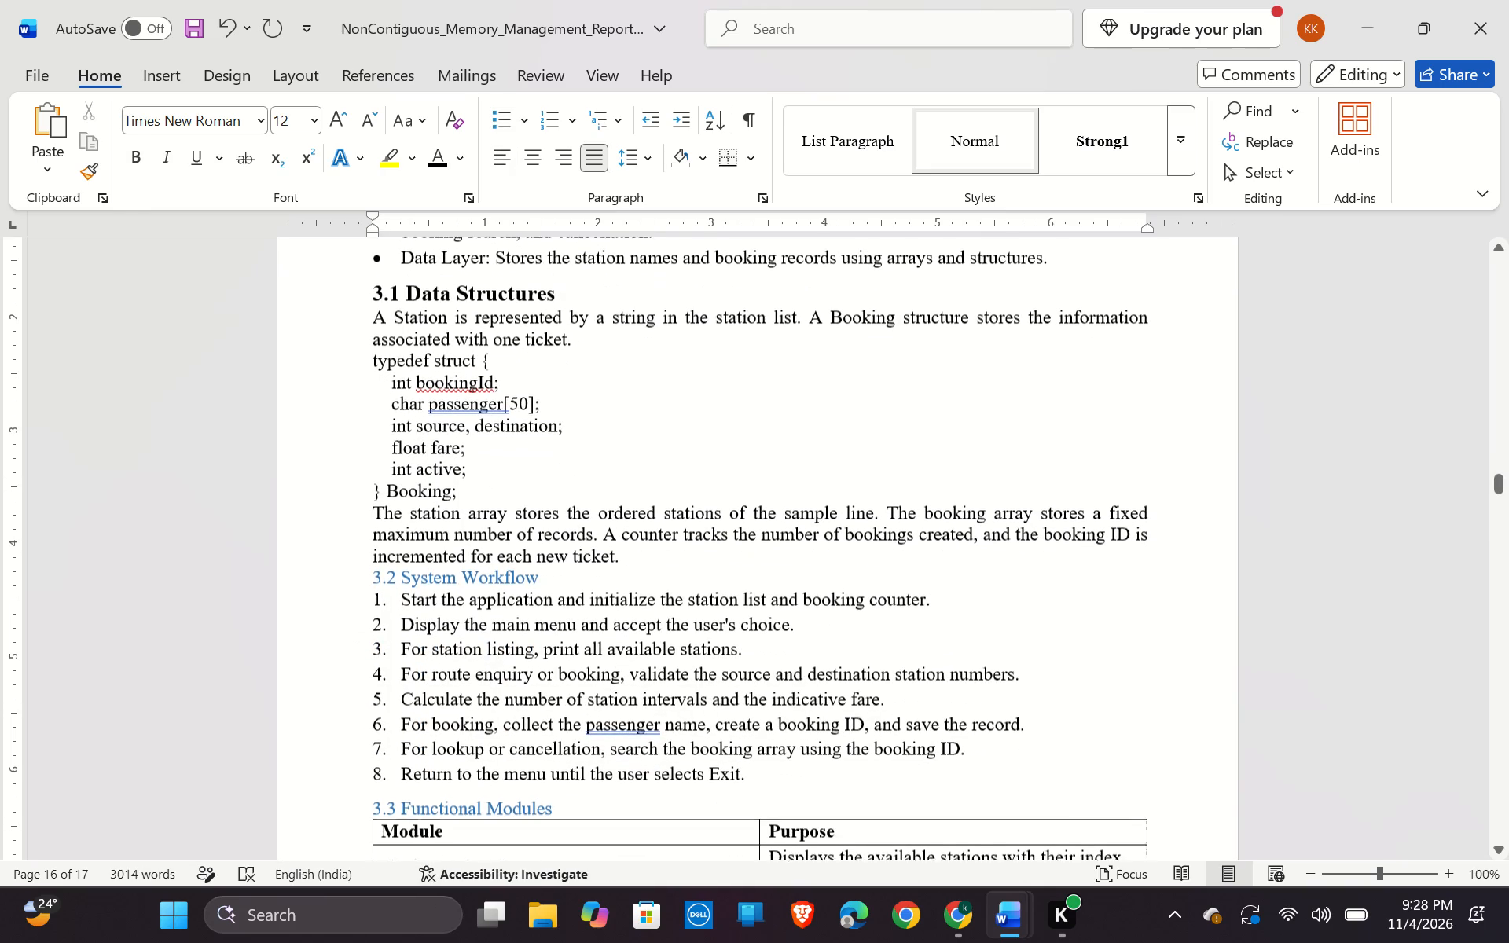
left_click(619, 566)
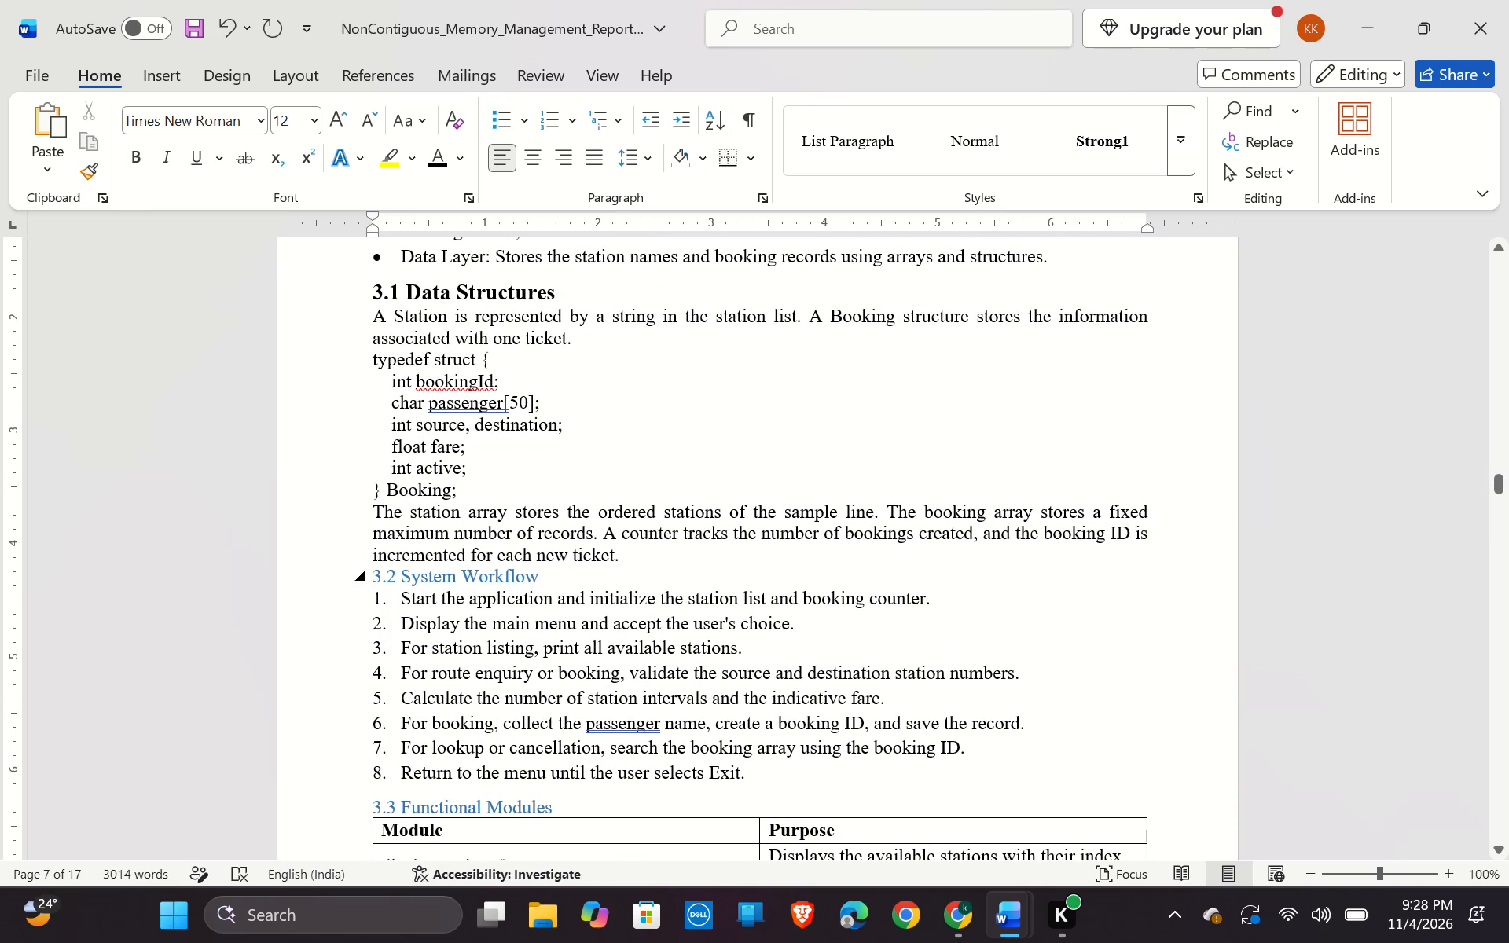
left_click(674, 567)
left_click(651, 542)
left_click(635, 547)
key("Return")
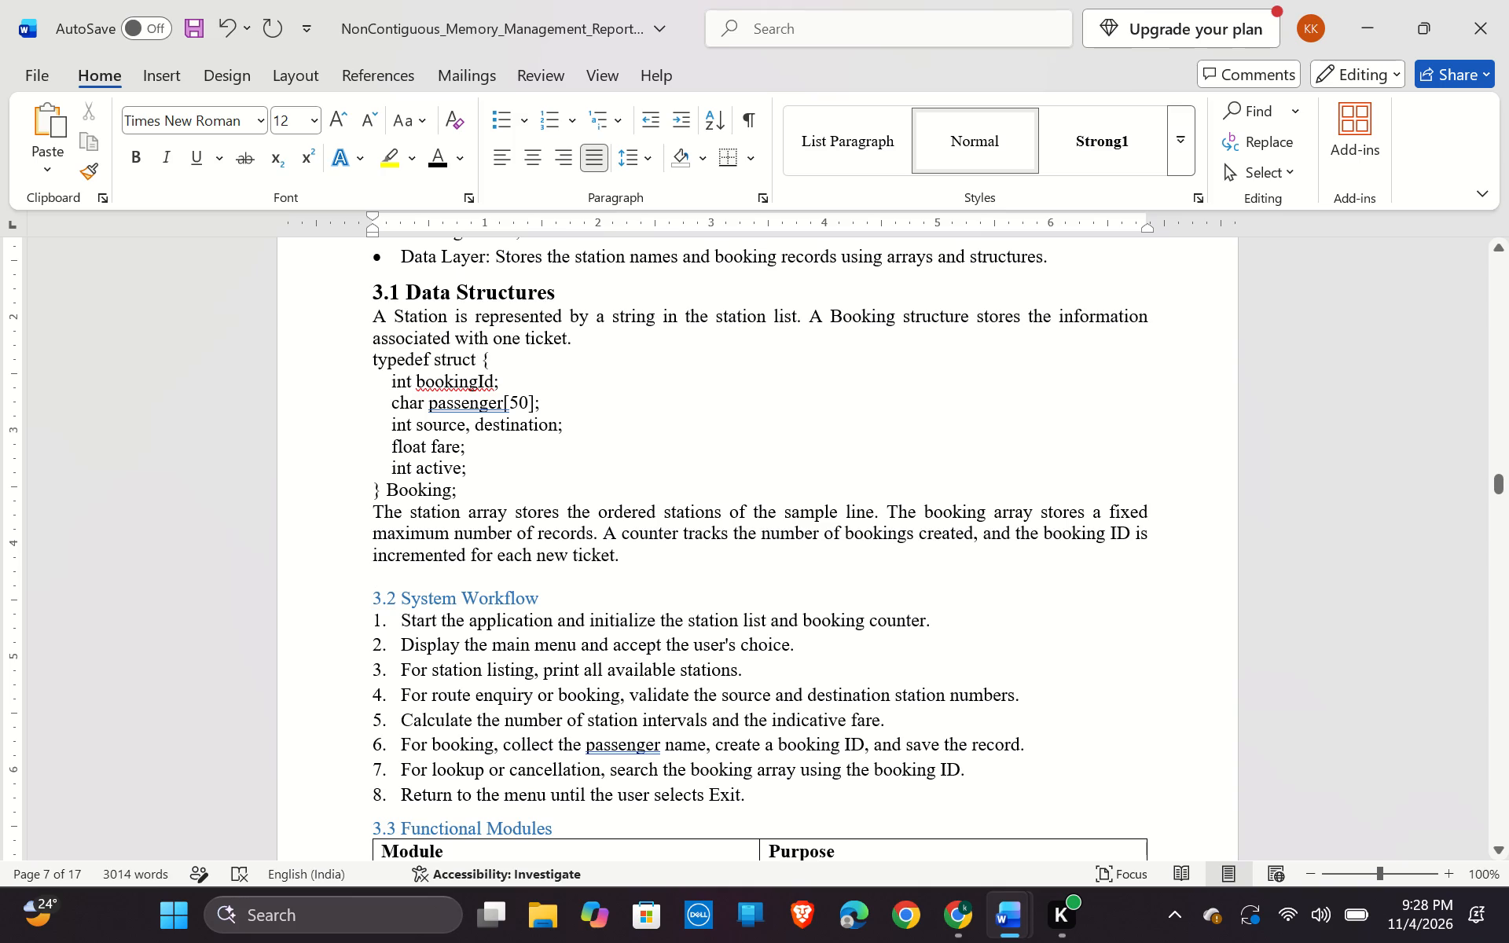
Format the "3.2 System Workflow" heading as bold, black, font size 14.
scroll(790, 607, "down", 2)
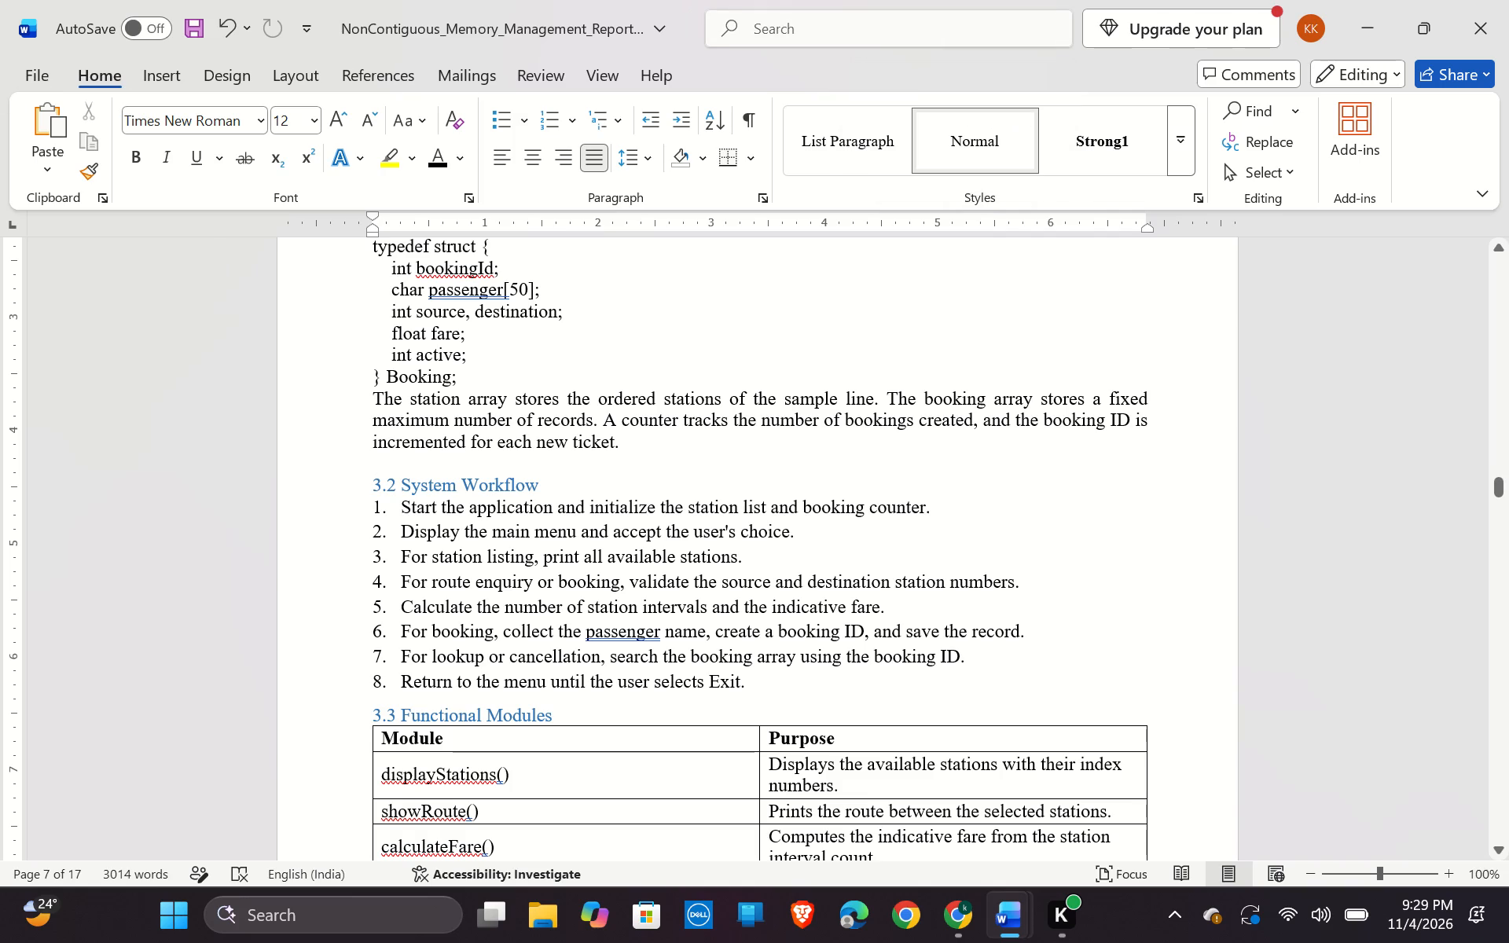
left_click_drag(549, 486, 355, 480)
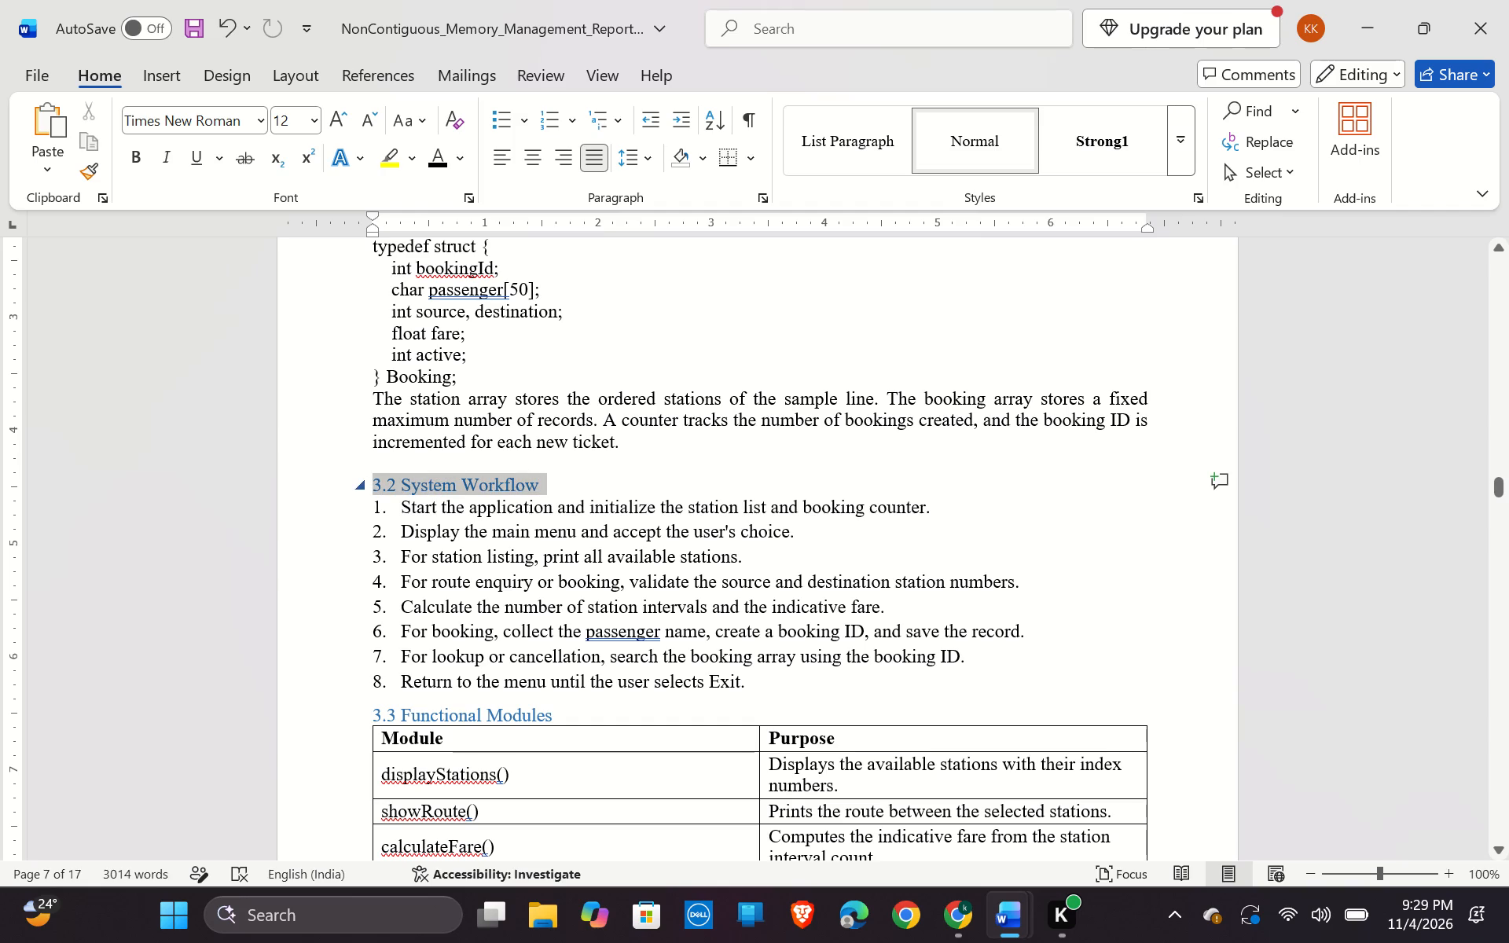
left_click_drag(355, 480, 357, 480)
left_click(381, 443)
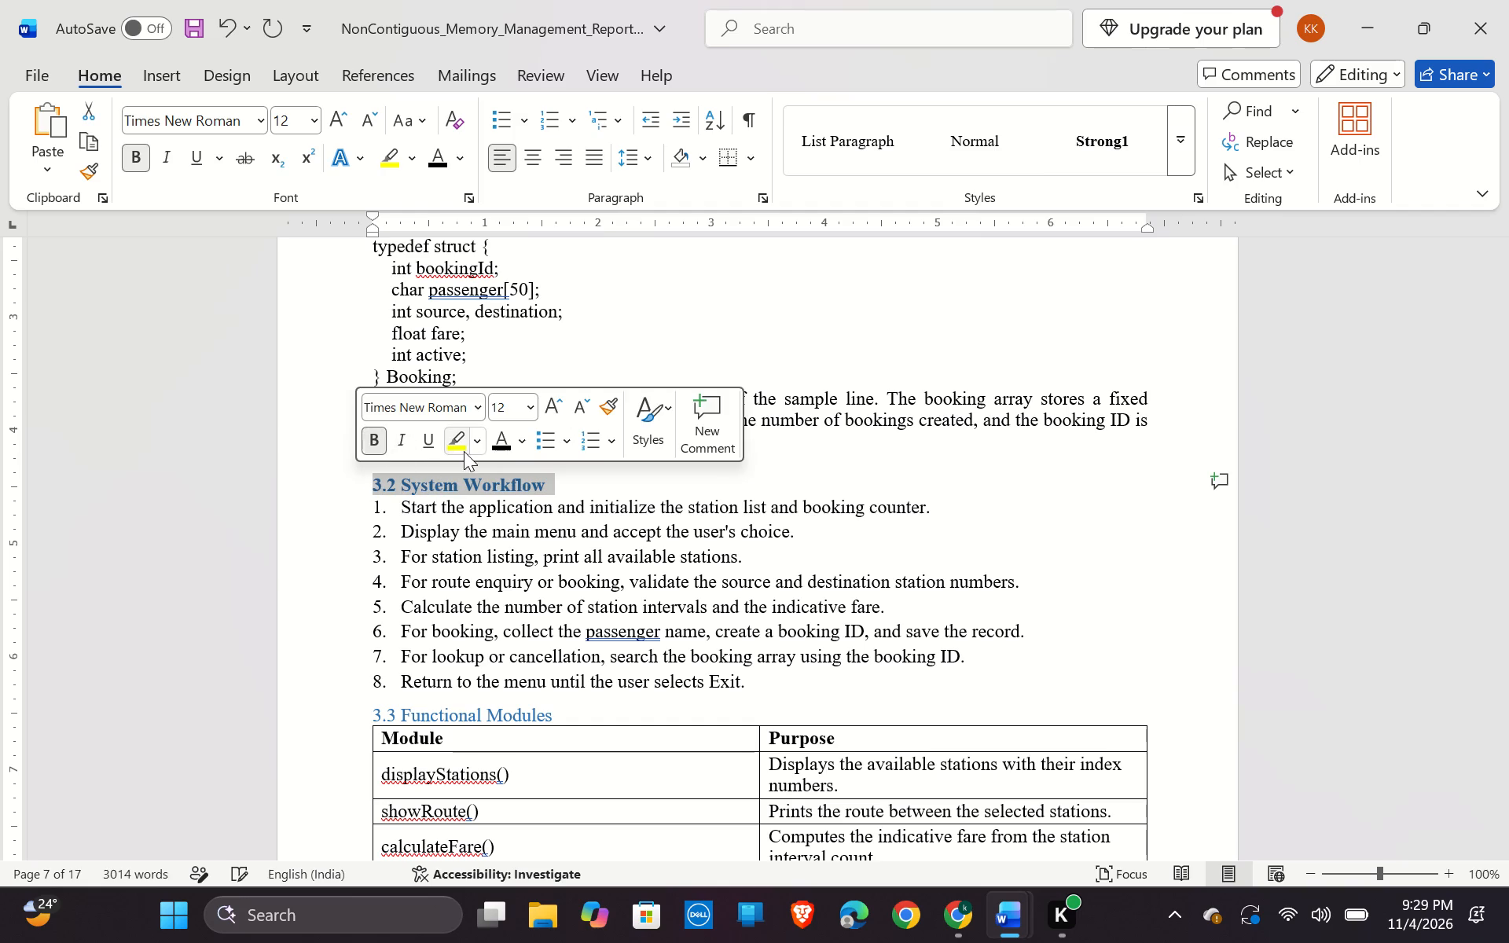
left_click(490, 449)
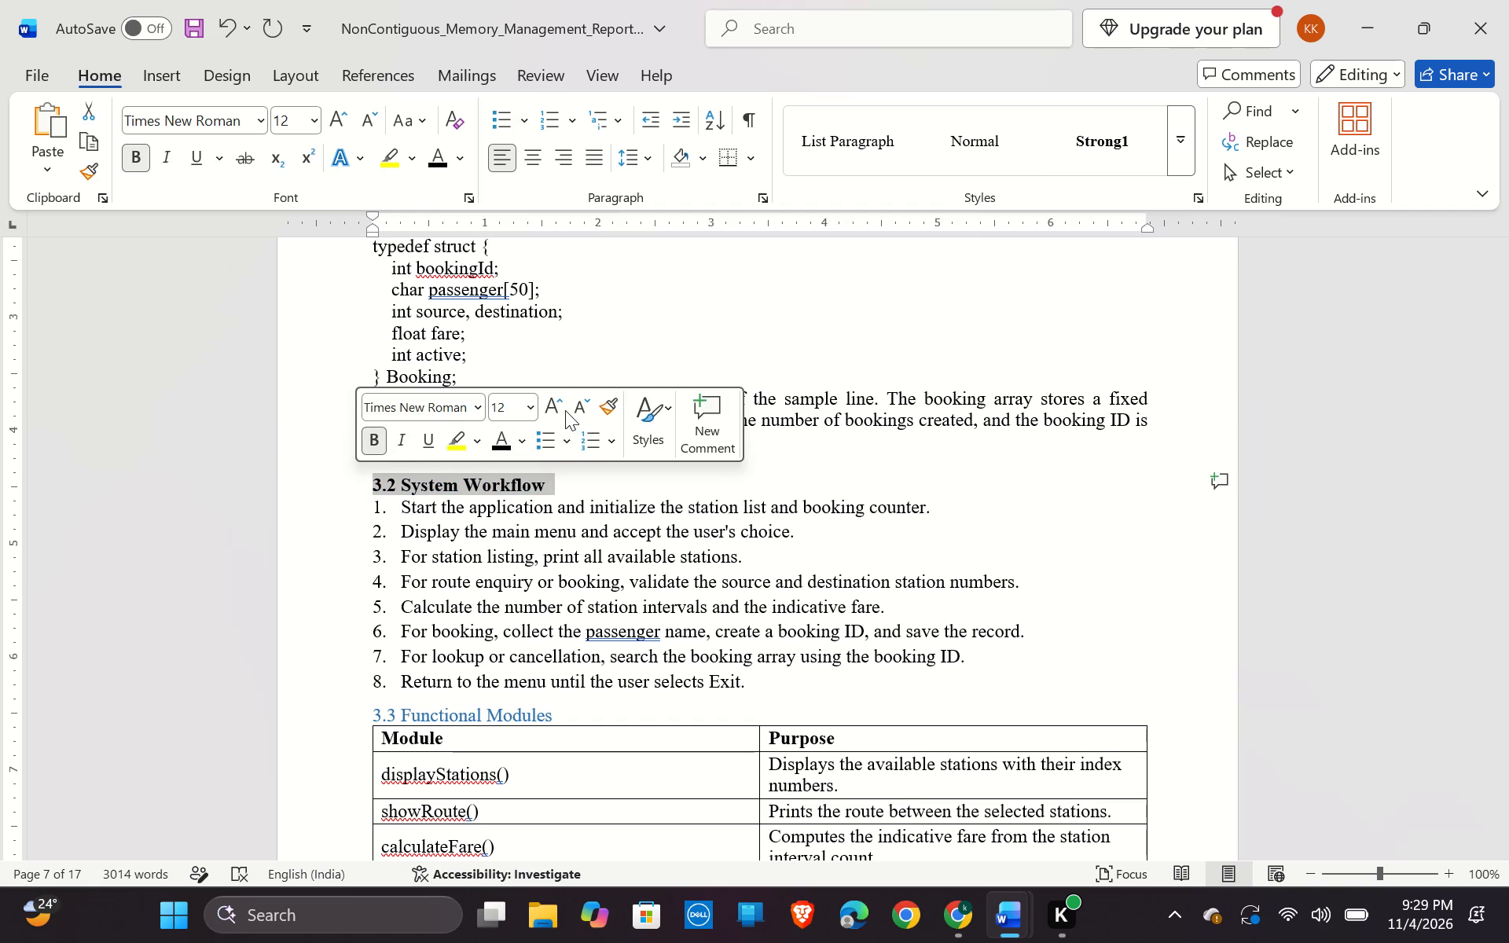
left_click(560, 409)
left_click(806, 452)
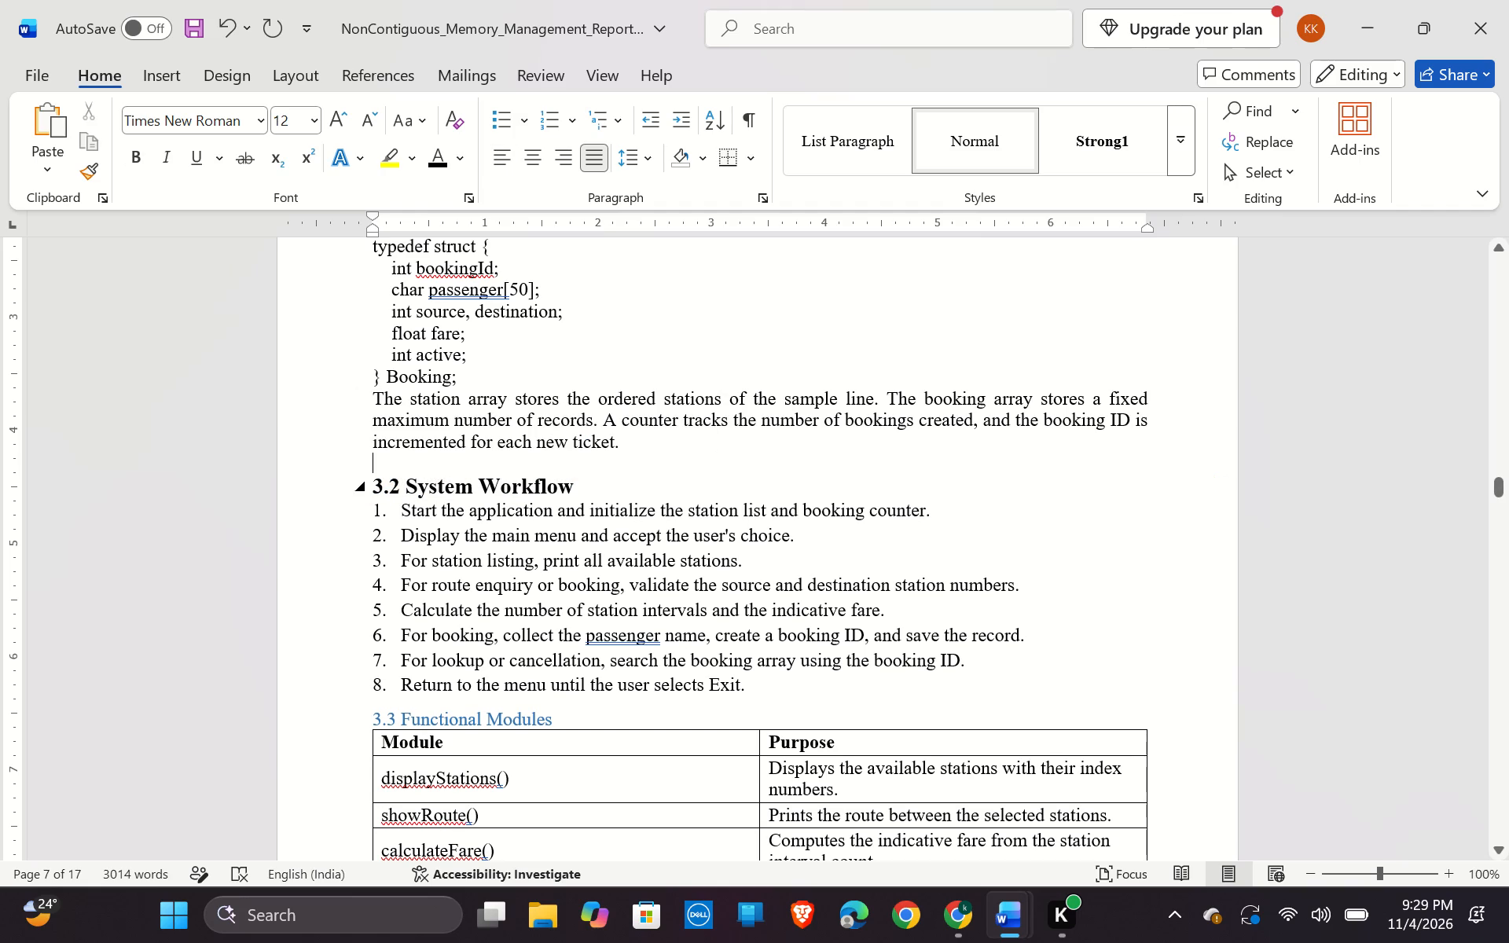
Insert a blank line between the "3.3 Functional Modules" heading and the module table below it.
scroll(687, 479, "down", 4)
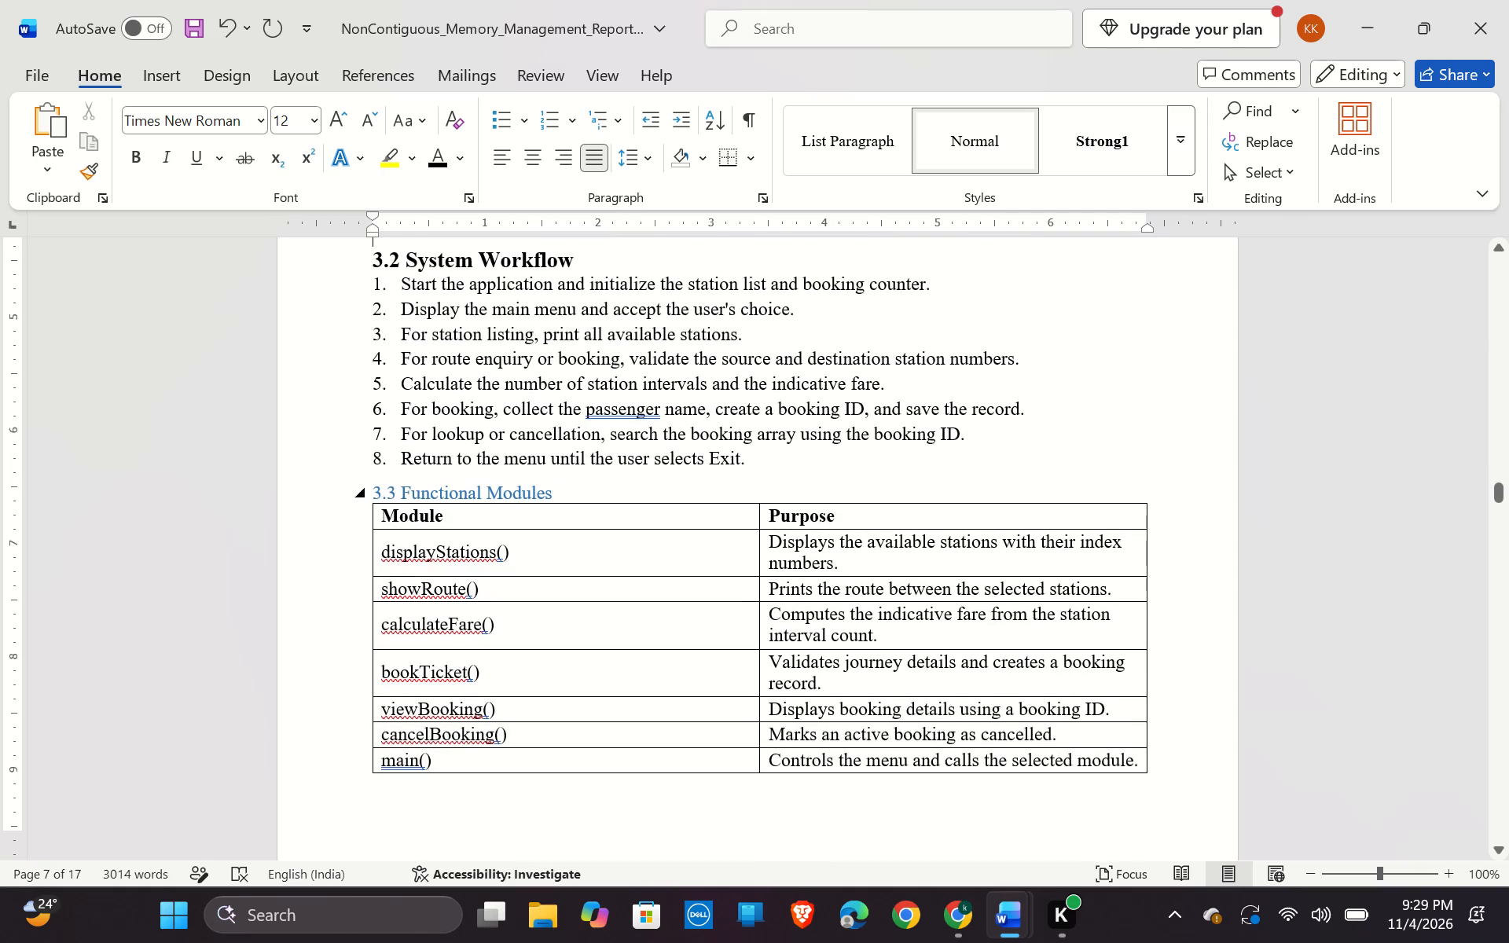
left_click(552, 490)
key("Return")
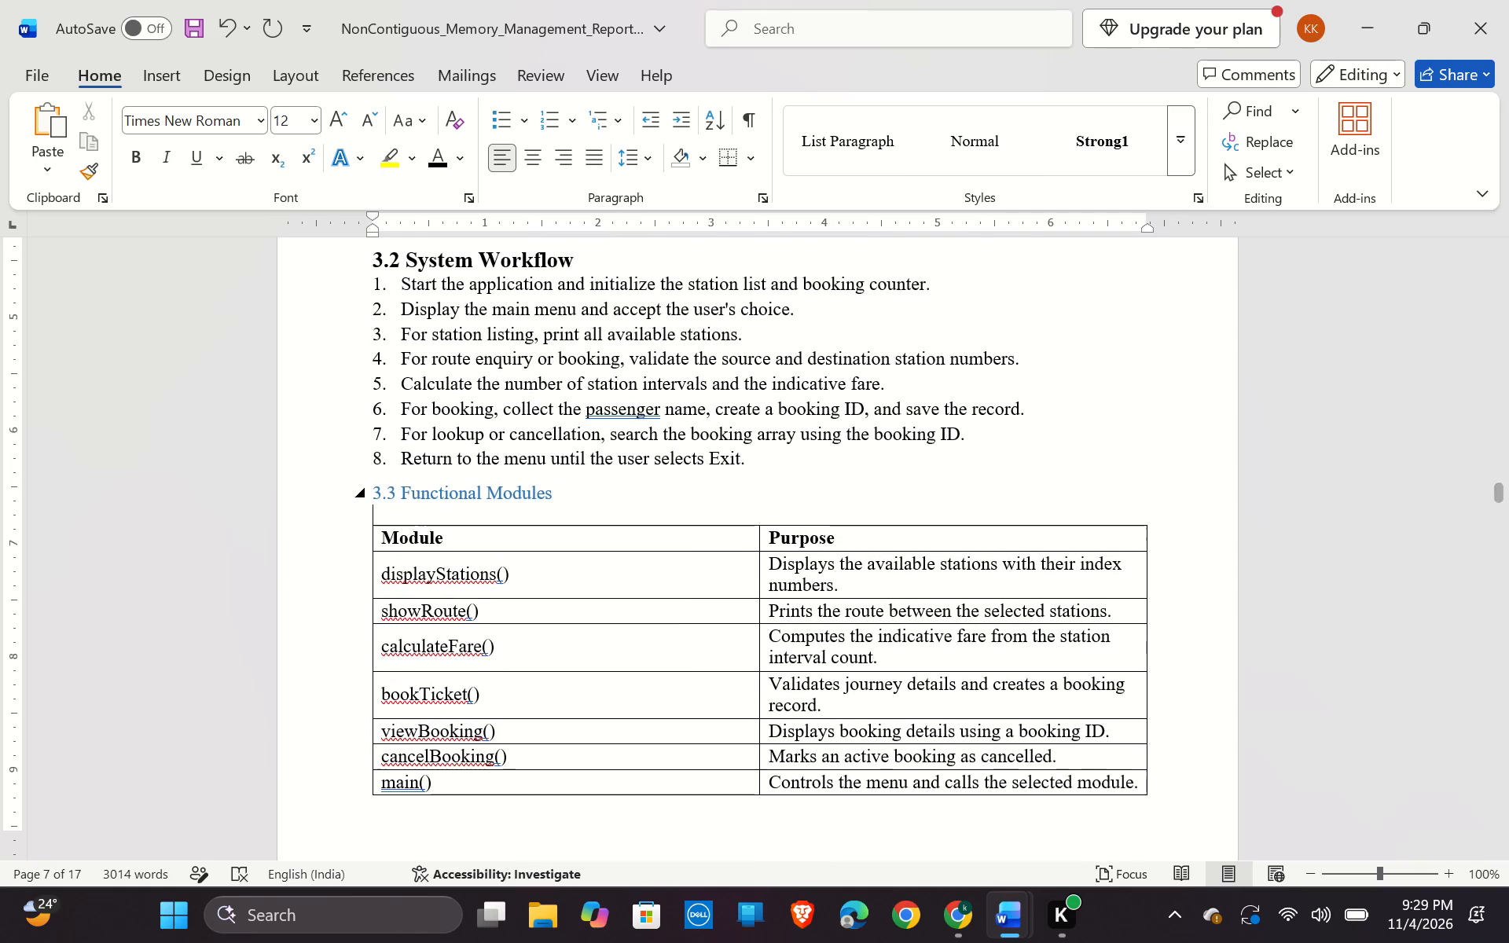
Format the "3.3 Functional Modules" heading as bold, black, font size 14.
left_click_drag(555, 496, 376, 490)
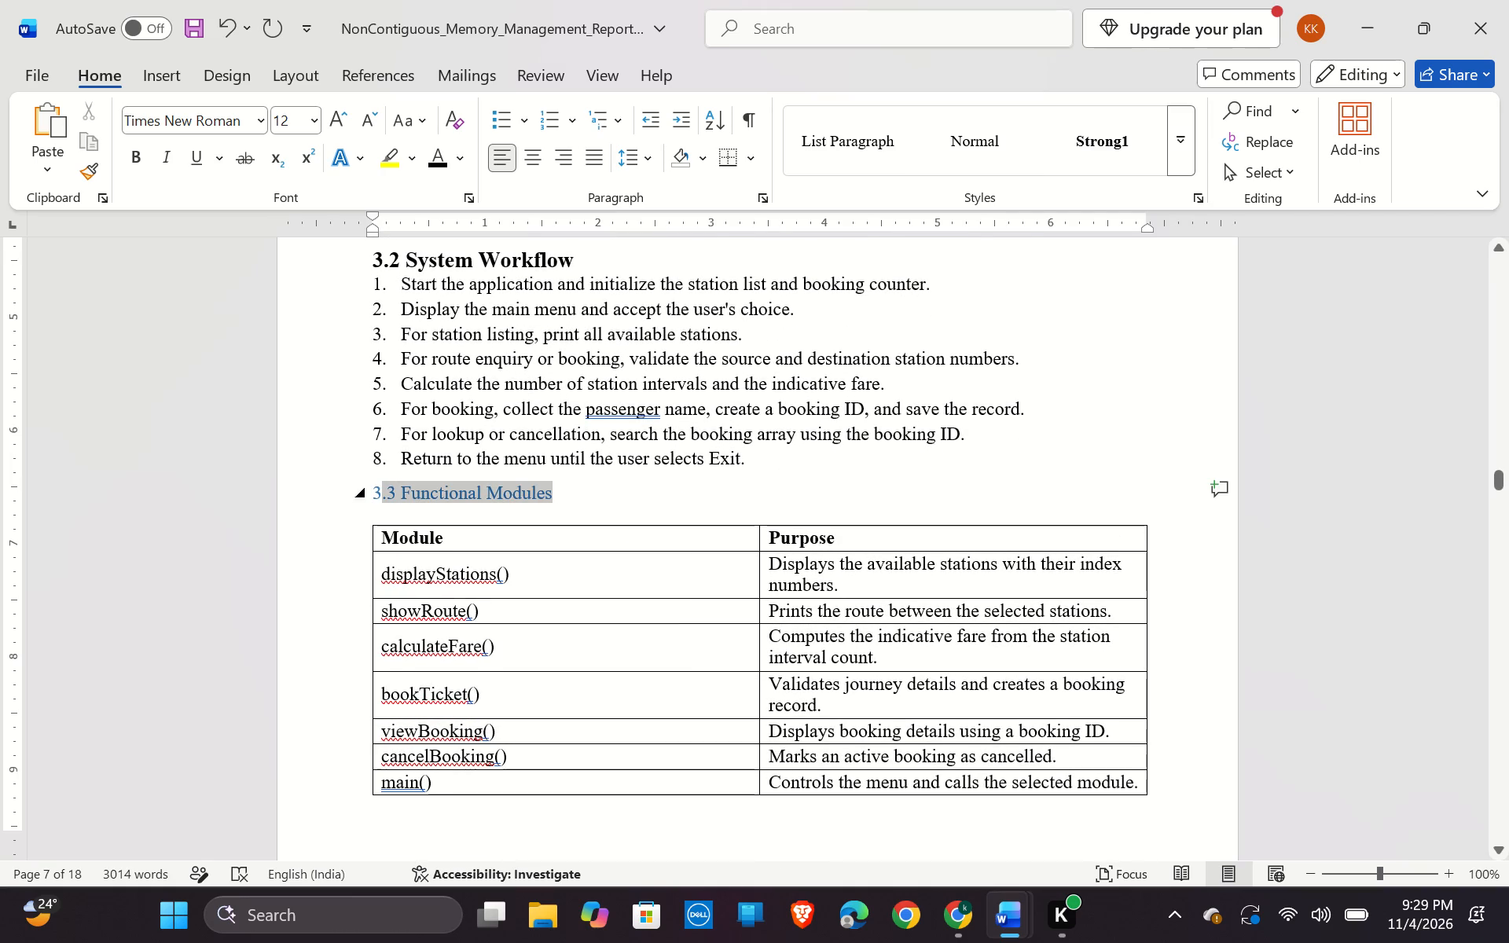
left_click_drag(376, 490, 371, 490)
left_click(395, 460)
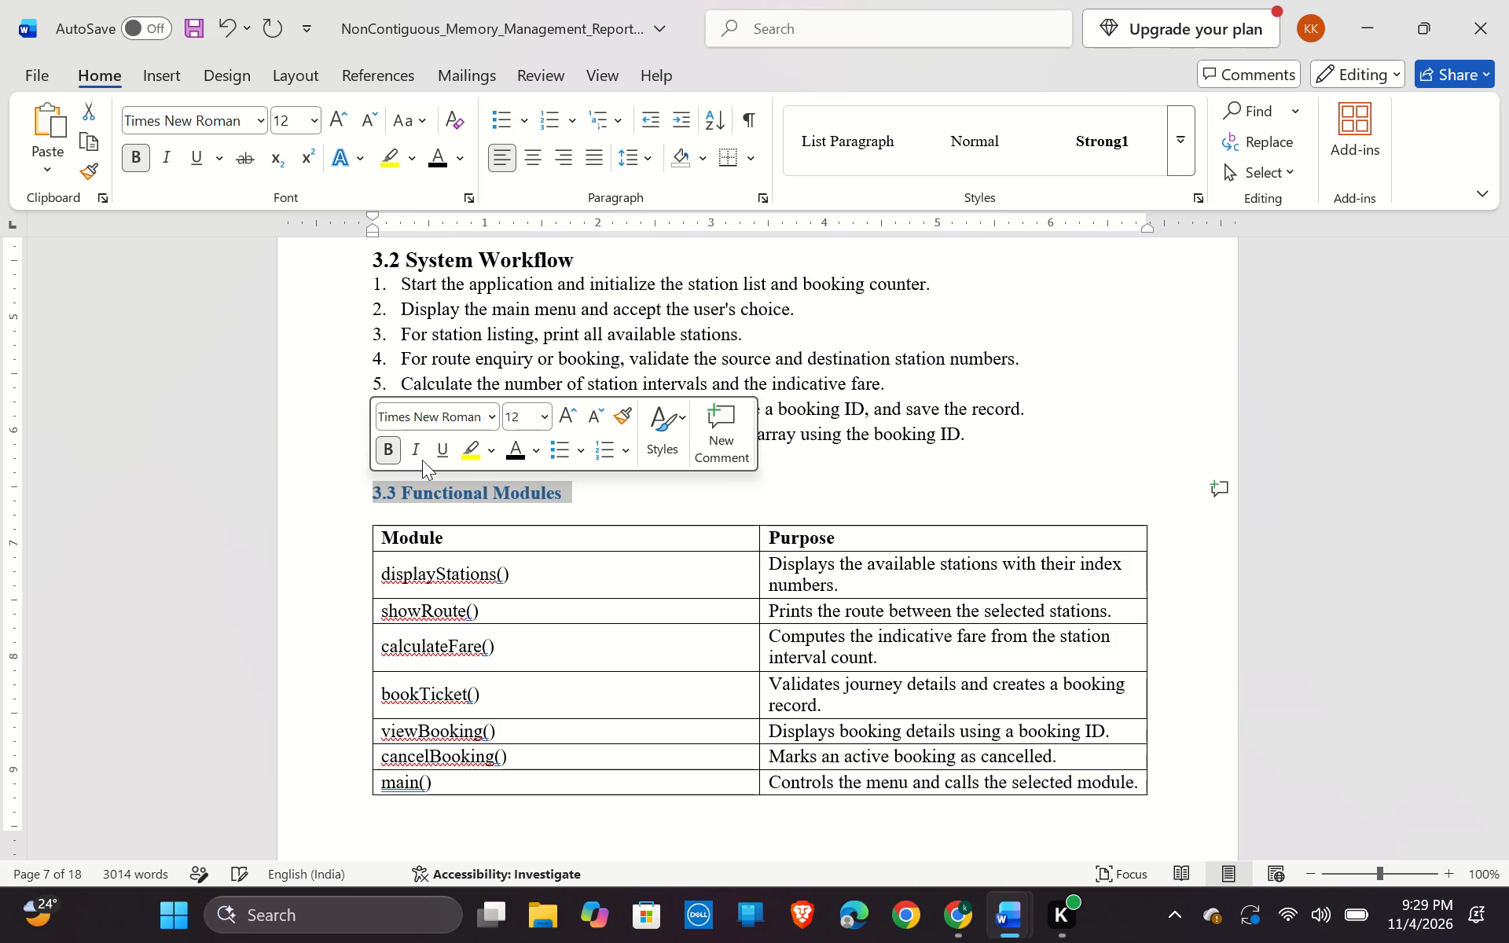
left_click(509, 464)
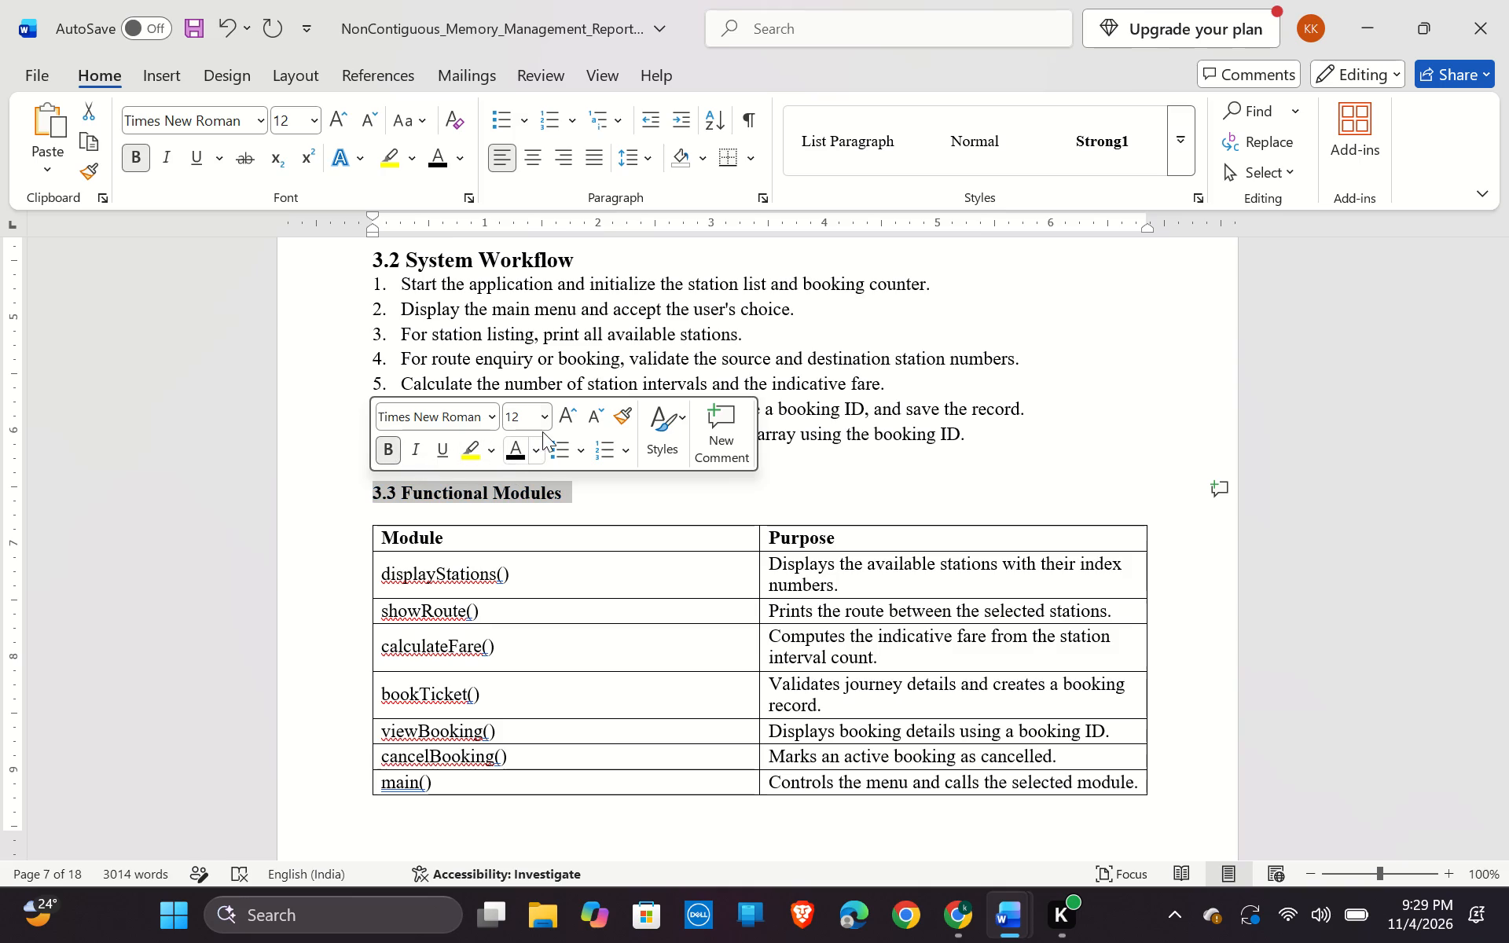
left_click(569, 419)
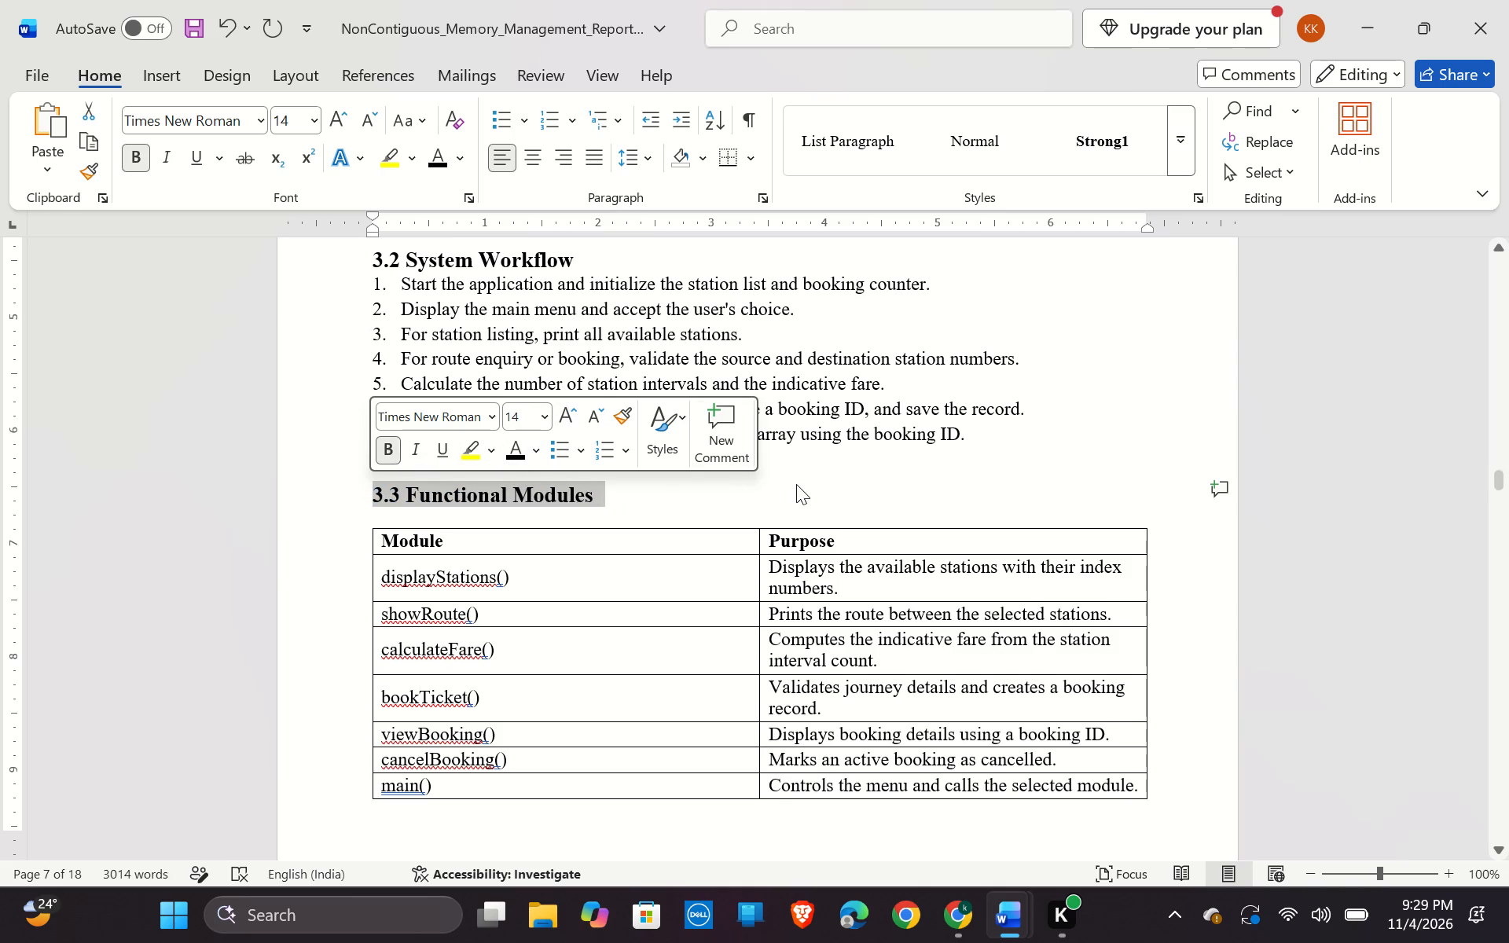
left_click(796, 484)
Format the "4. SYSTEM IMPLEMENTATION" and "4.1 Algorithm" headings together as bold, black, font size 14.
scroll(797, 484, "down", 12)
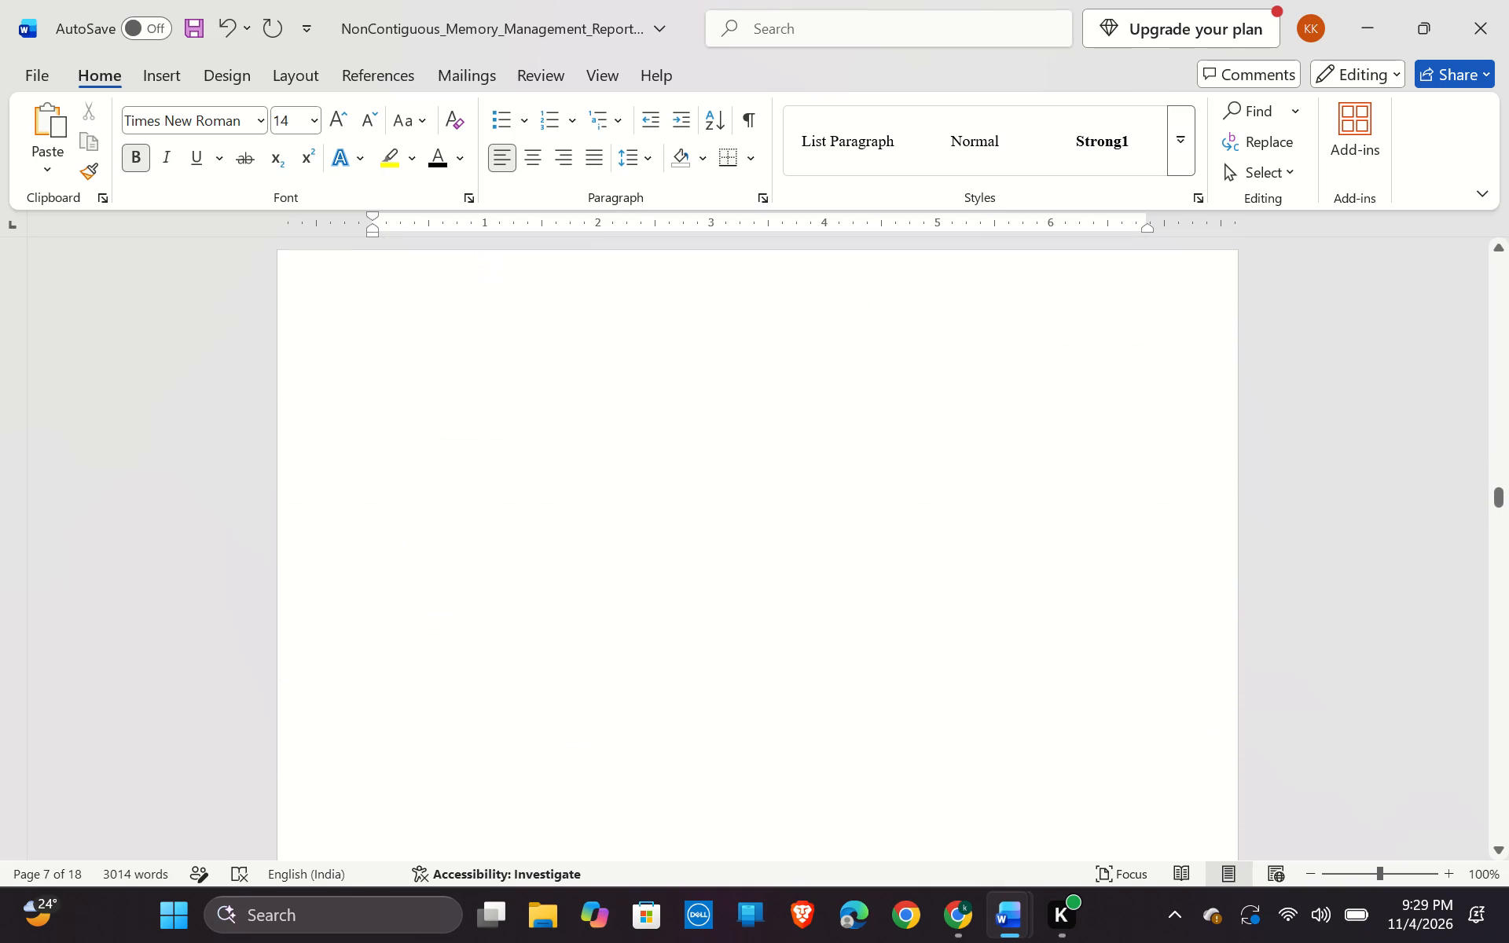
scroll(797, 489, "down", 15)
scroll(797, 489, "down", 7)
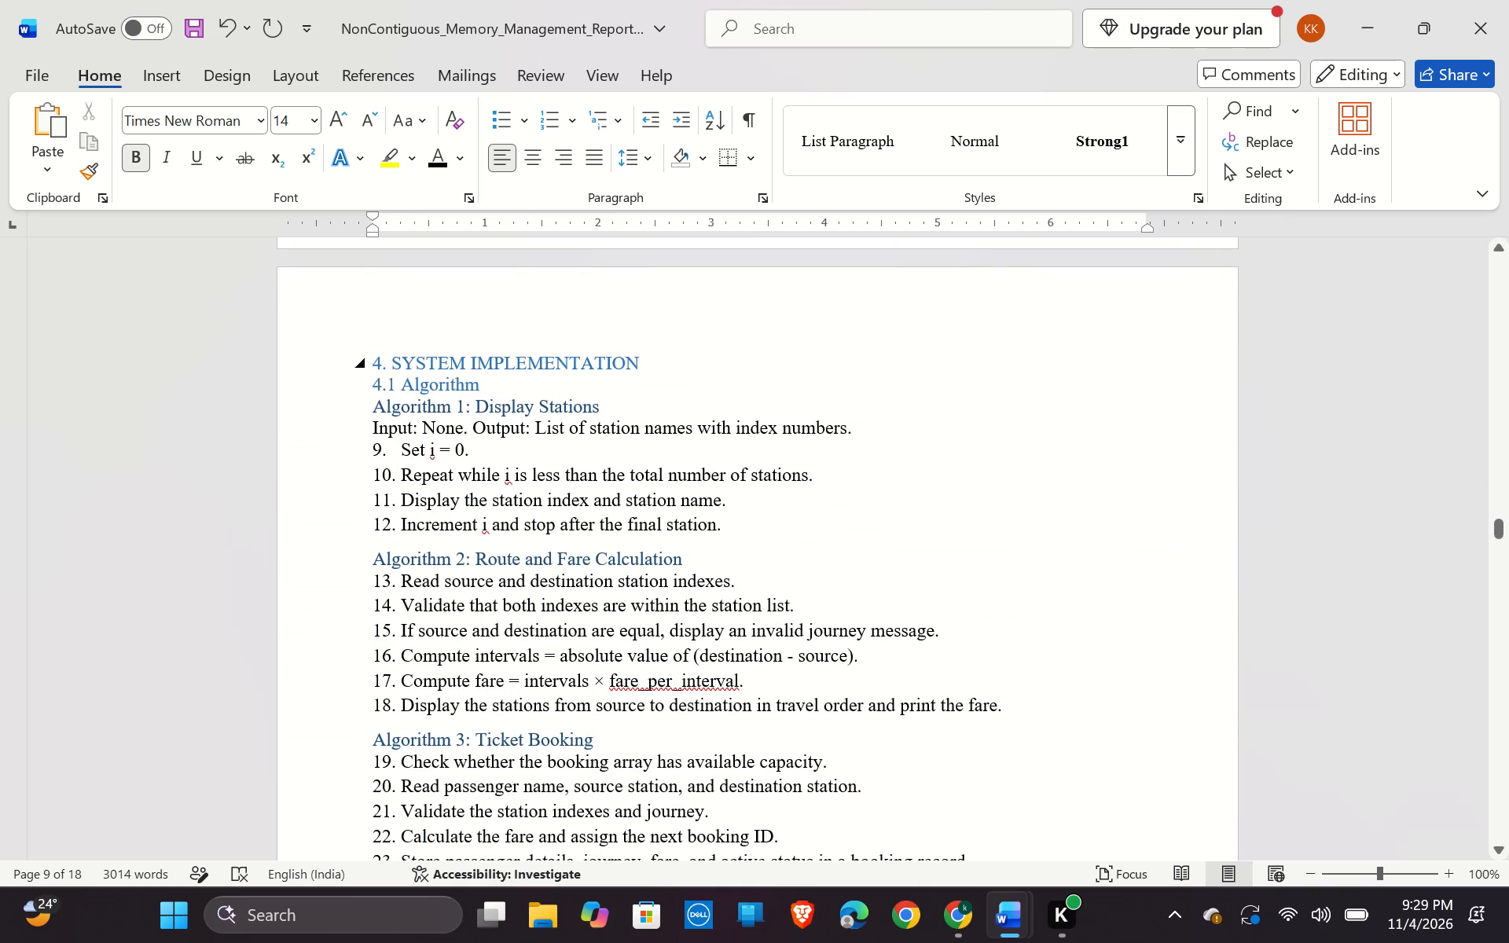
left_click_drag(372, 363, 373, 363)
left_click_drag(373, 363, 573, 373)
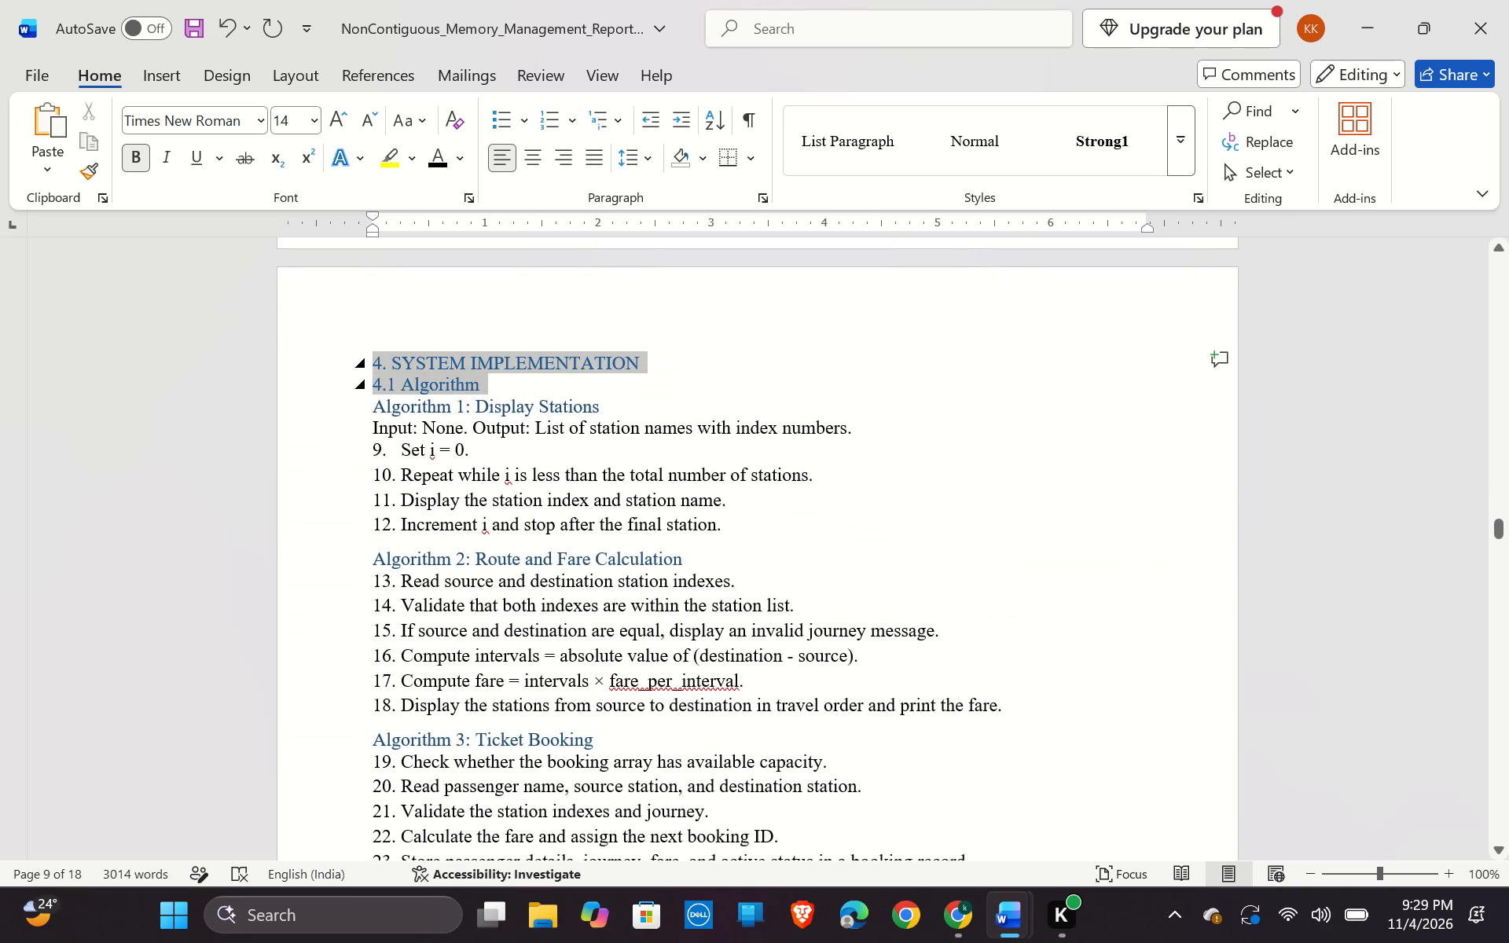
left_click_drag(573, 373, 605, 376)
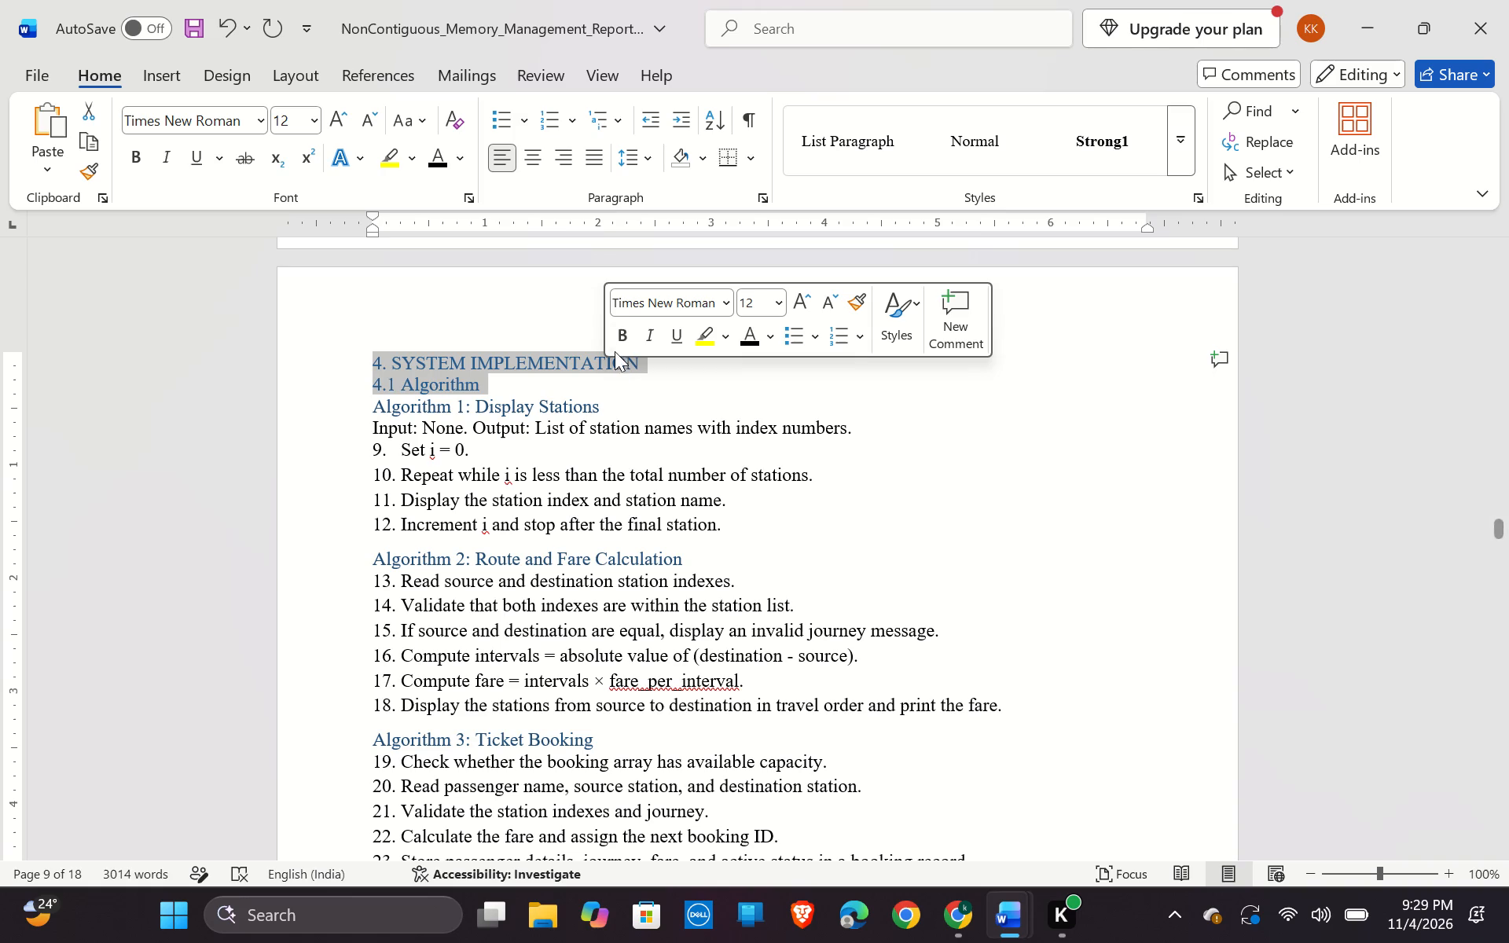
left_click(615, 341)
left_click(754, 343)
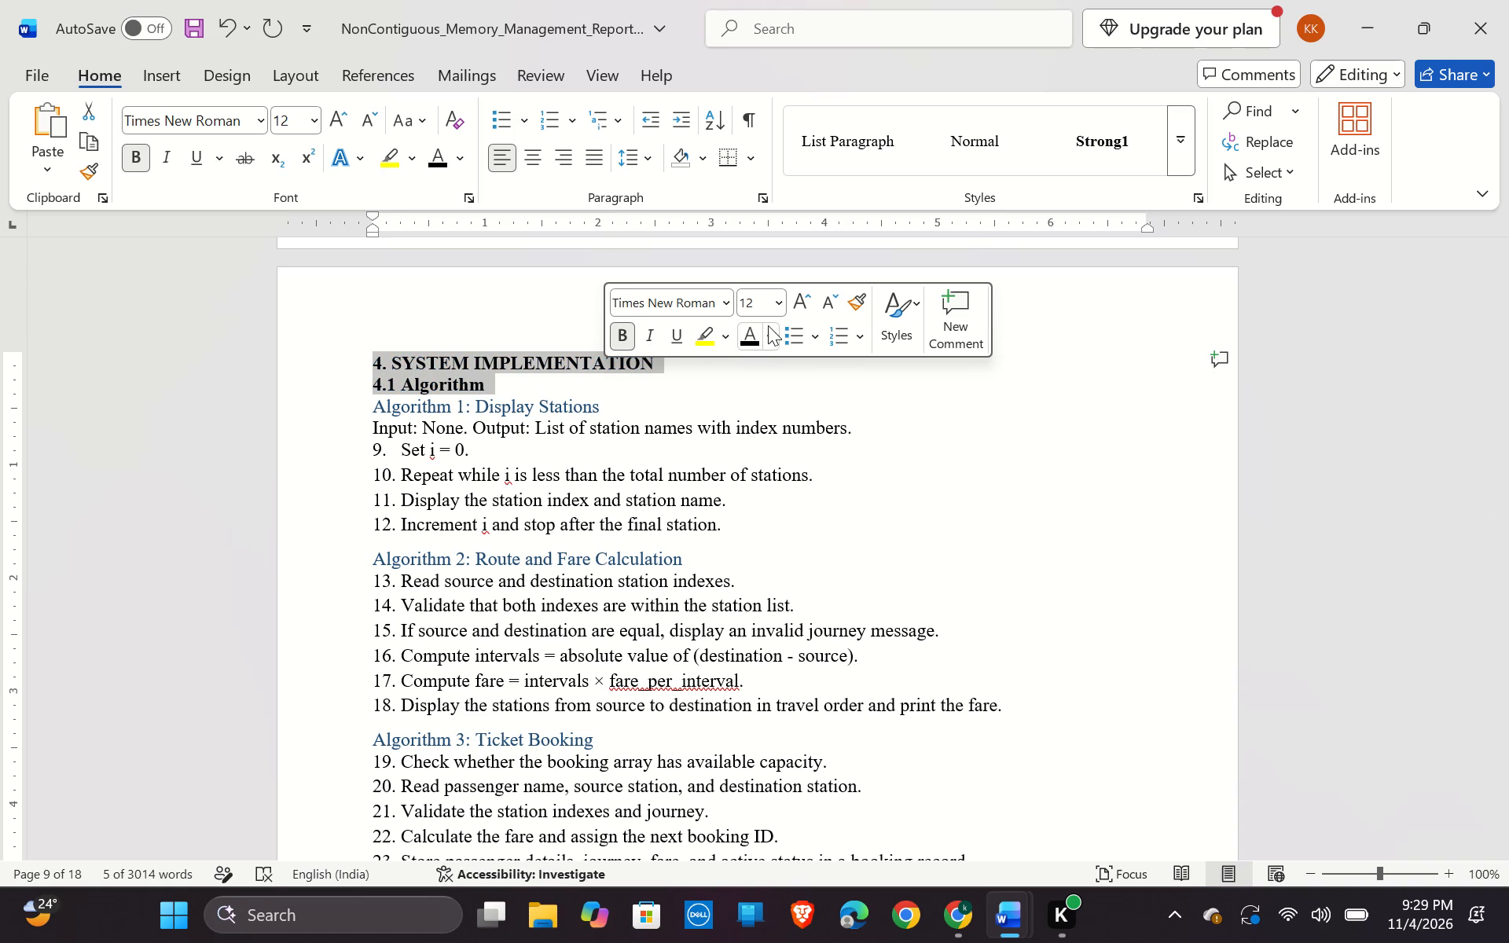
left_click(802, 300)
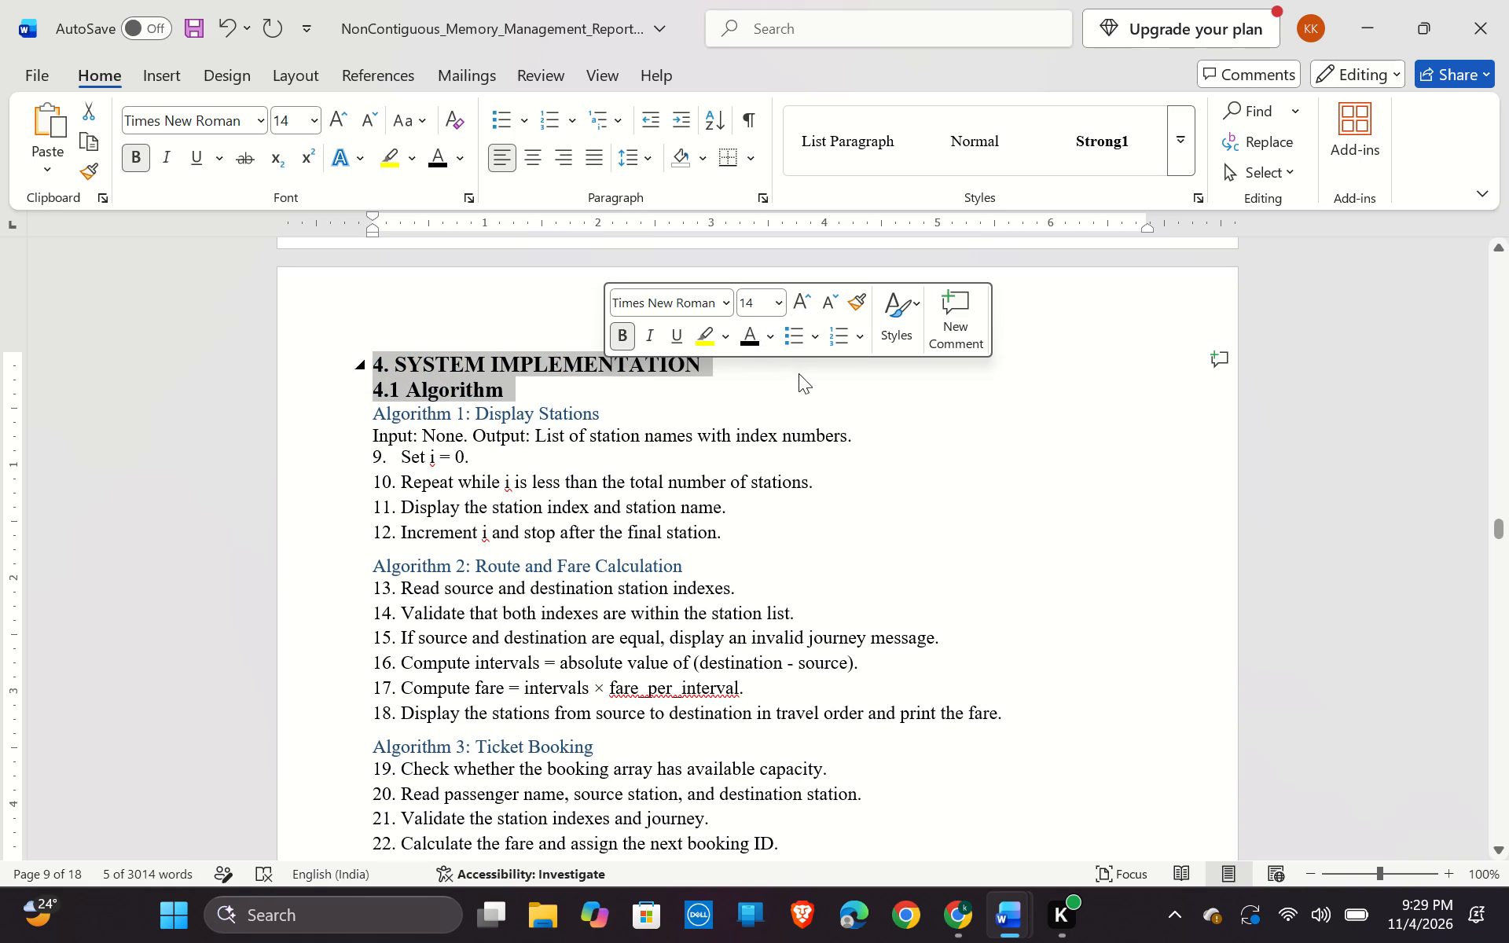
left_click(799, 373)
Format the "Algorithm 1: Display Stations" subheading under 4.1 Algorithm as bold and black.
scroll(567, 397, "down", 1)
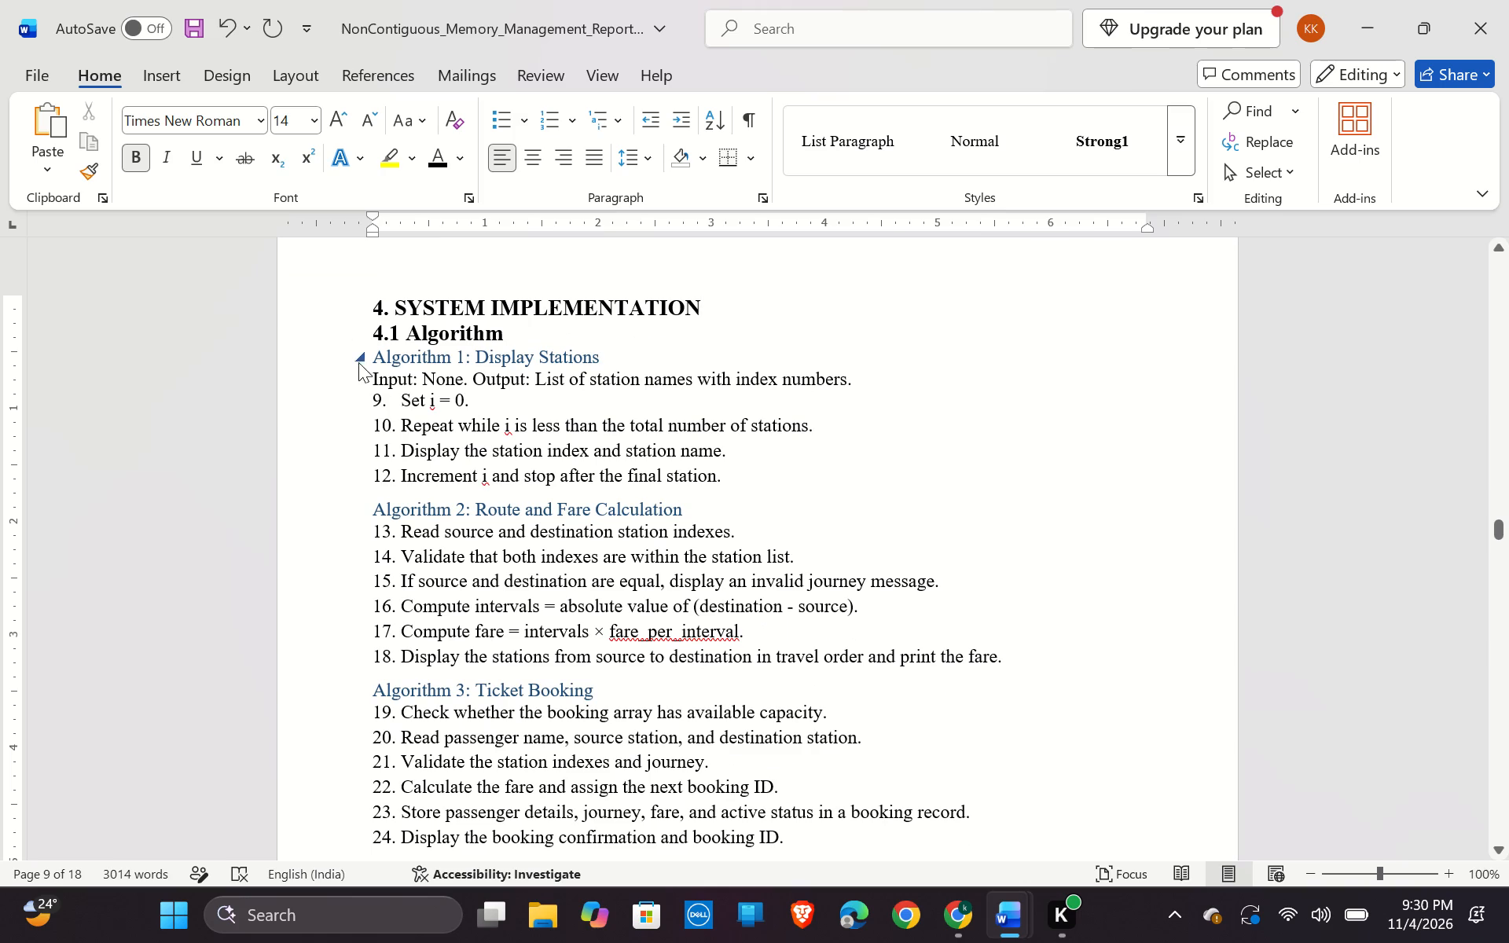
left_click_drag(375, 360, 572, 354)
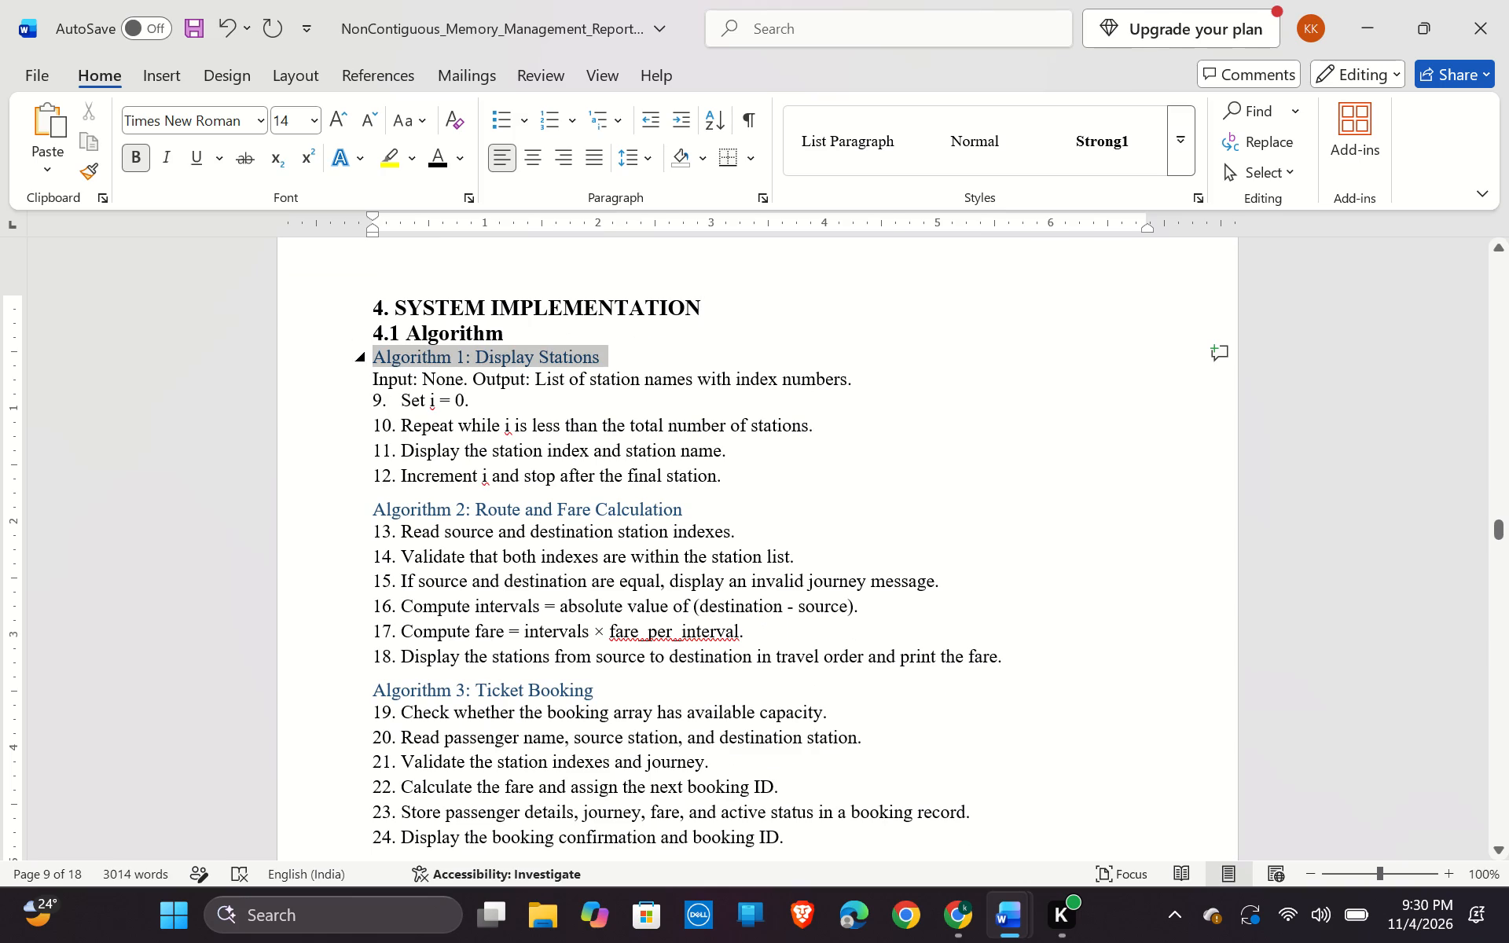
left_click_drag(572, 354, 573, 354)
left_click(585, 320)
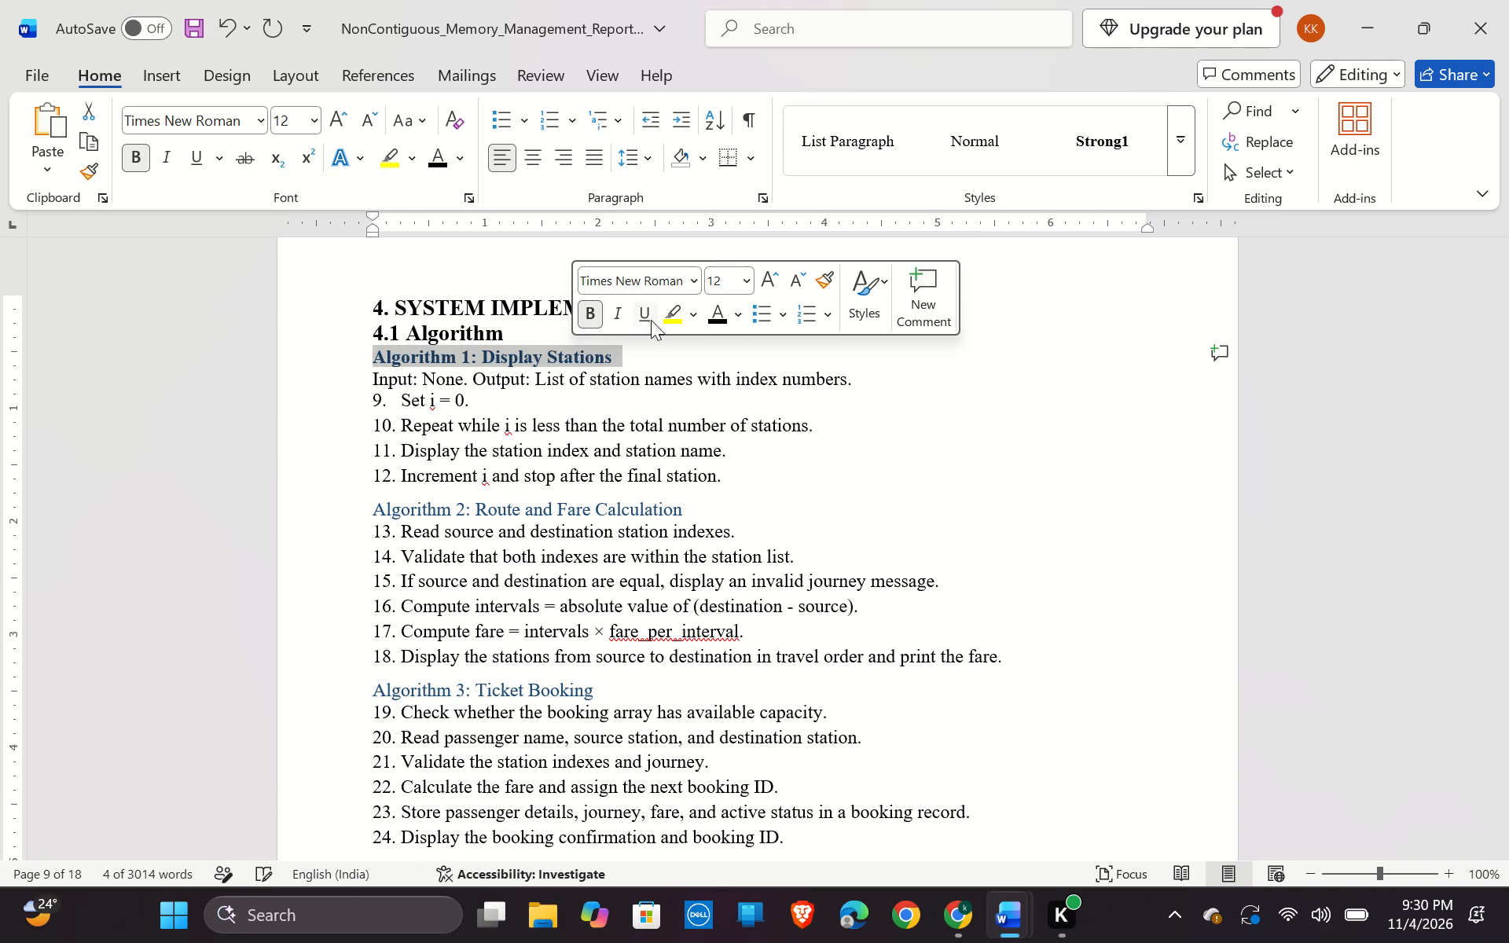
left_click(717, 325)
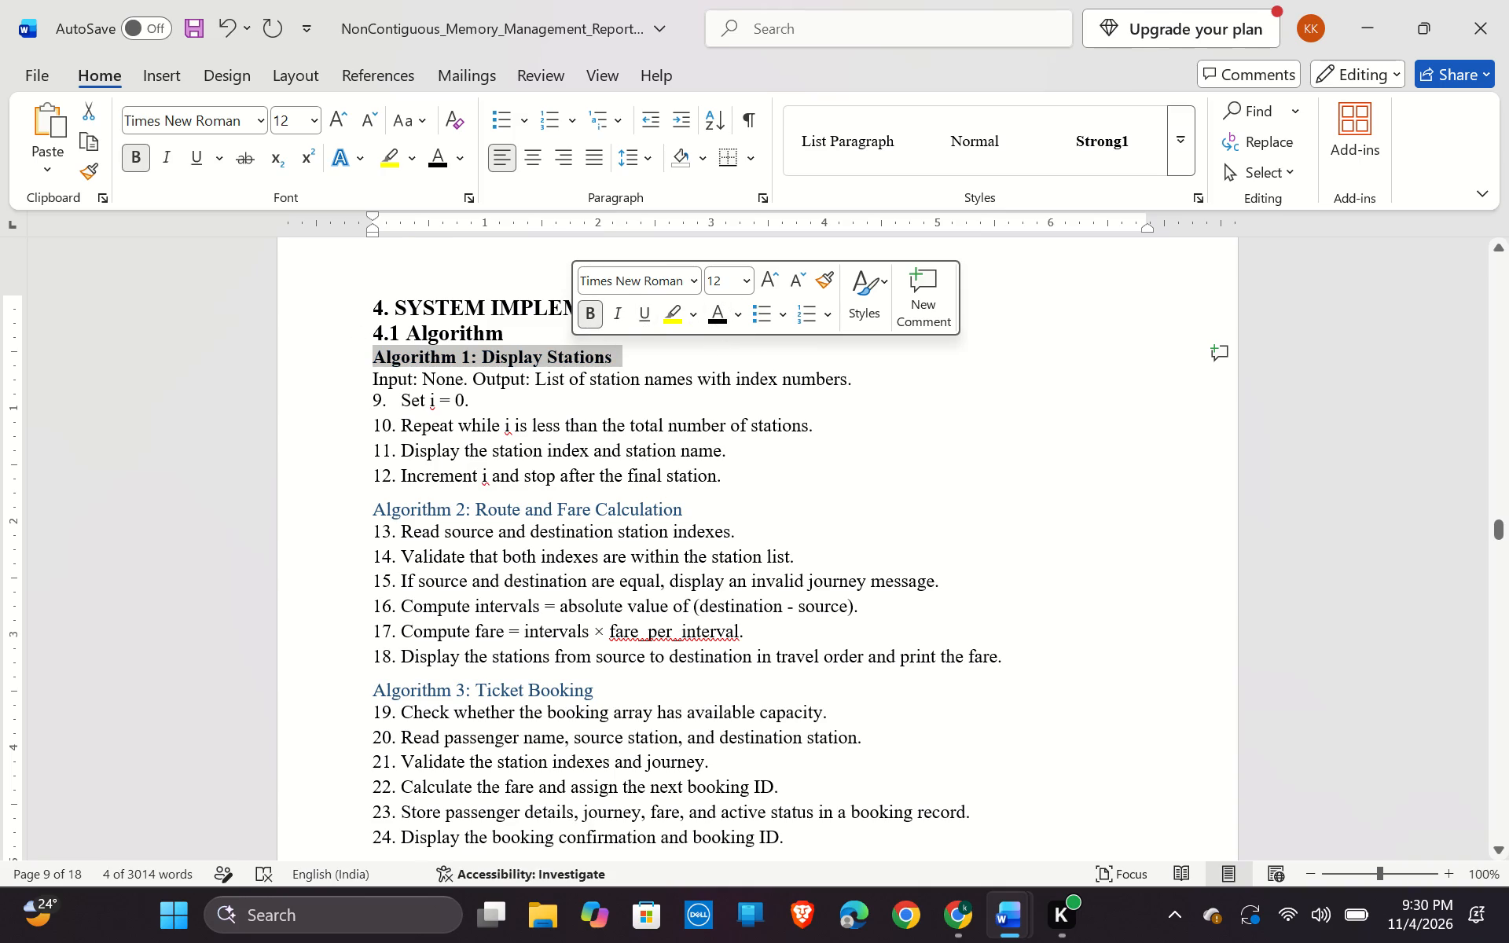
left_click(769, 391)
Format the "Algorithm 2: Route and Fare Calculation" subheading as bold and black.
scroll(722, 430, "down", 3)
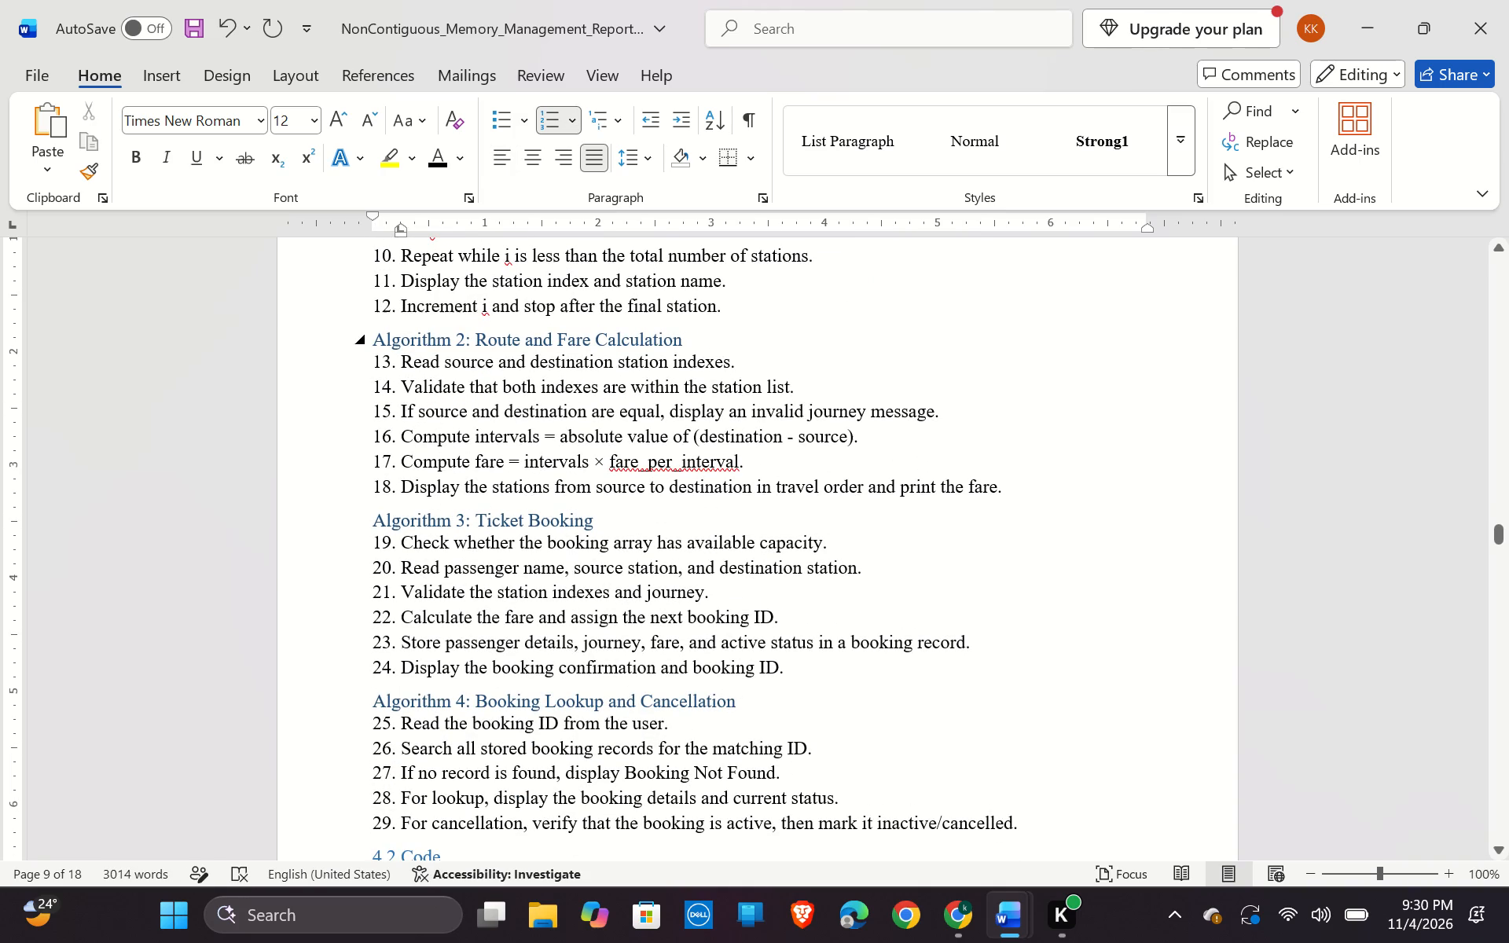
left_click_drag(374, 340, 645, 335)
left_click(659, 294)
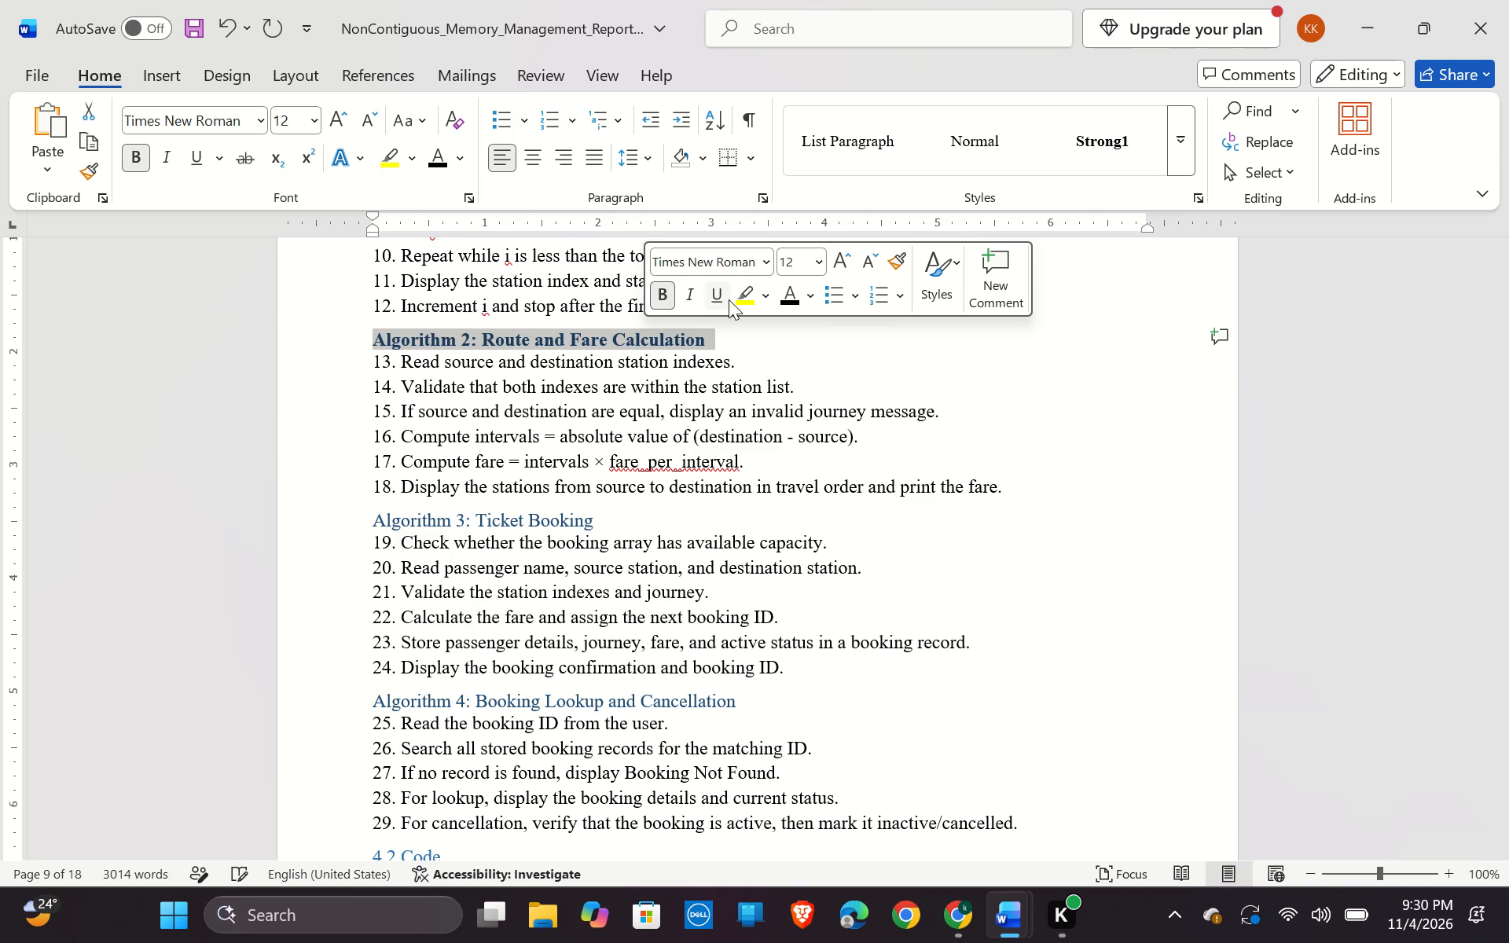
left_click(784, 303)
left_click(791, 345)
Format the "Algorithm 3: Ticket Booking" subheading as bold and black.
scroll(791, 346, "down", 1)
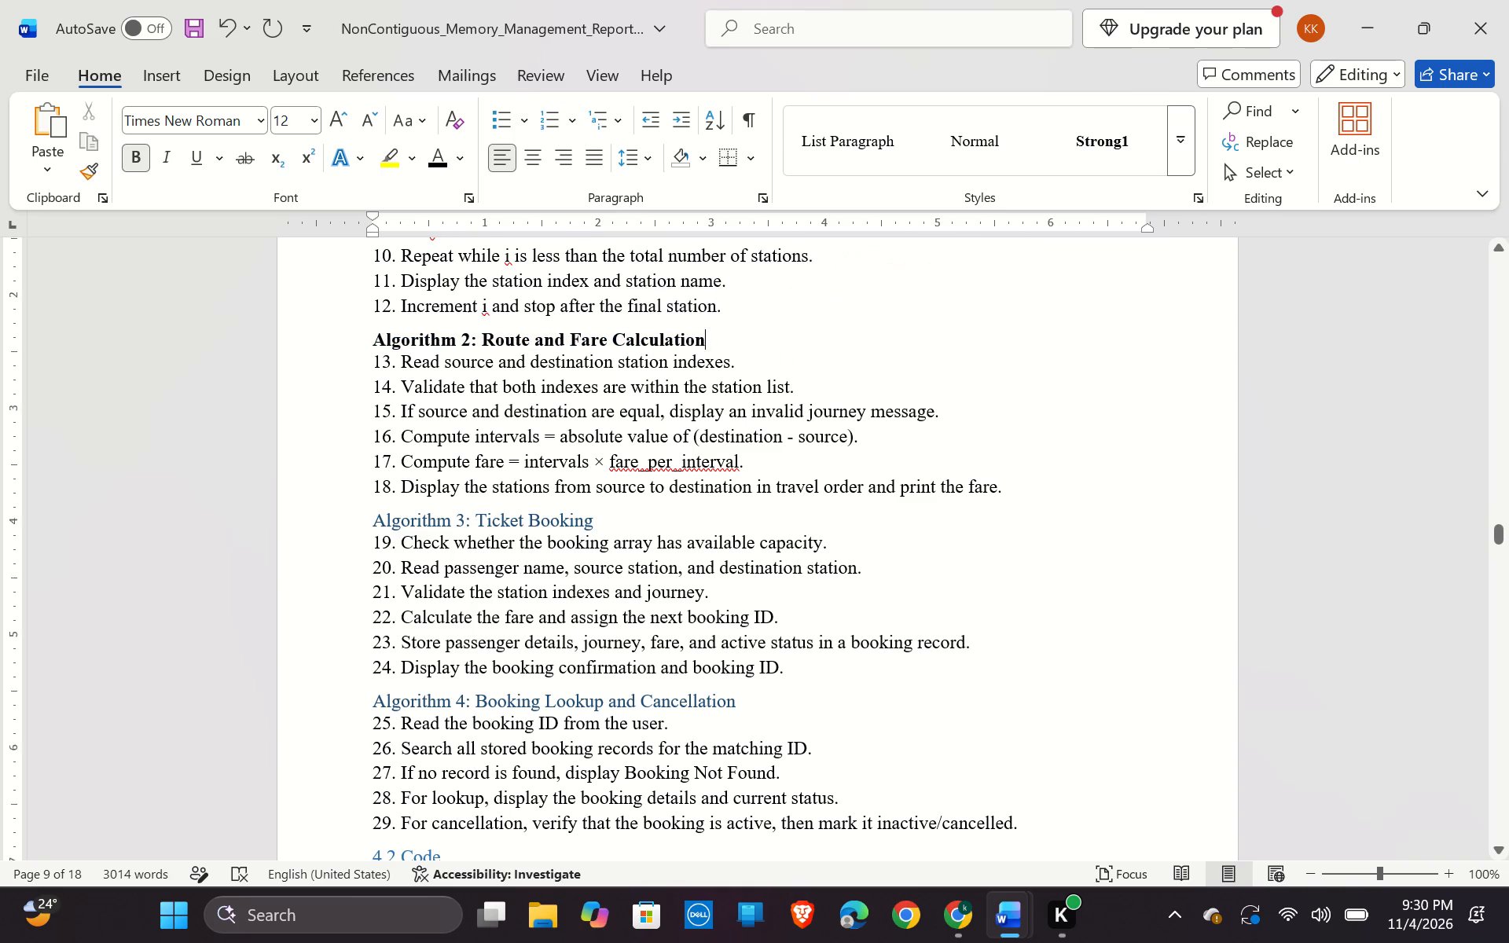
scroll(791, 347, "down", 1)
left_click_drag(604, 411, 475, 401)
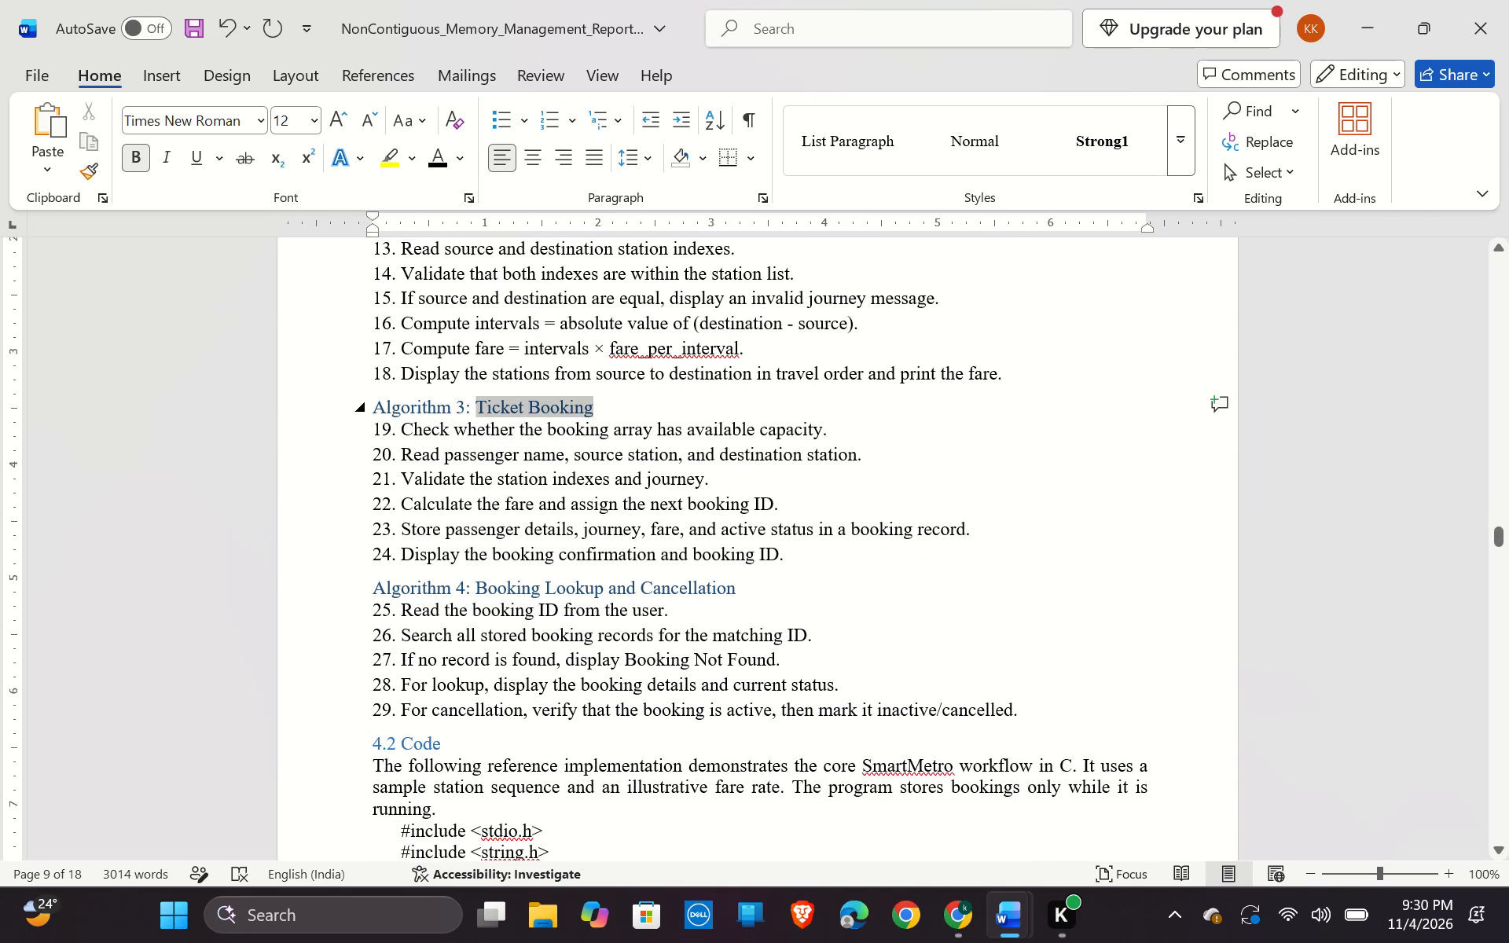
left_click_drag(475, 401, 395, 401)
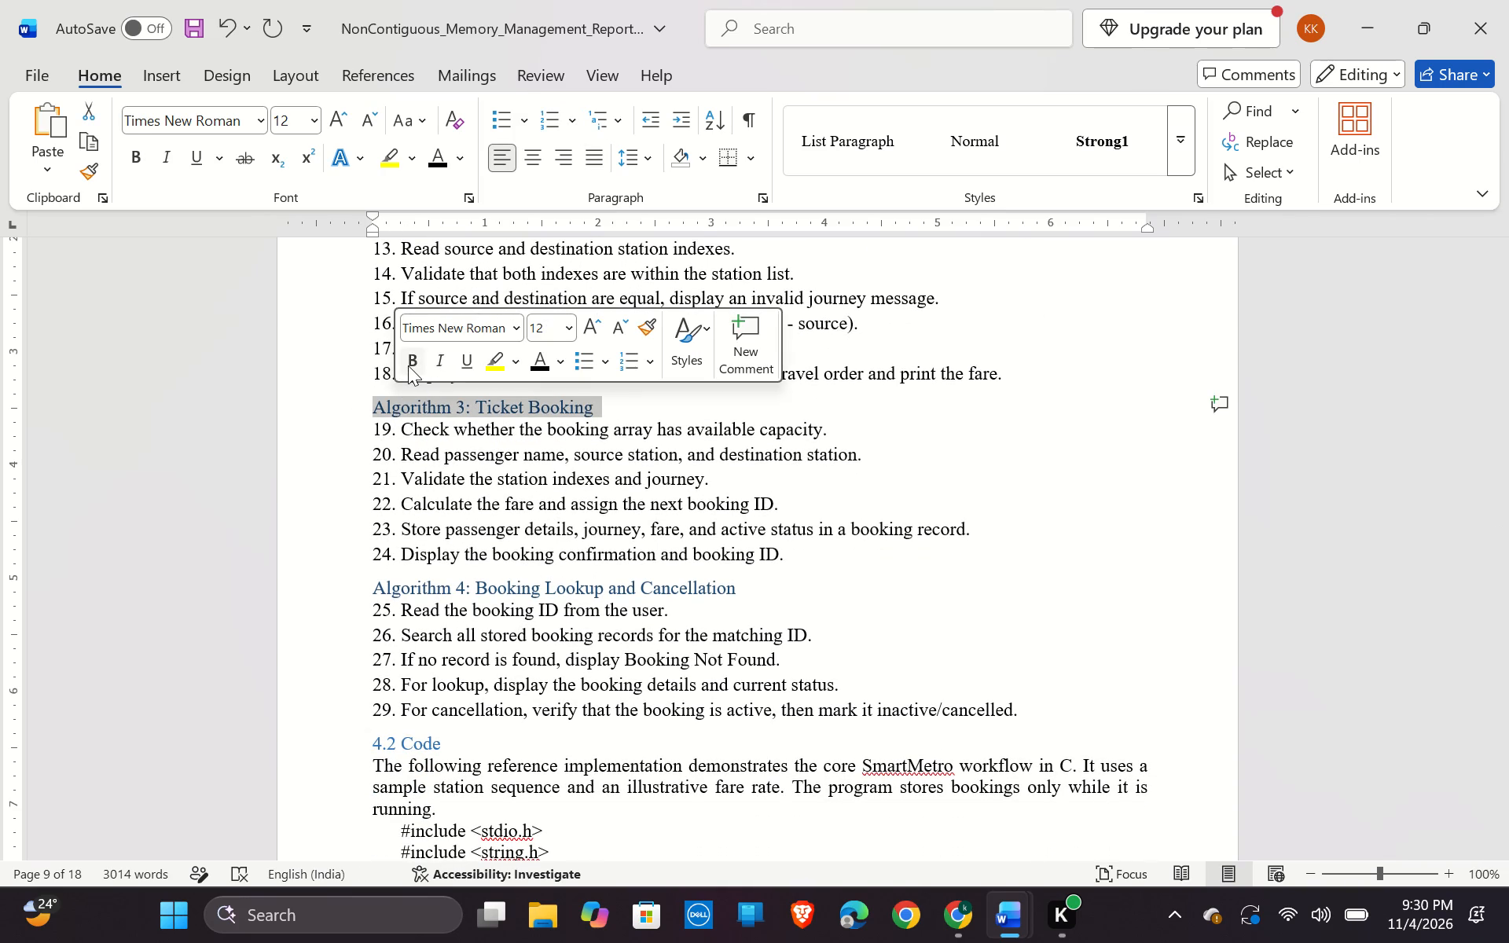
left_click(408, 365)
left_click(530, 372)
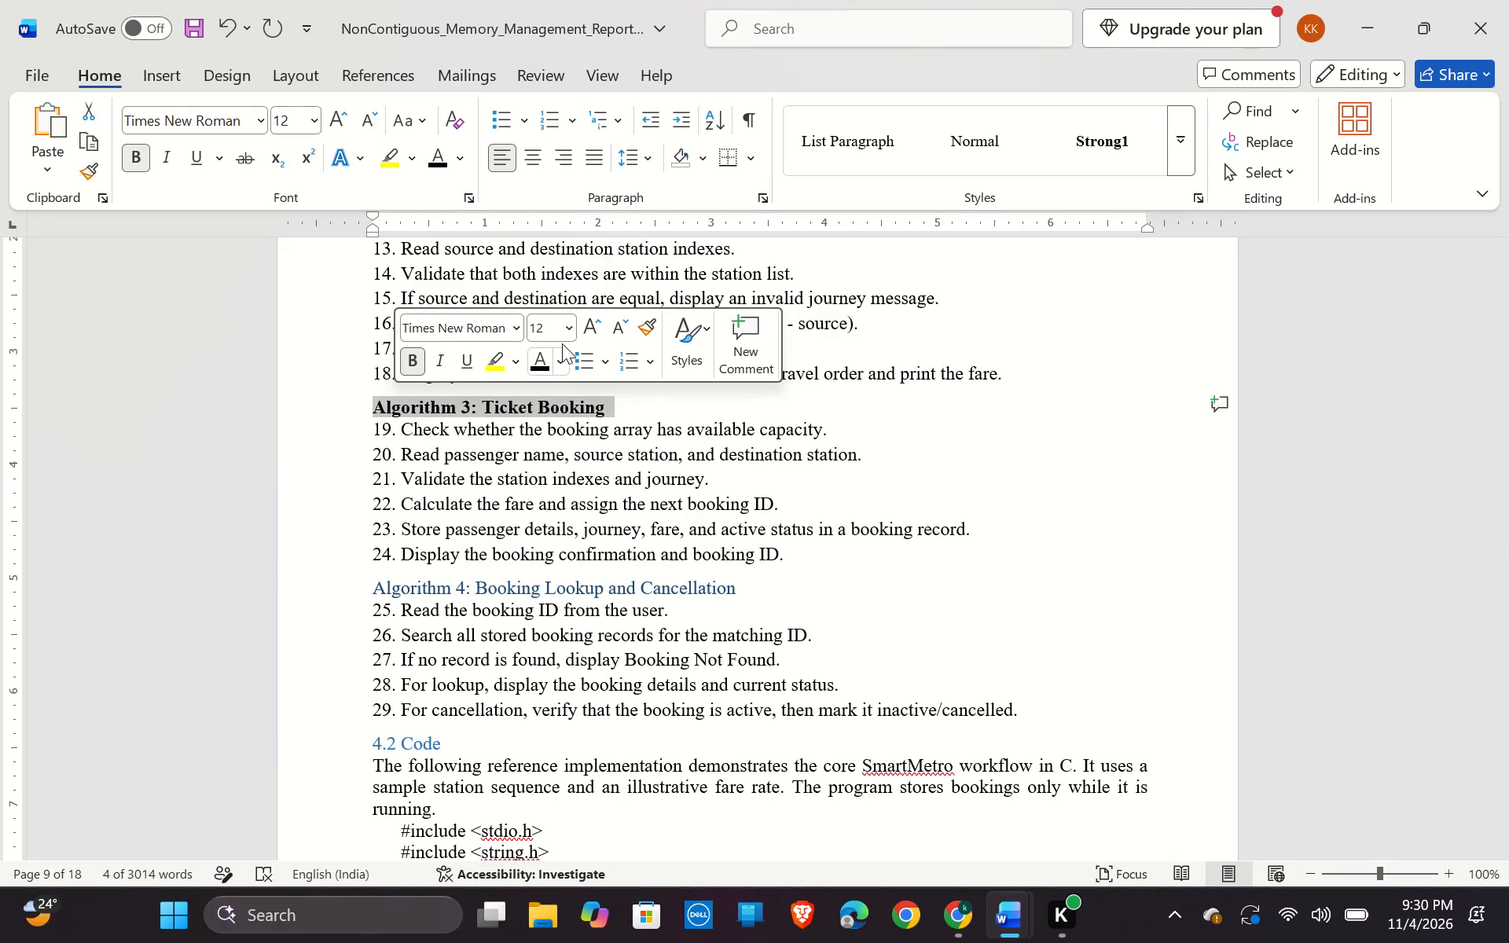
left_click(648, 413)
Format the "Algorithm 4: Booking Lookup and Cancellation" subheading as bold and black.
scroll(648, 413, "down", 2)
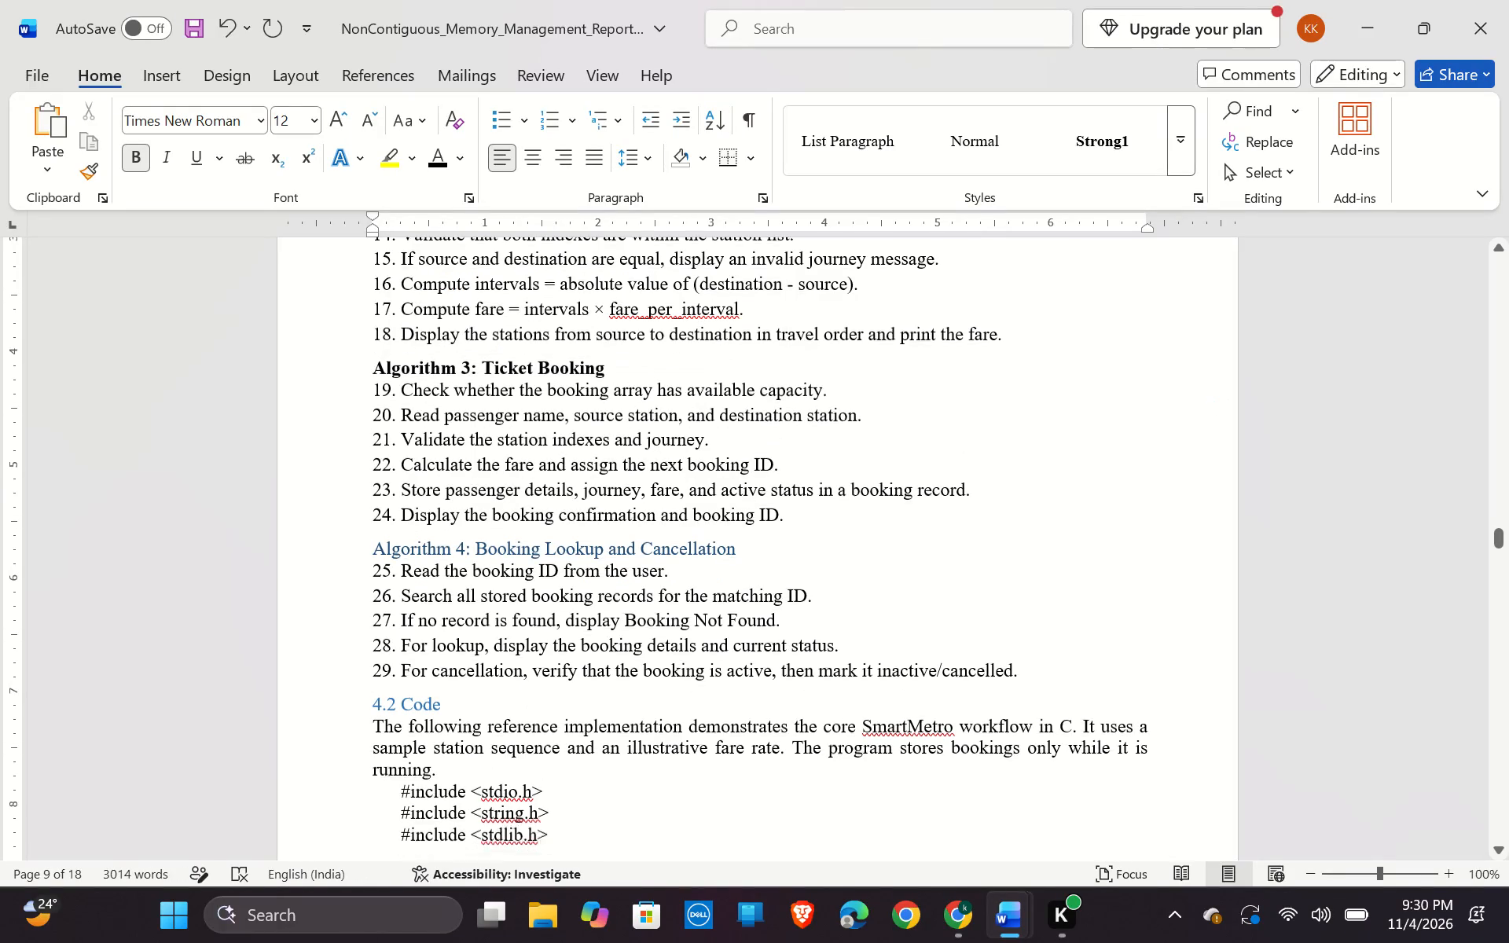
left_click_drag(738, 471, 734, 472)
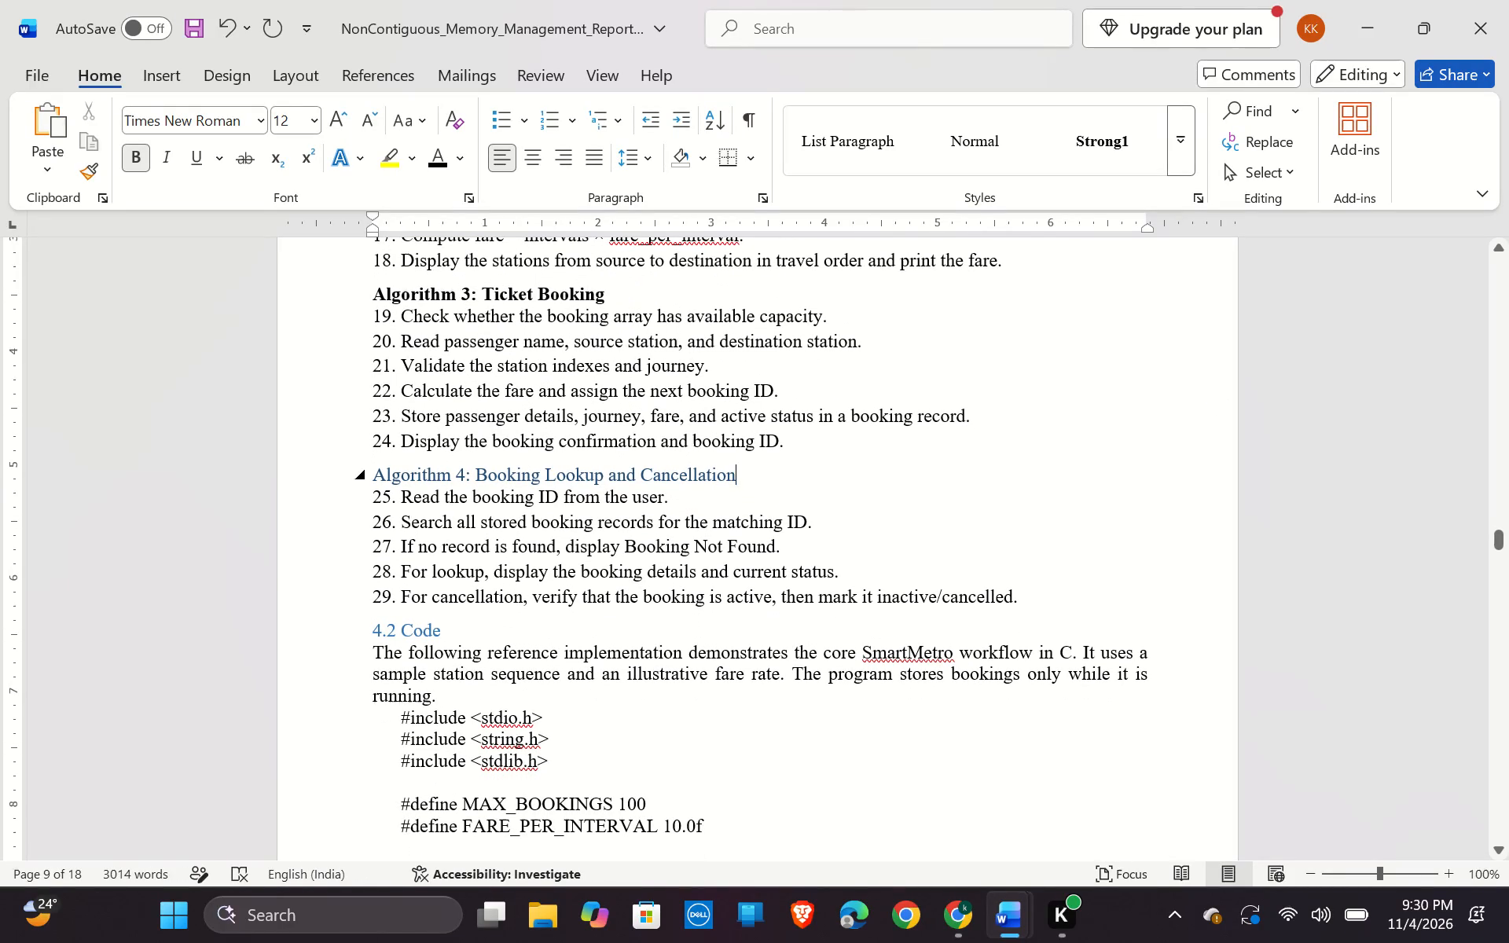
left_click_drag(734, 472, 390, 464)
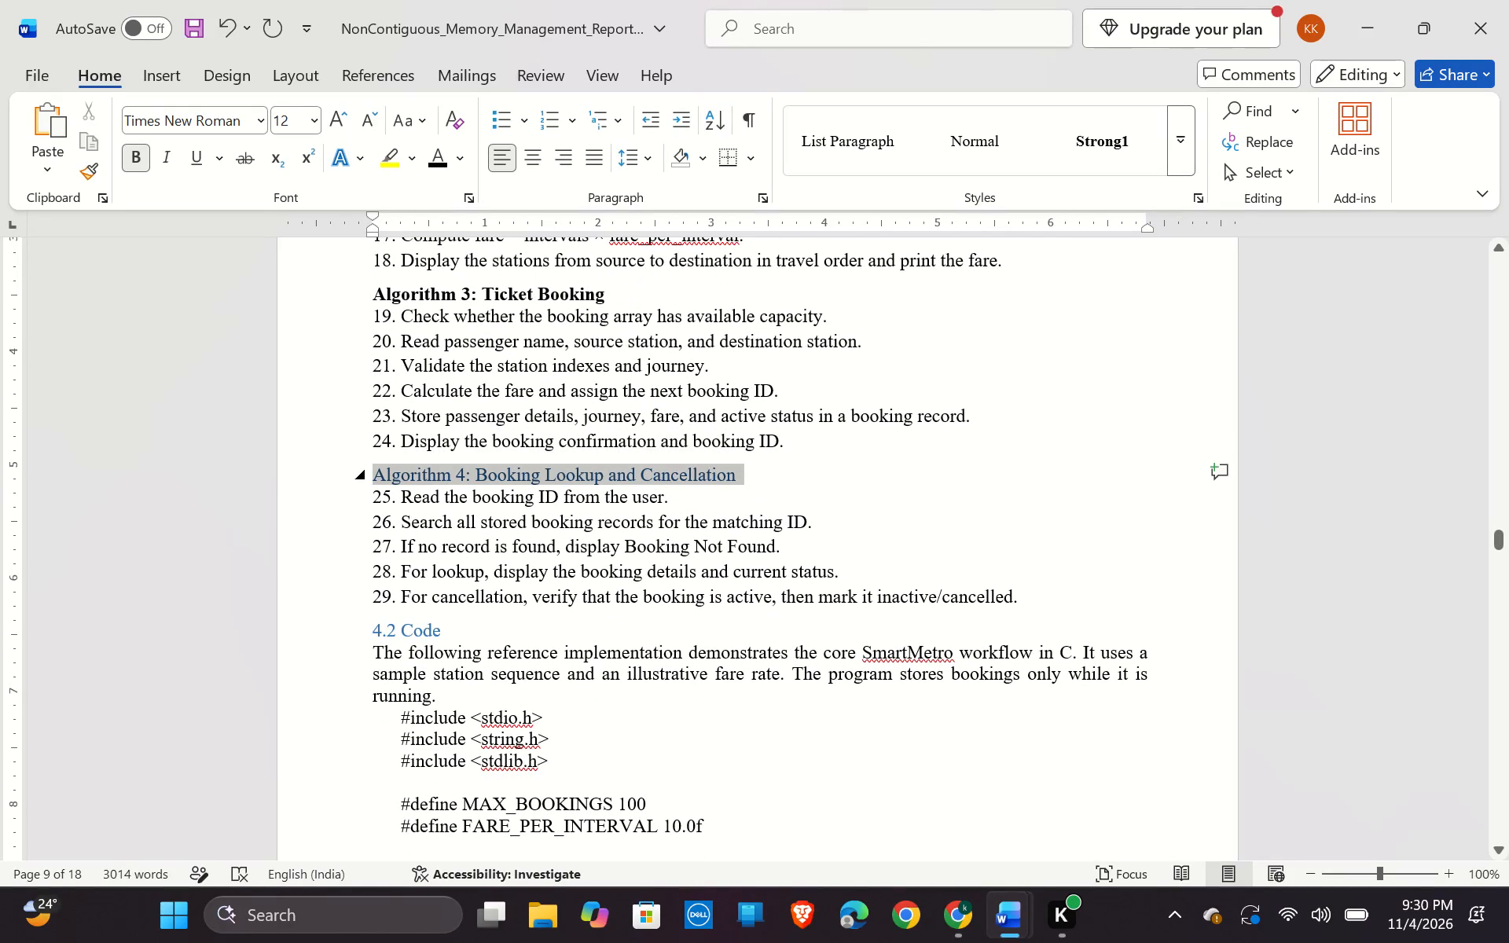
left_click_drag(390, 464, 389, 464)
left_click(409, 428)
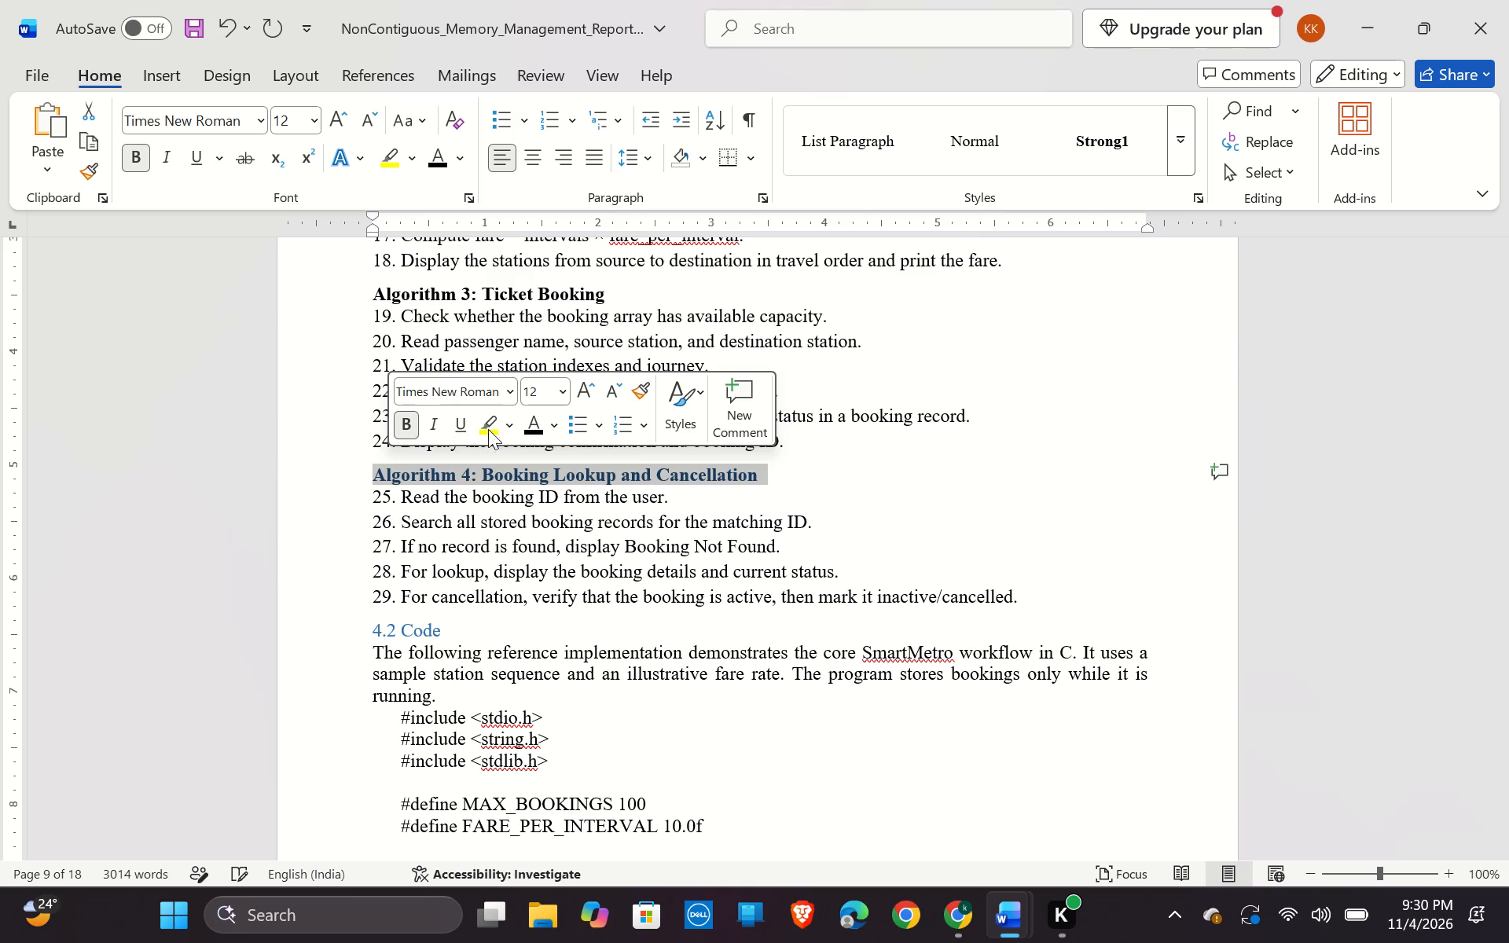
left_click(527, 430)
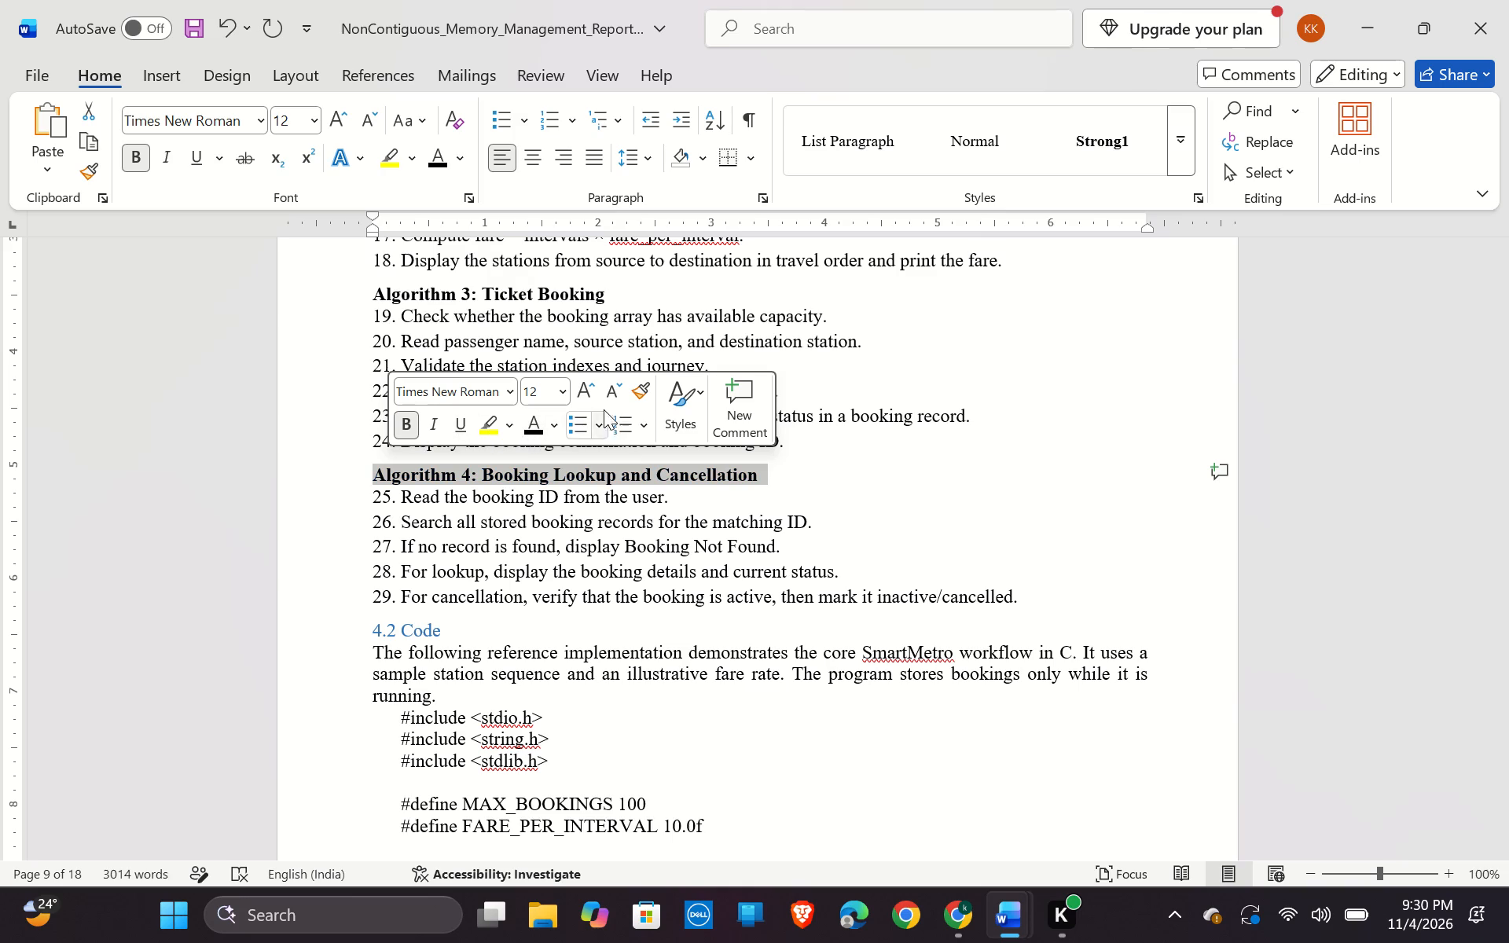
left_click(851, 498)
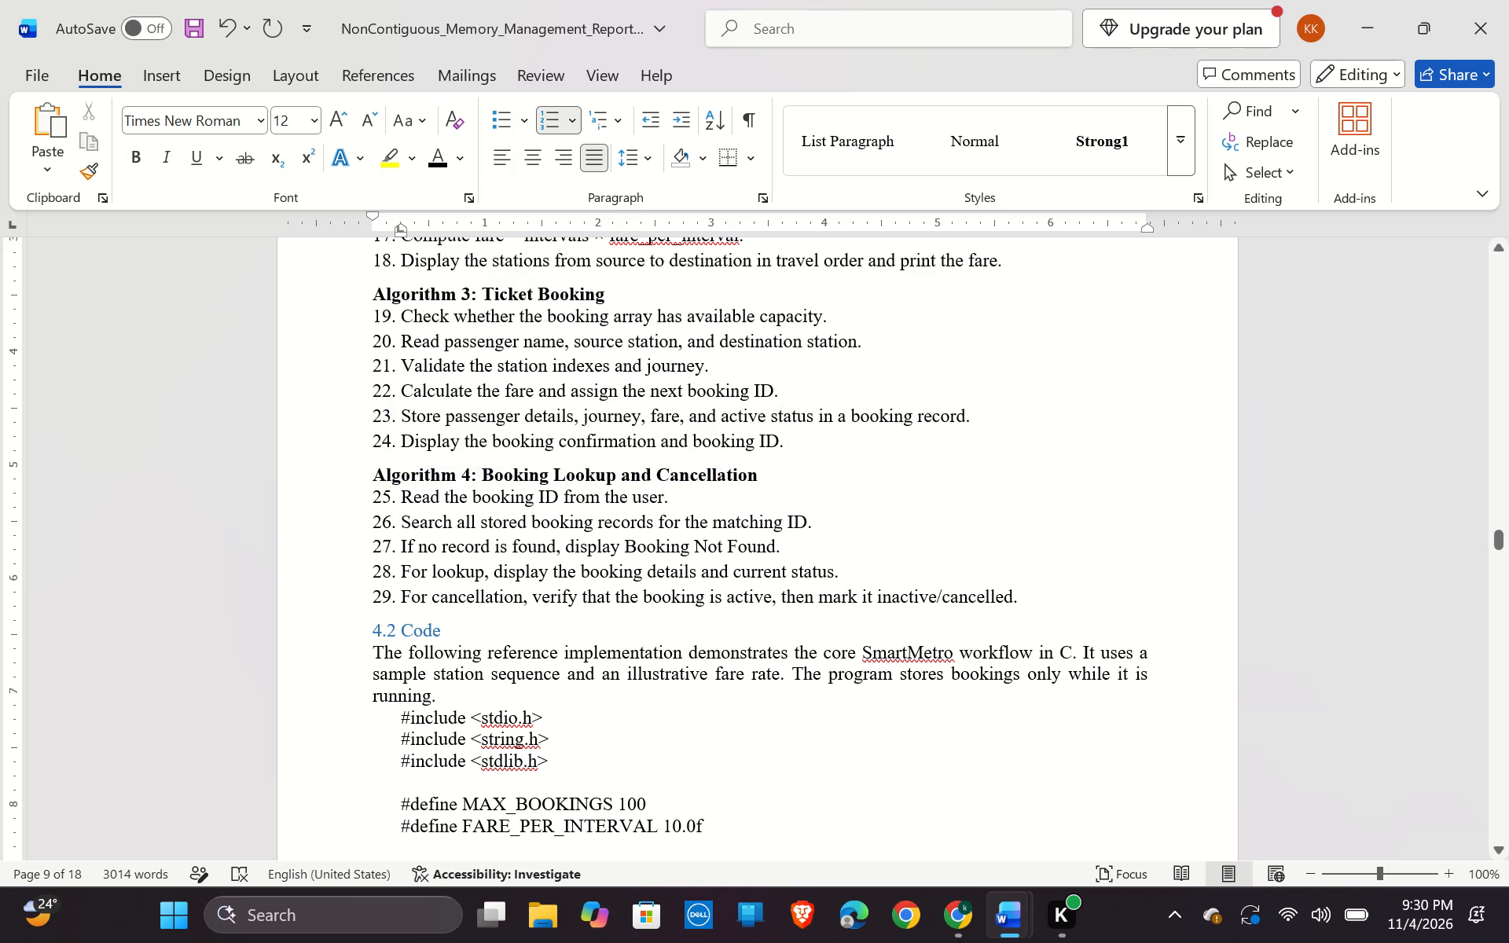
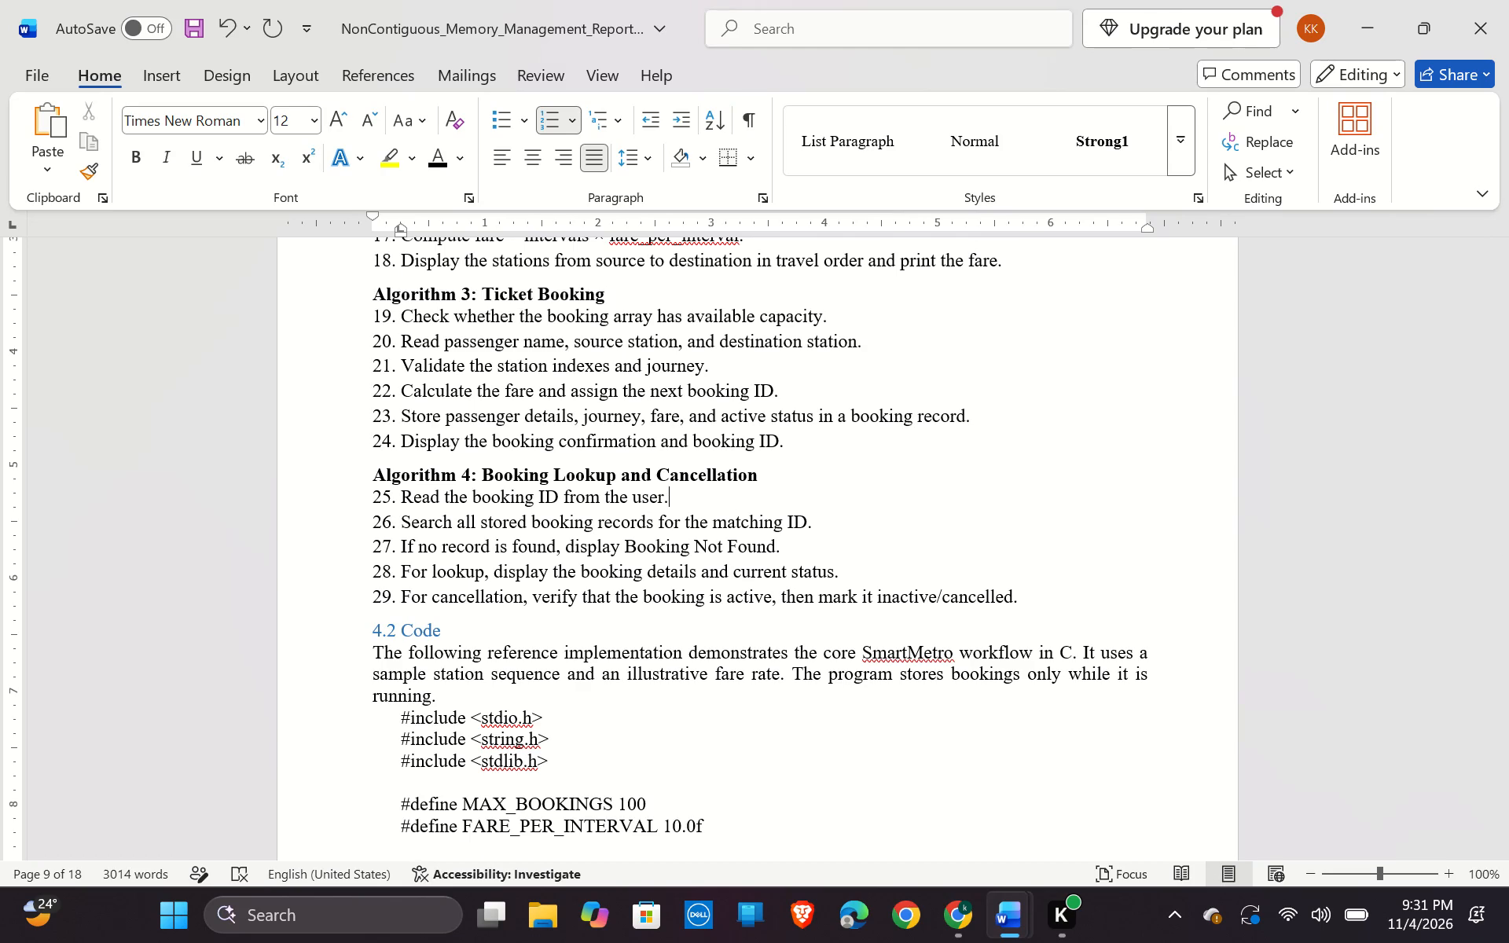
Format the "4.2 Code" heading as bold and black at 14 pt.
scroll(747, 531, "down", 4)
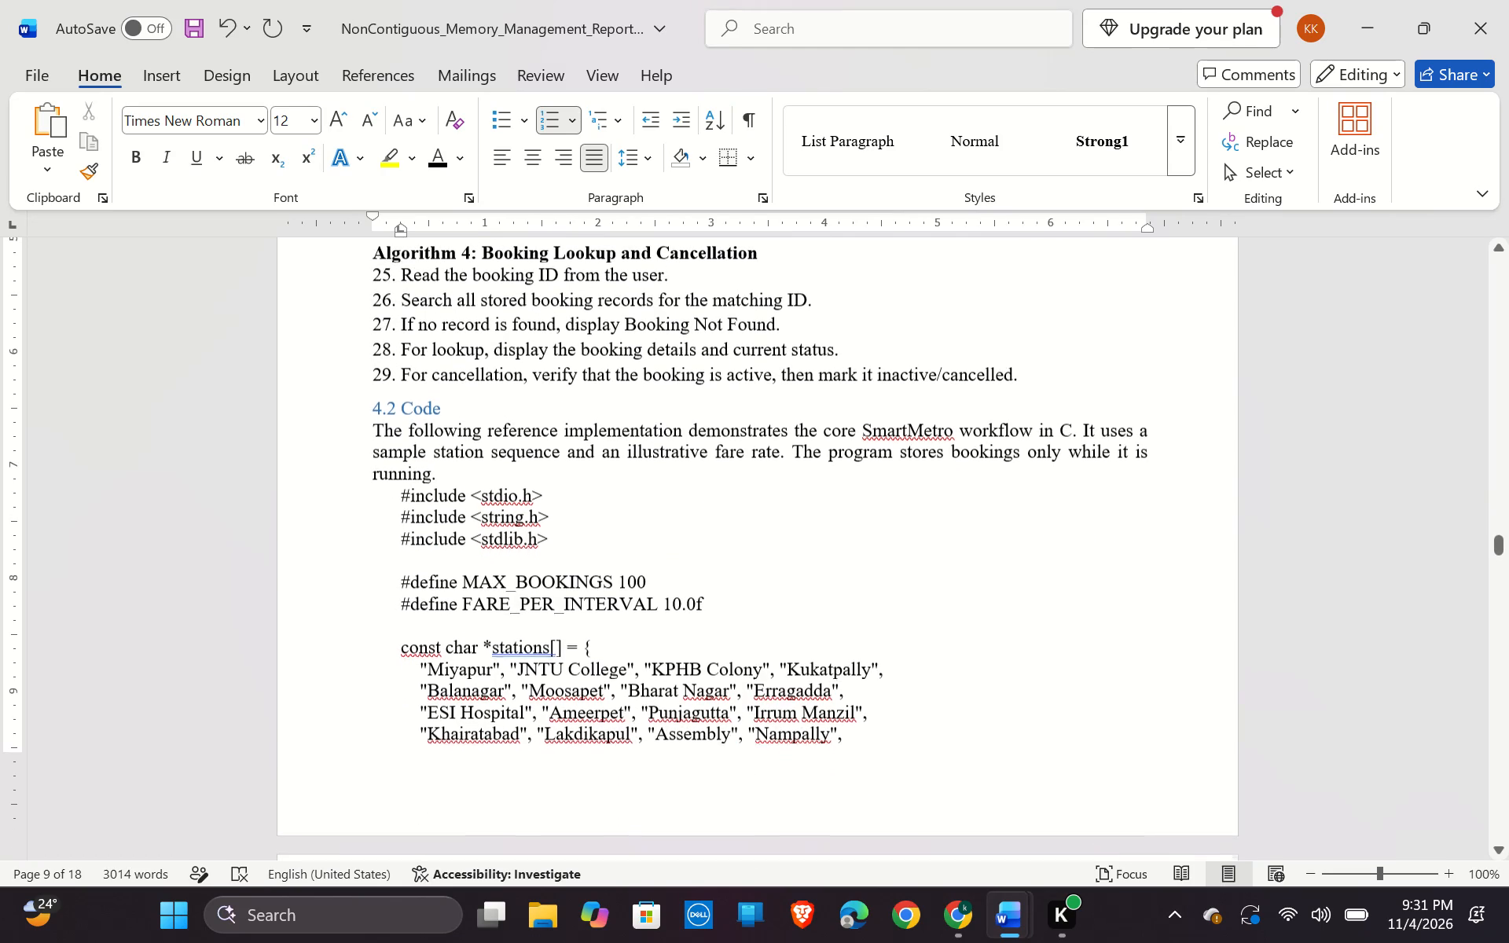
double_click(437, 400)
left_click(461, 400)
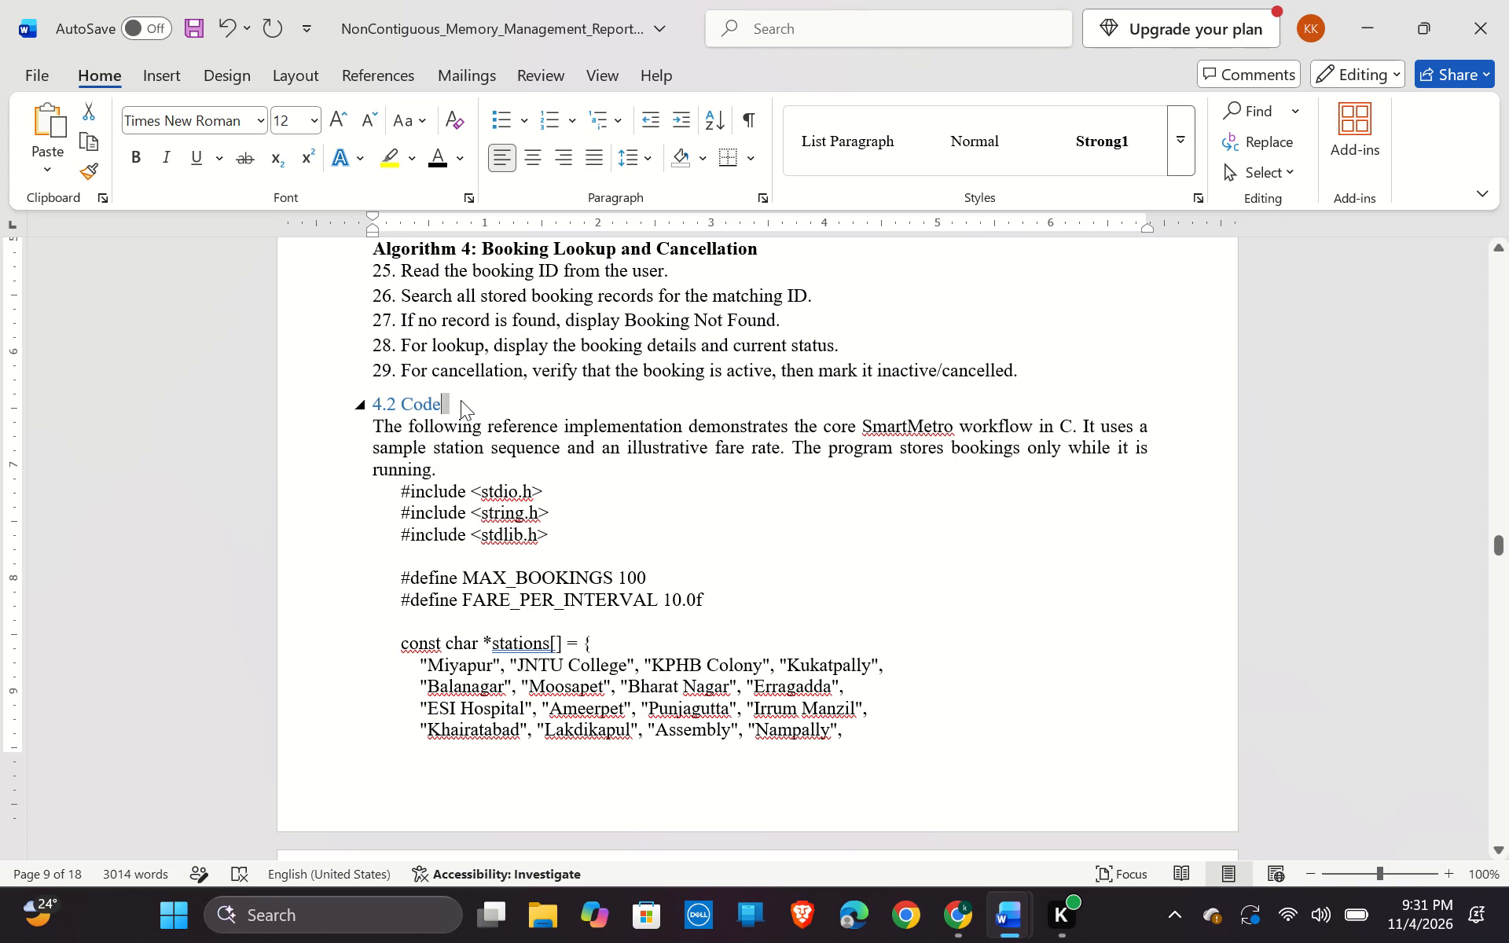
left_click_drag(460, 398, 377, 402)
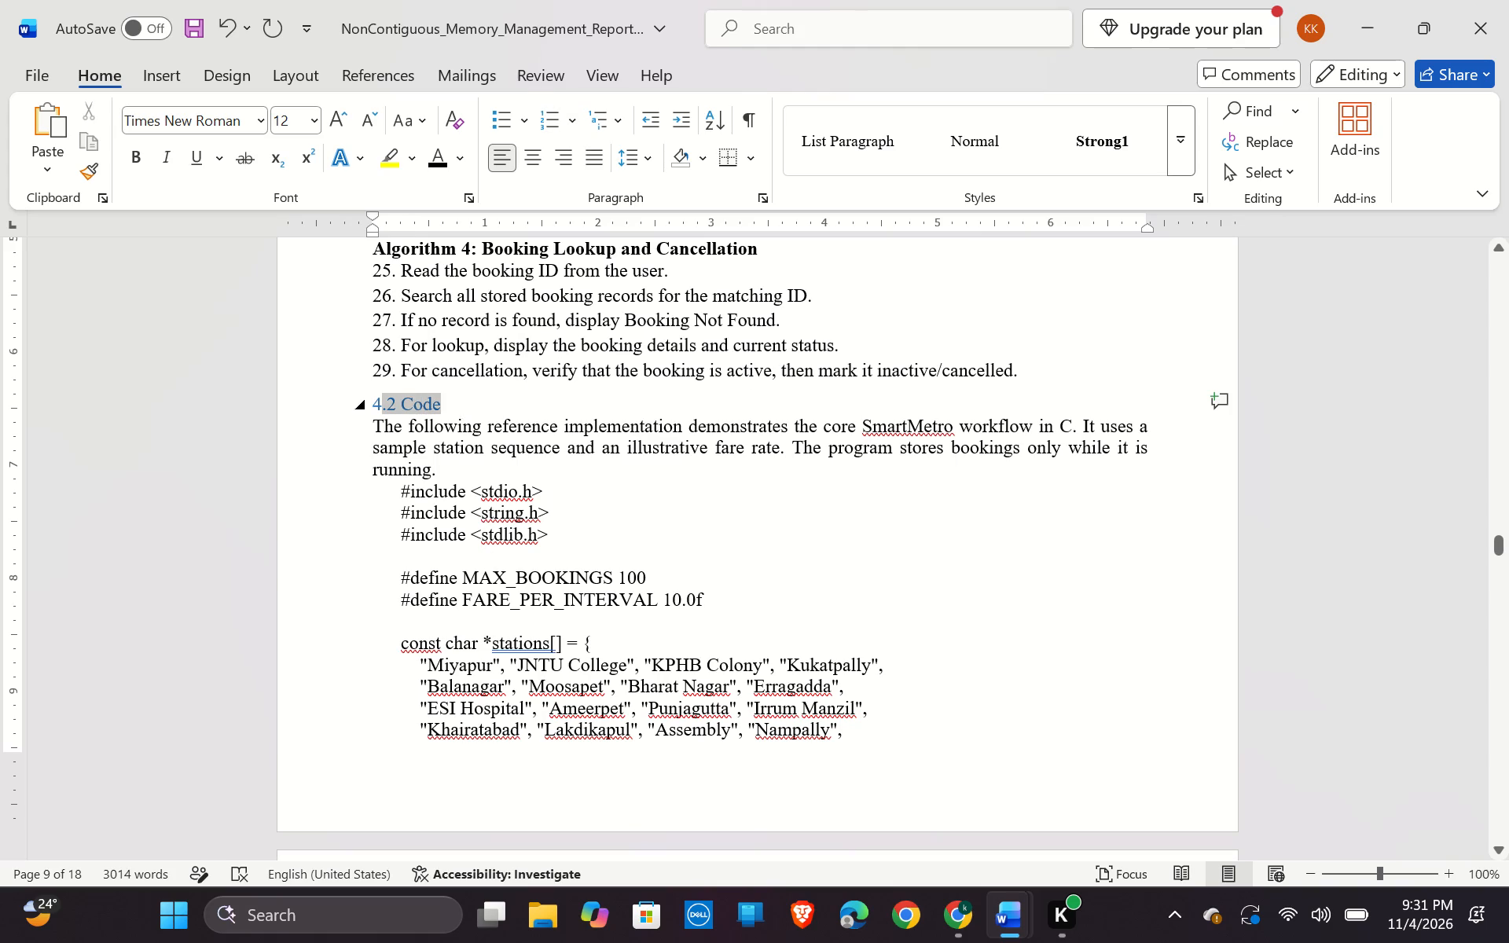
left_click_drag(377, 402, 379, 413)
left_click_drag(379, 413, 364, 408)
left_click(386, 361)
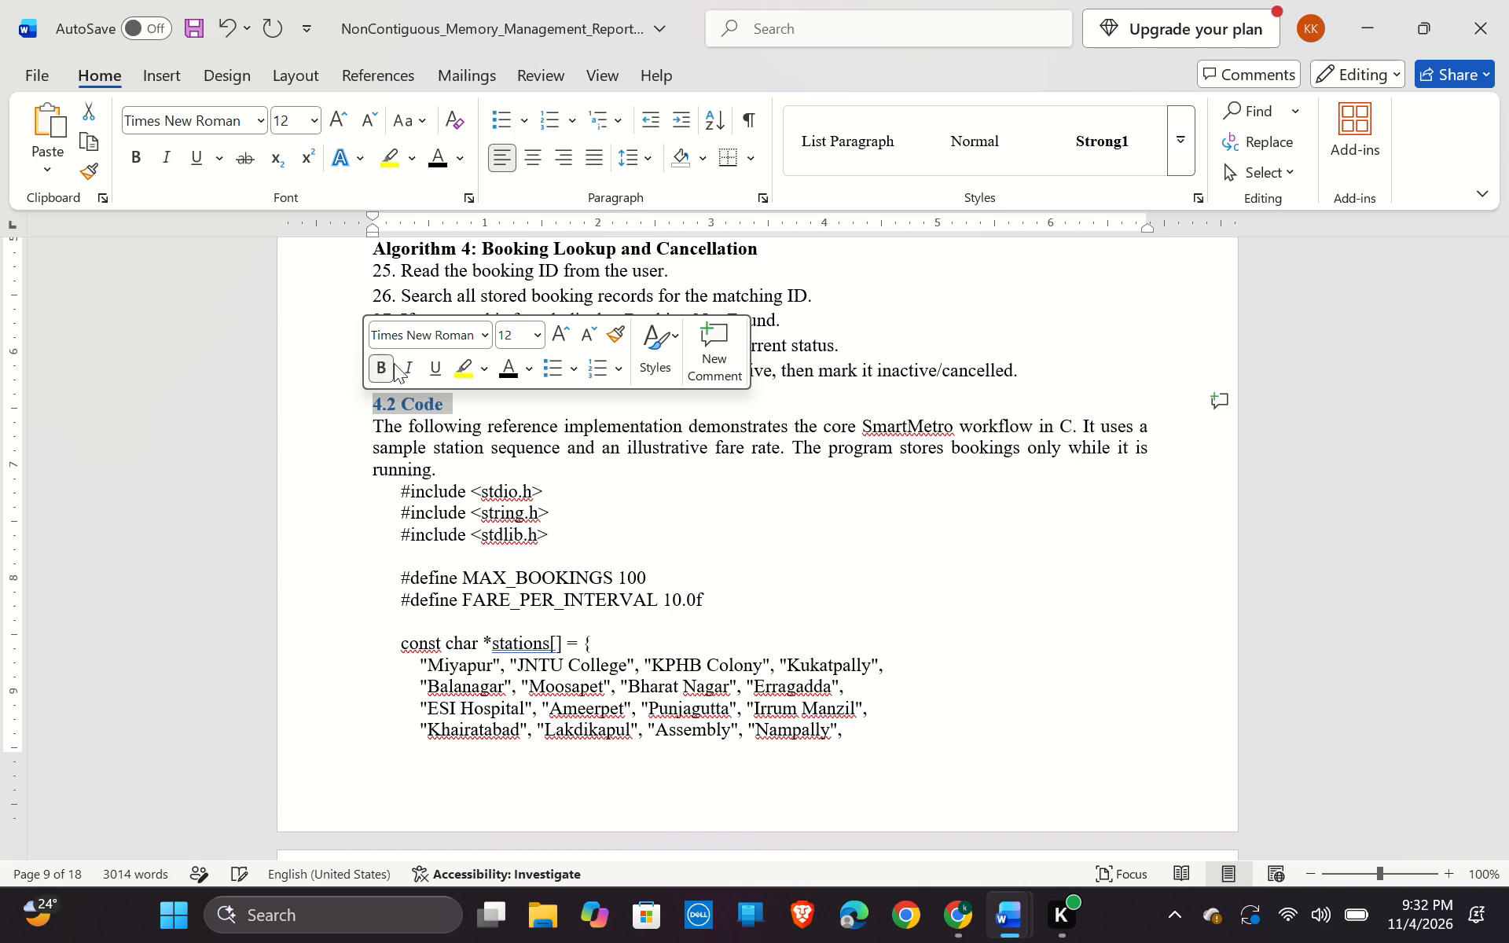
left_click(505, 372)
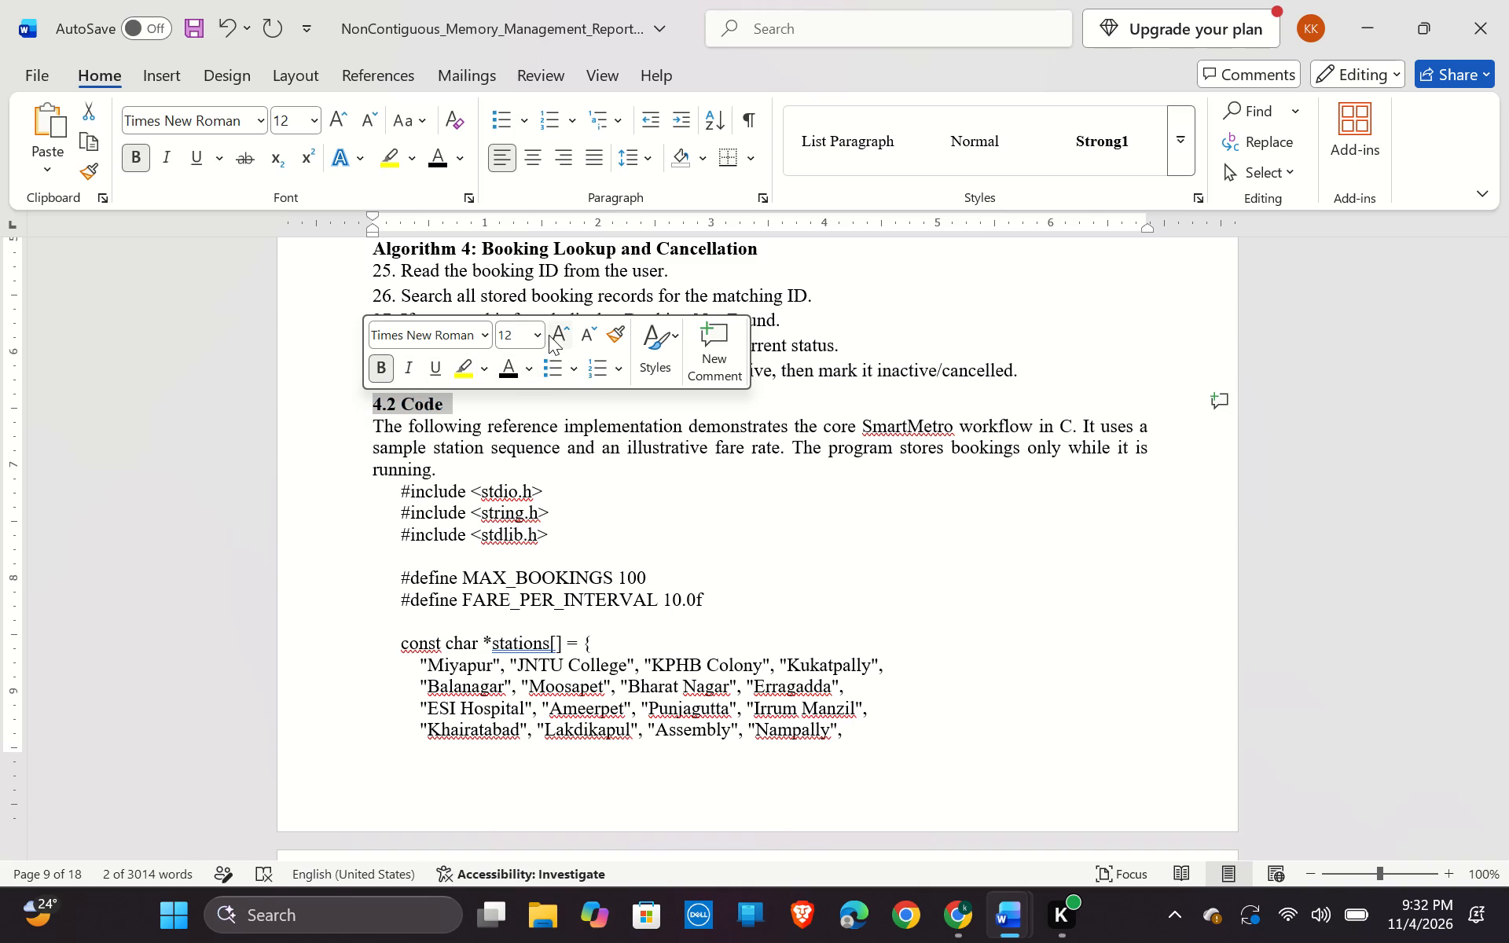
left_click(554, 337)
left_click(619, 494)
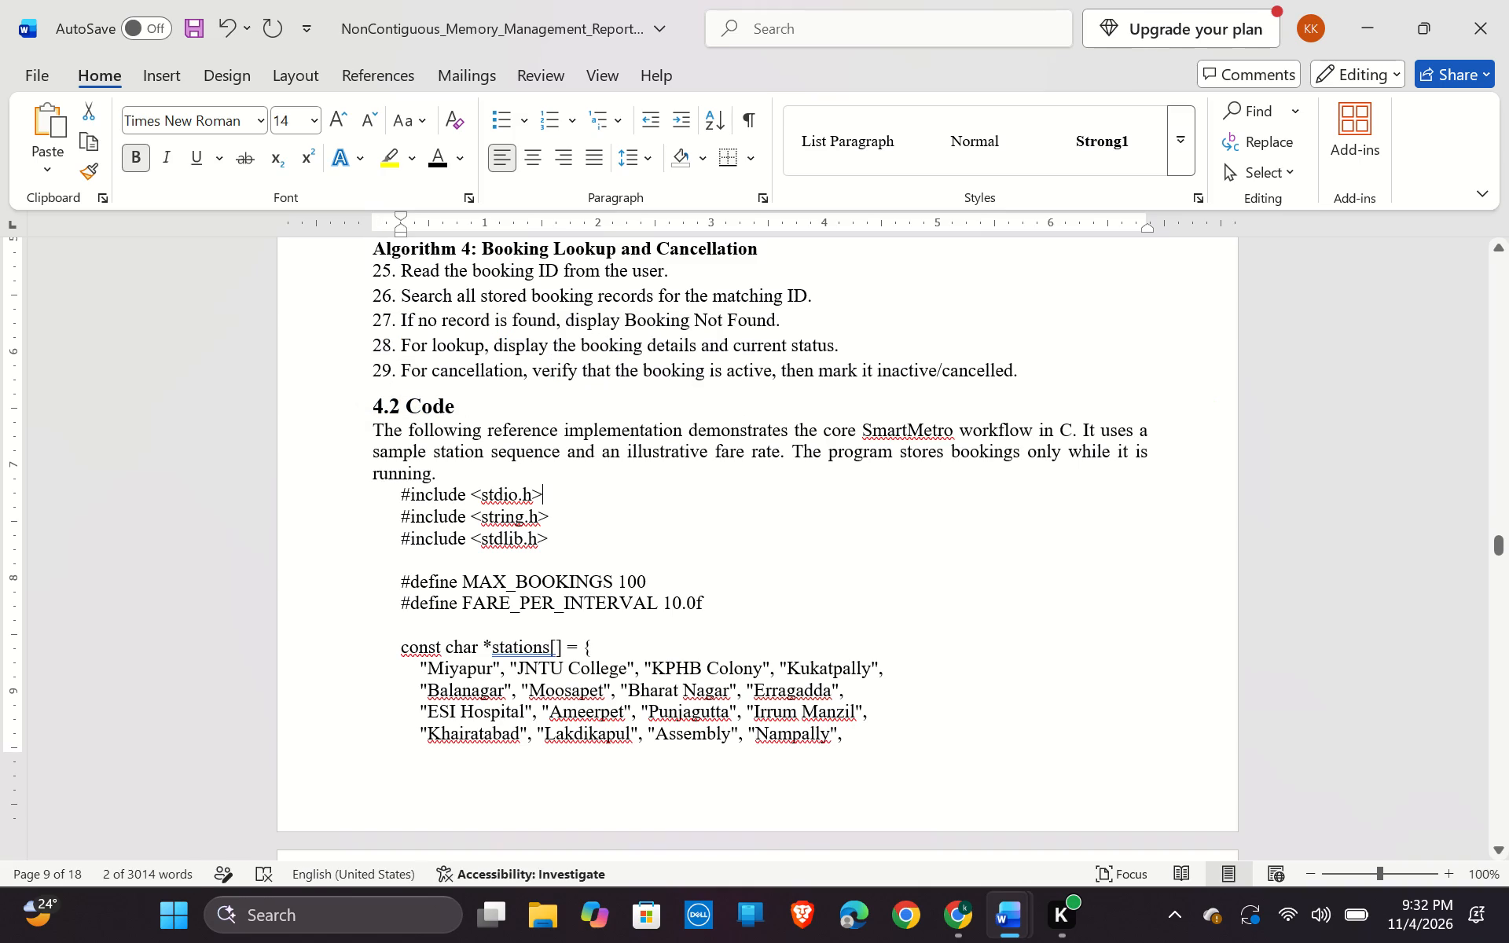
Format the "5. OUTPUT SCREENS / SAMPLE RUNS" heading after the code listing as bold and black at 14 pt.
scroll(619, 494, "down", 12)
scroll(548, 467, "down", 2)
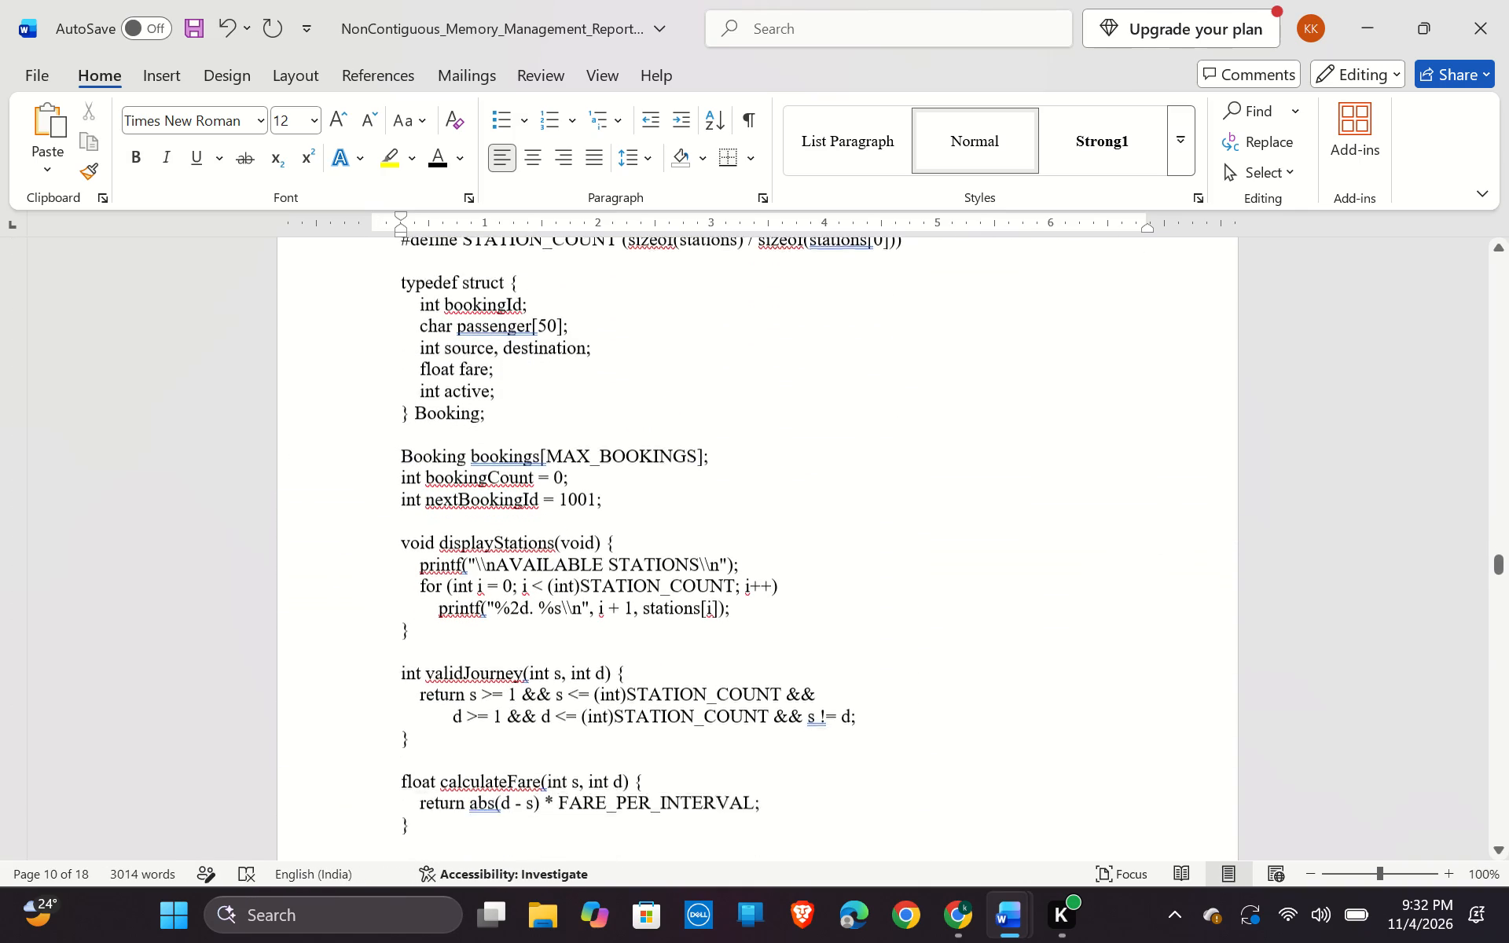
scroll(548, 467, "down", 16)
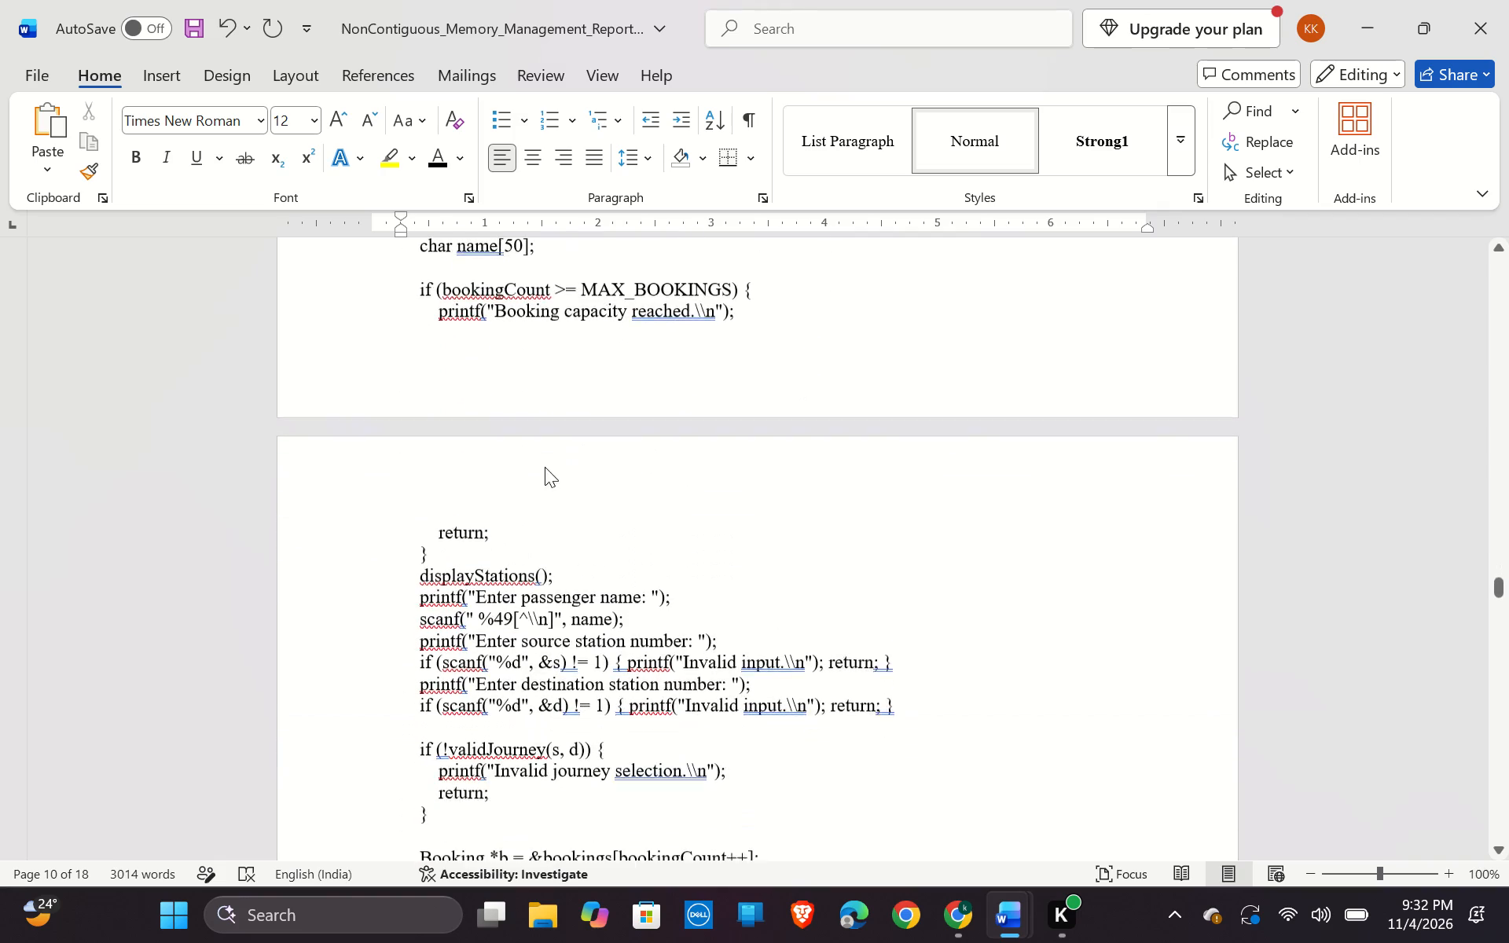
scroll(545, 467, "down", 19)
scroll(543, 467, "down", 5)
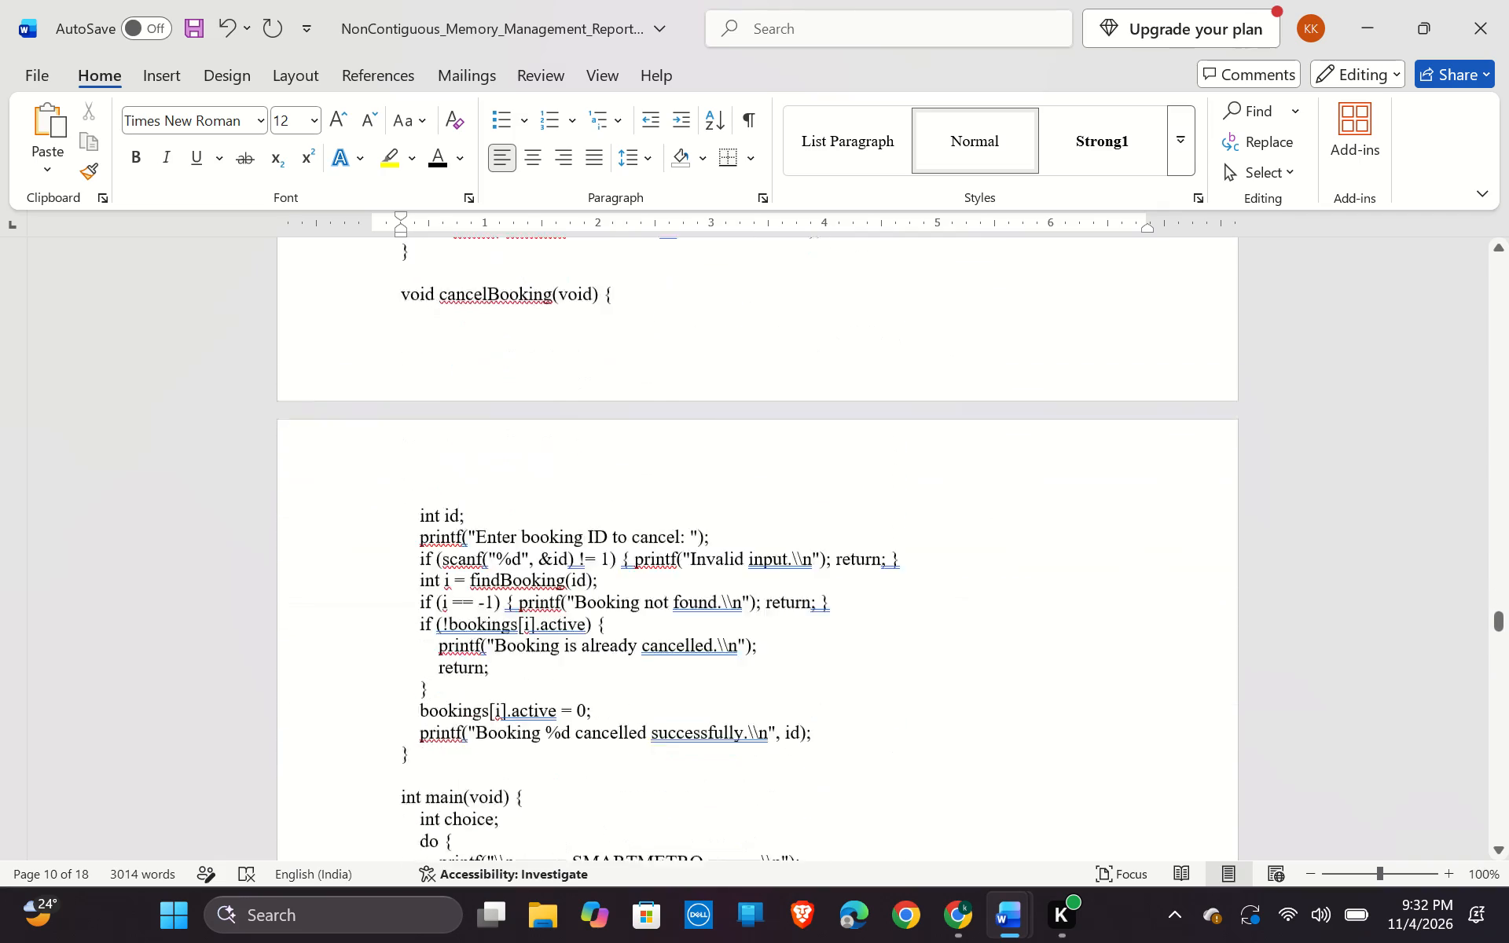
scroll(543, 467, "down", 15)
scroll(543, 467, "down", 7)
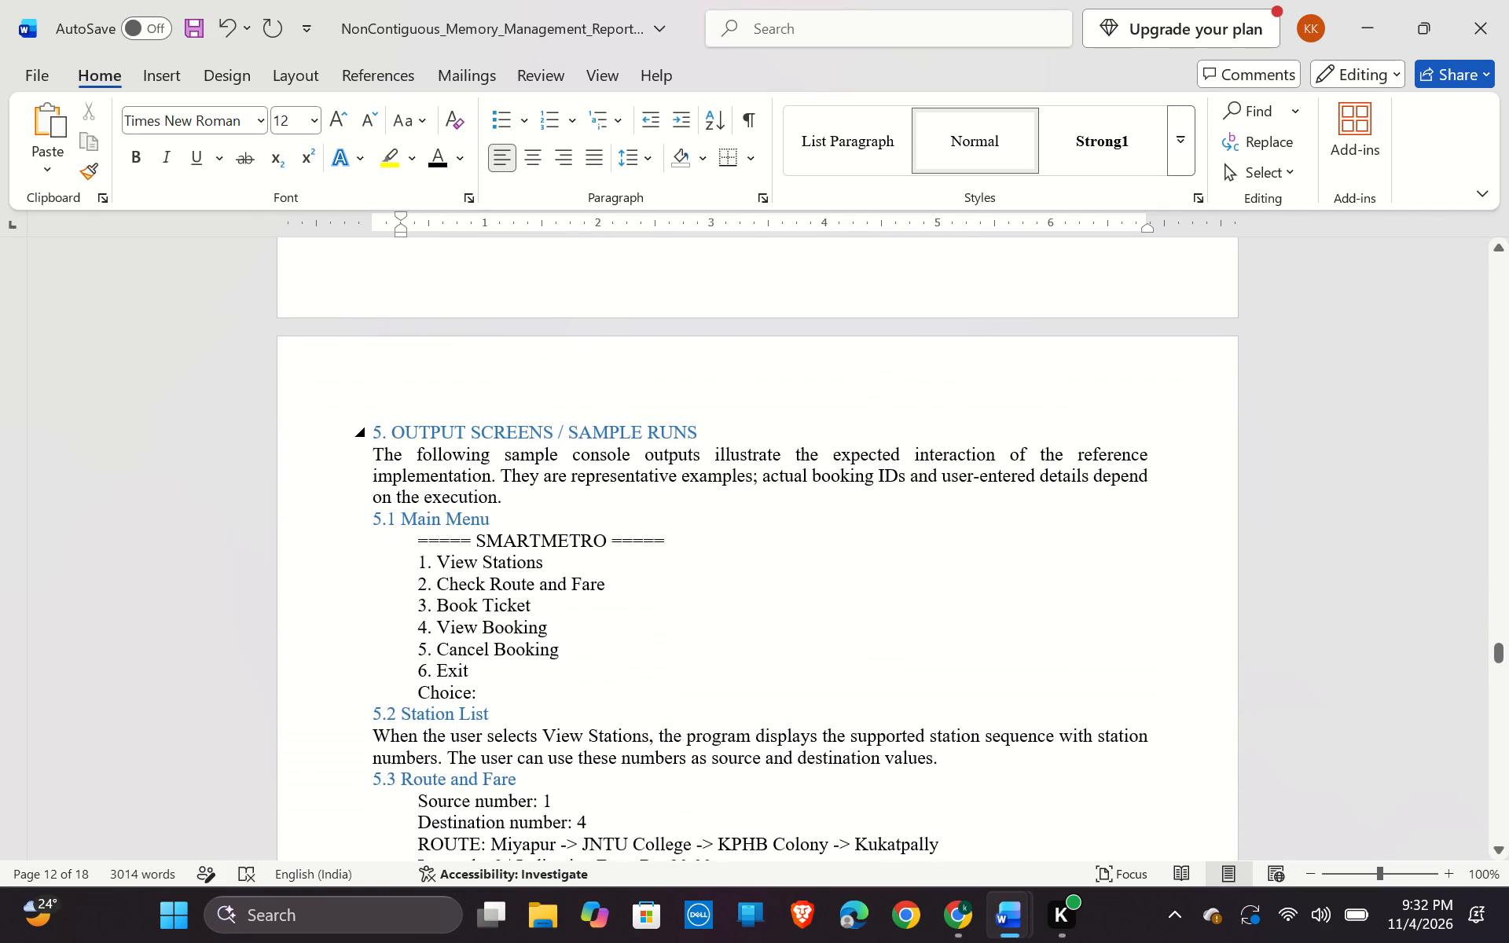
left_click_drag(702, 432, 391, 421)
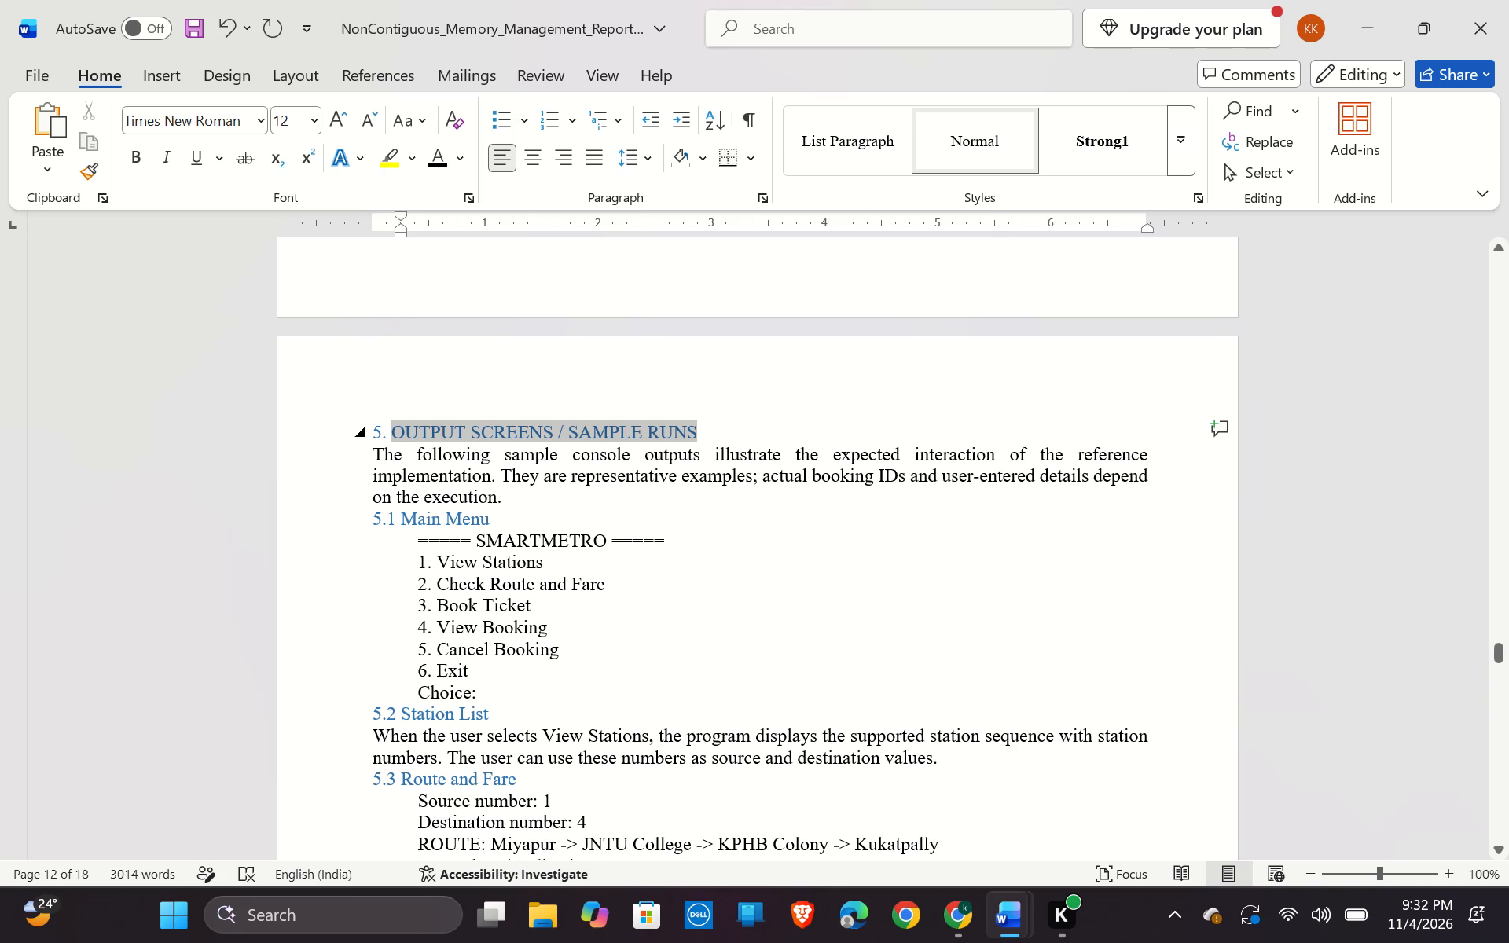
left_click_drag(391, 421, 376, 421)
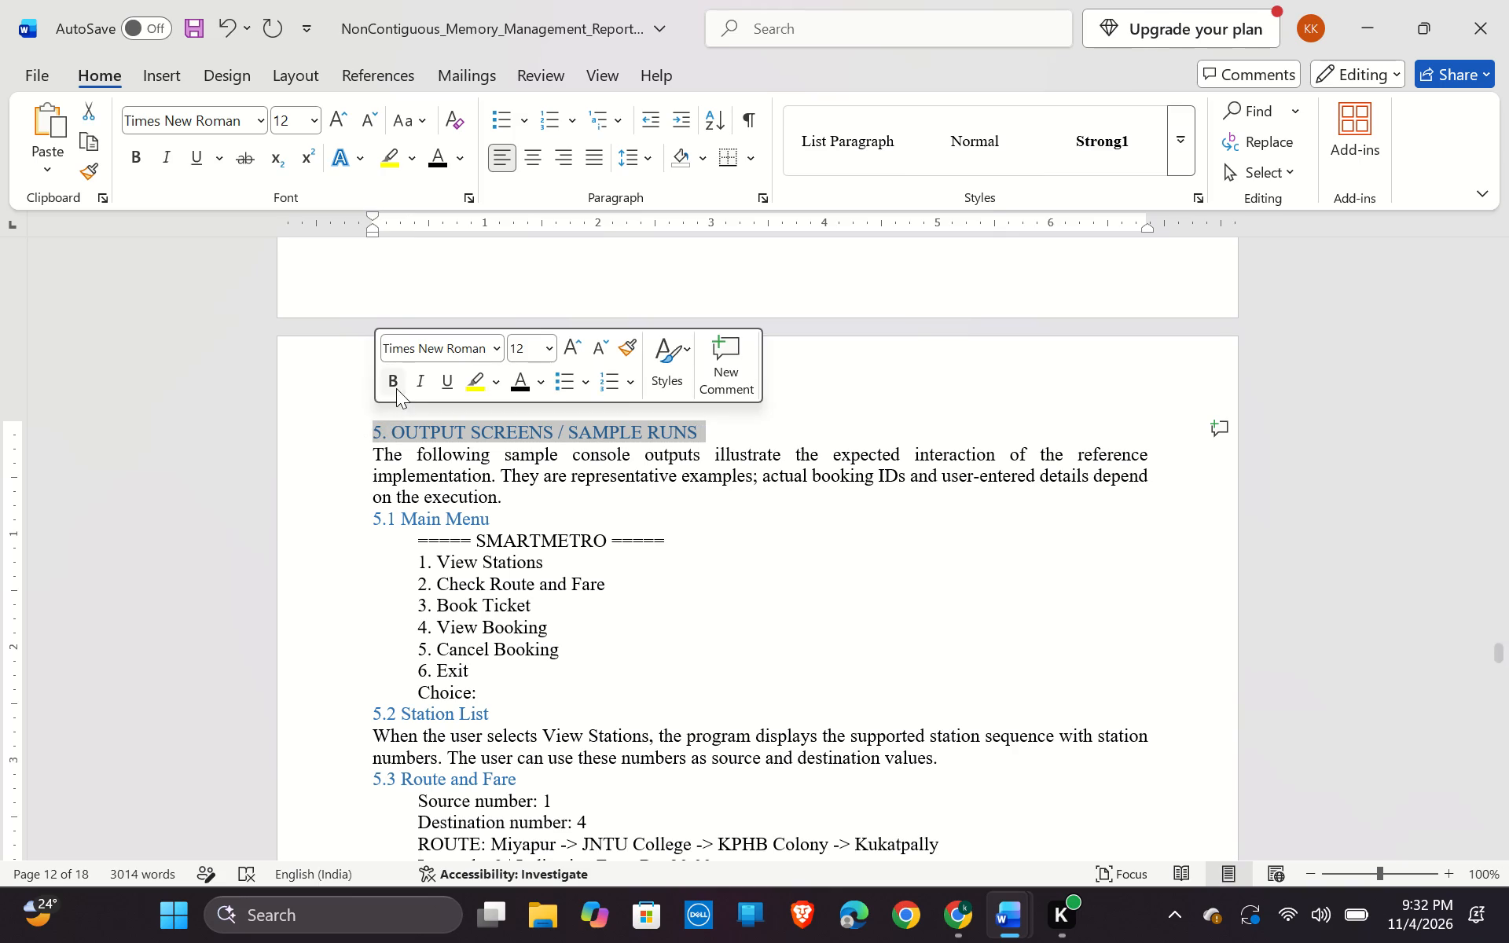
left_click(396, 388)
left_click(516, 390)
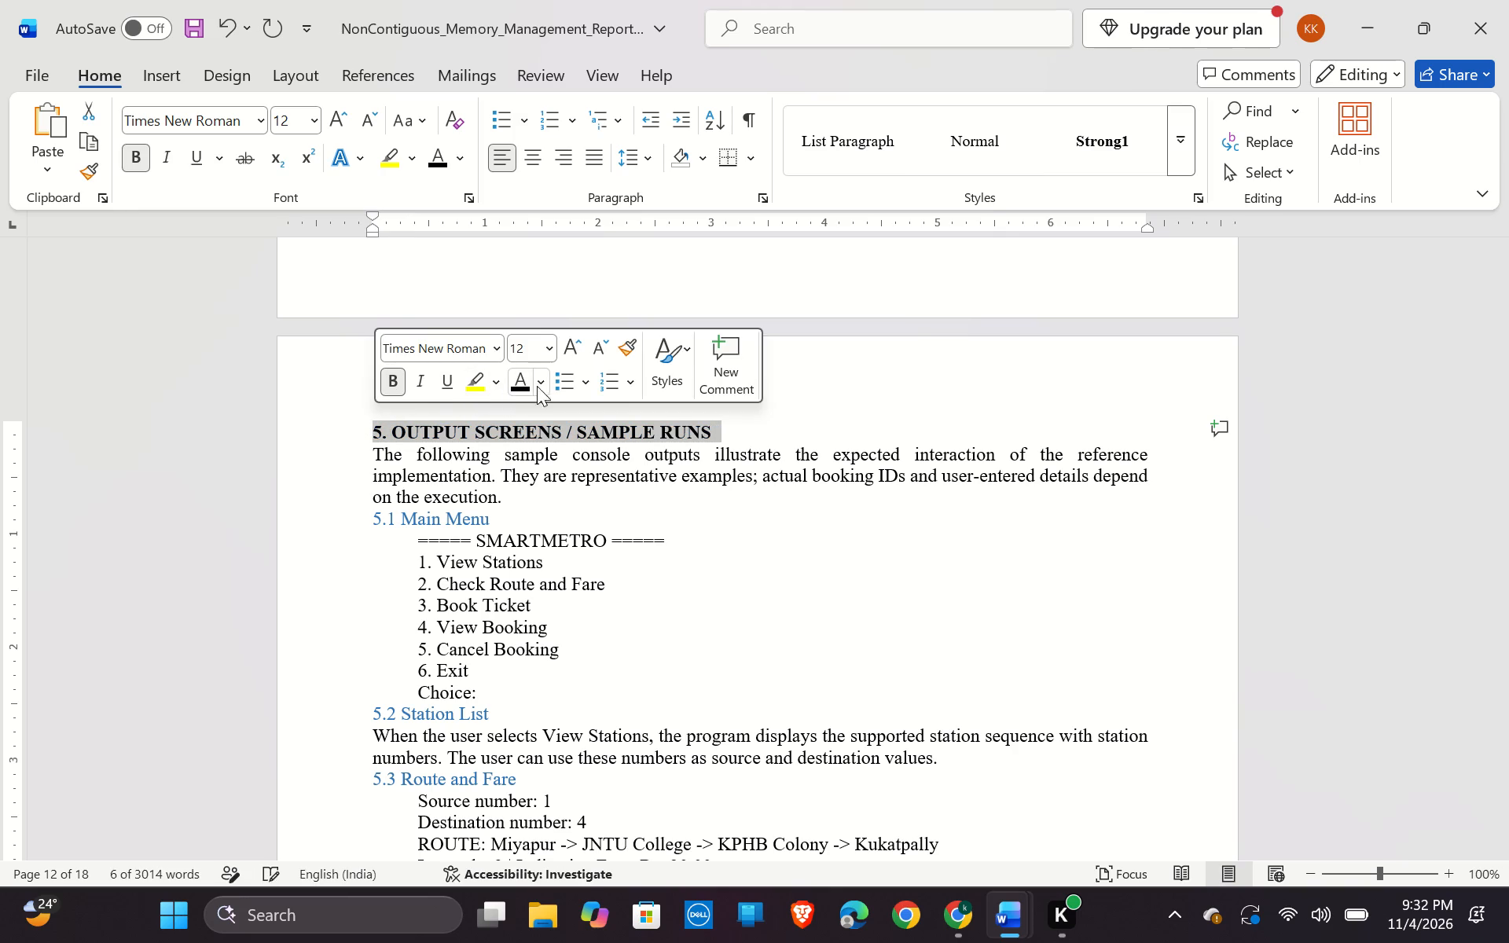
left_click(563, 352)
left_click(820, 382)
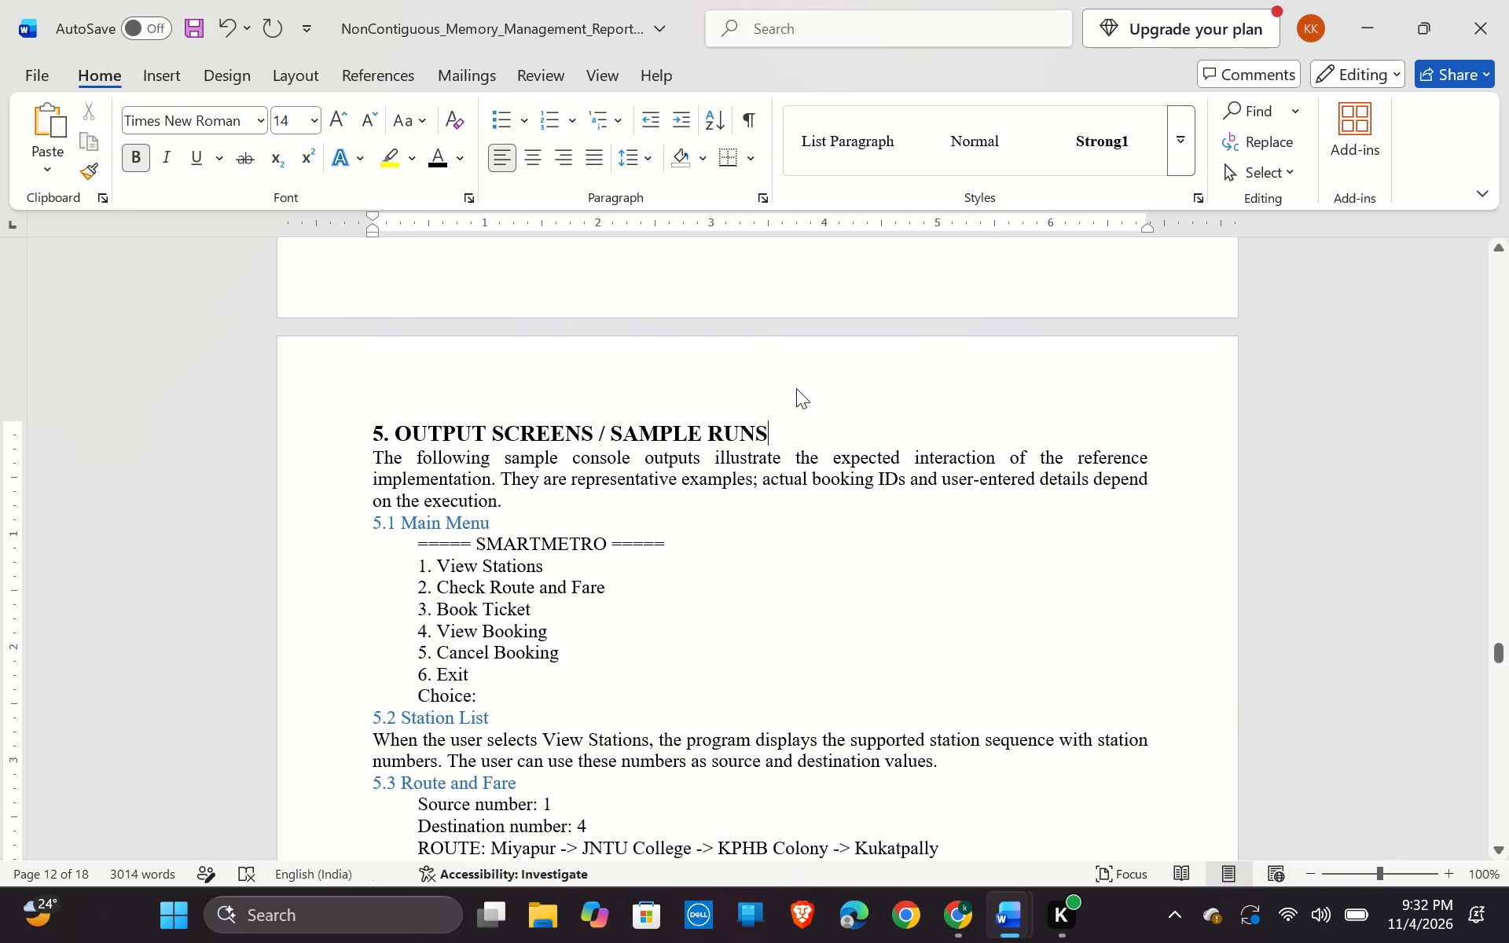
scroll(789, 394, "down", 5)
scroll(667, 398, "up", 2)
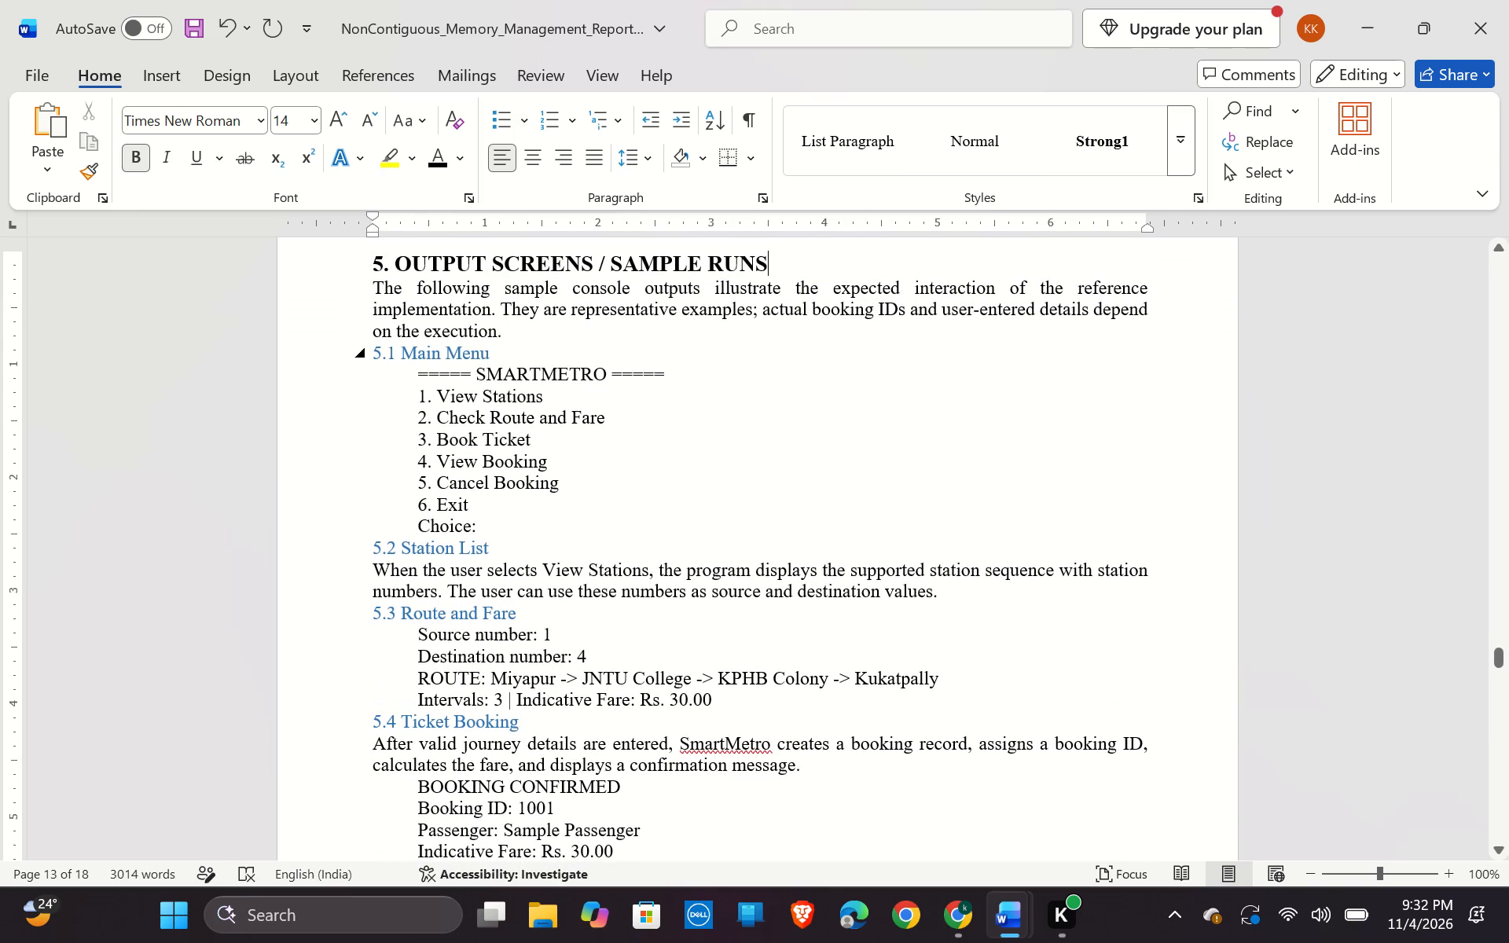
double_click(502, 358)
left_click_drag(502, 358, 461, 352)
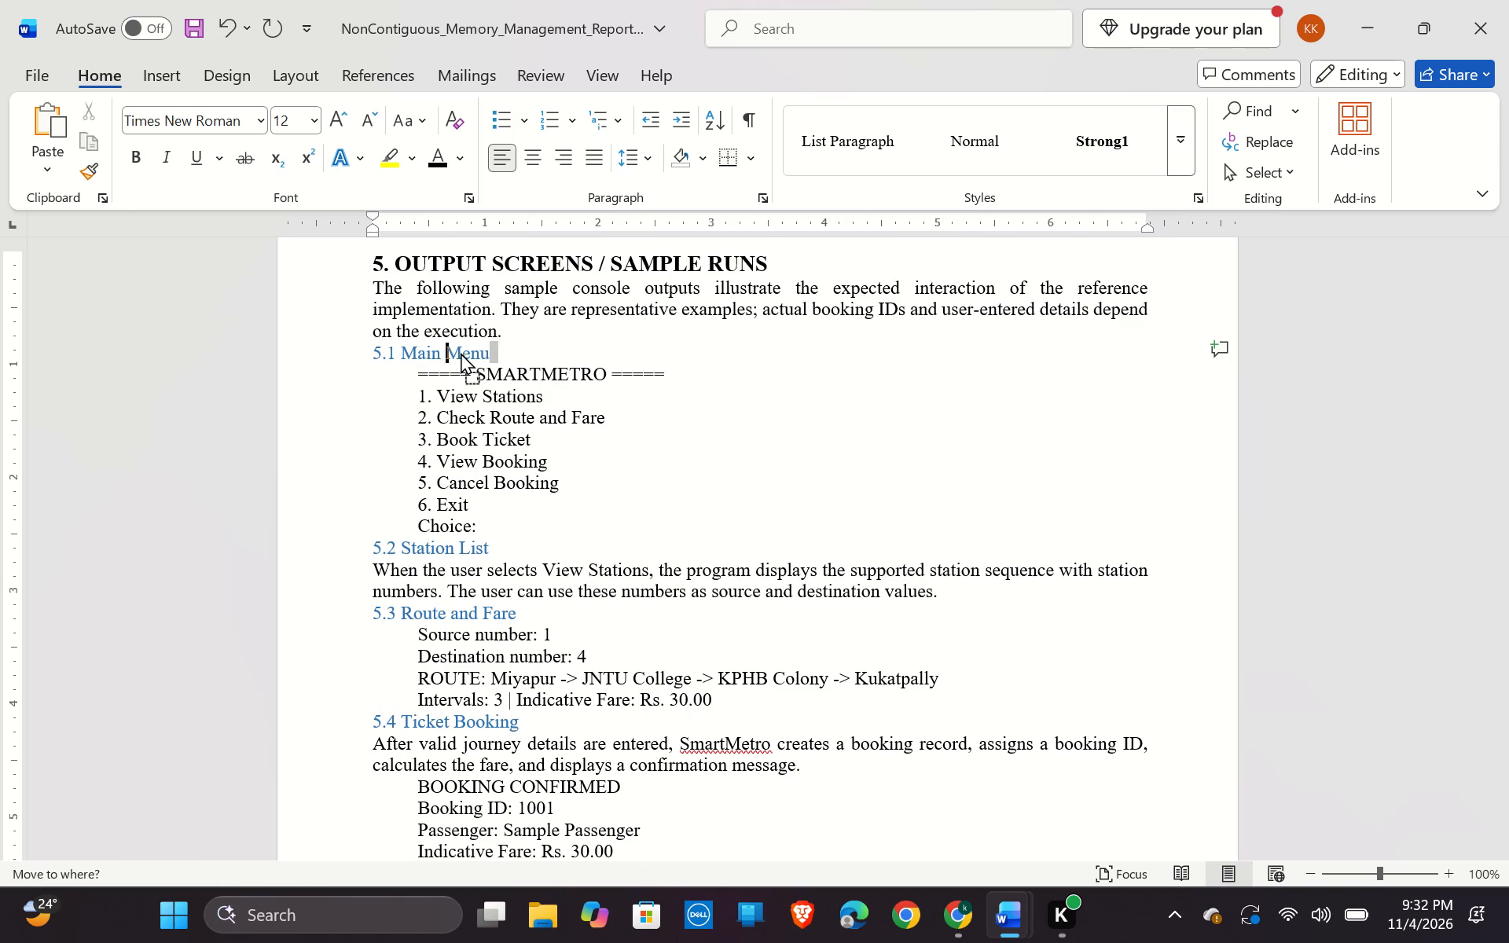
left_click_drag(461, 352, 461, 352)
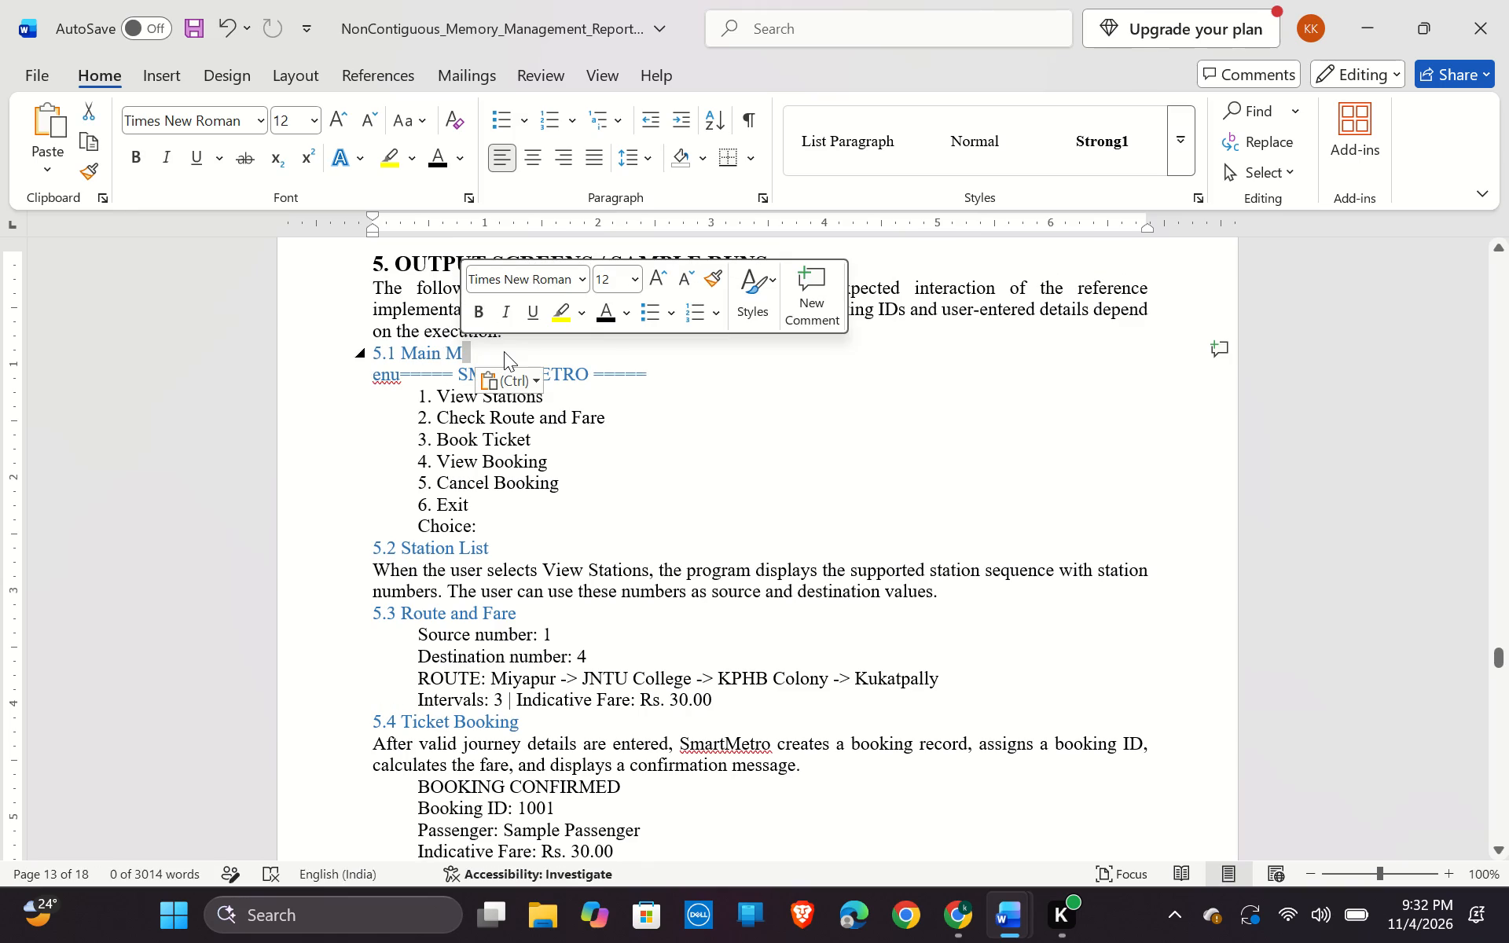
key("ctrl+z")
Format the "5.1 Main Menu" subheading as bold and black.
left_click(517, 341)
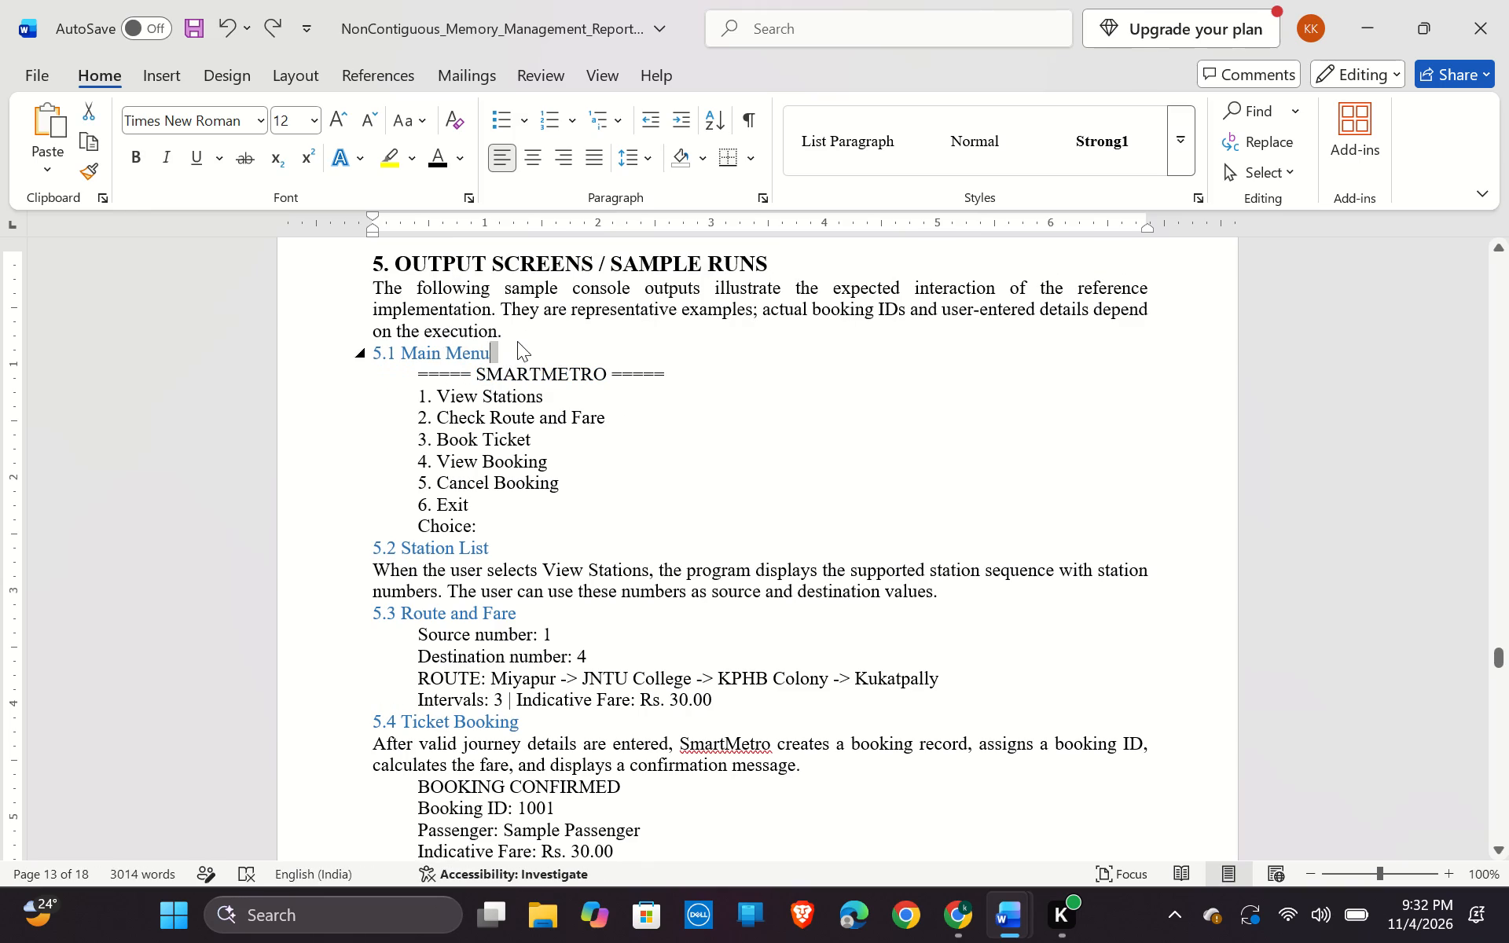
left_click_drag(498, 347, 425, 347)
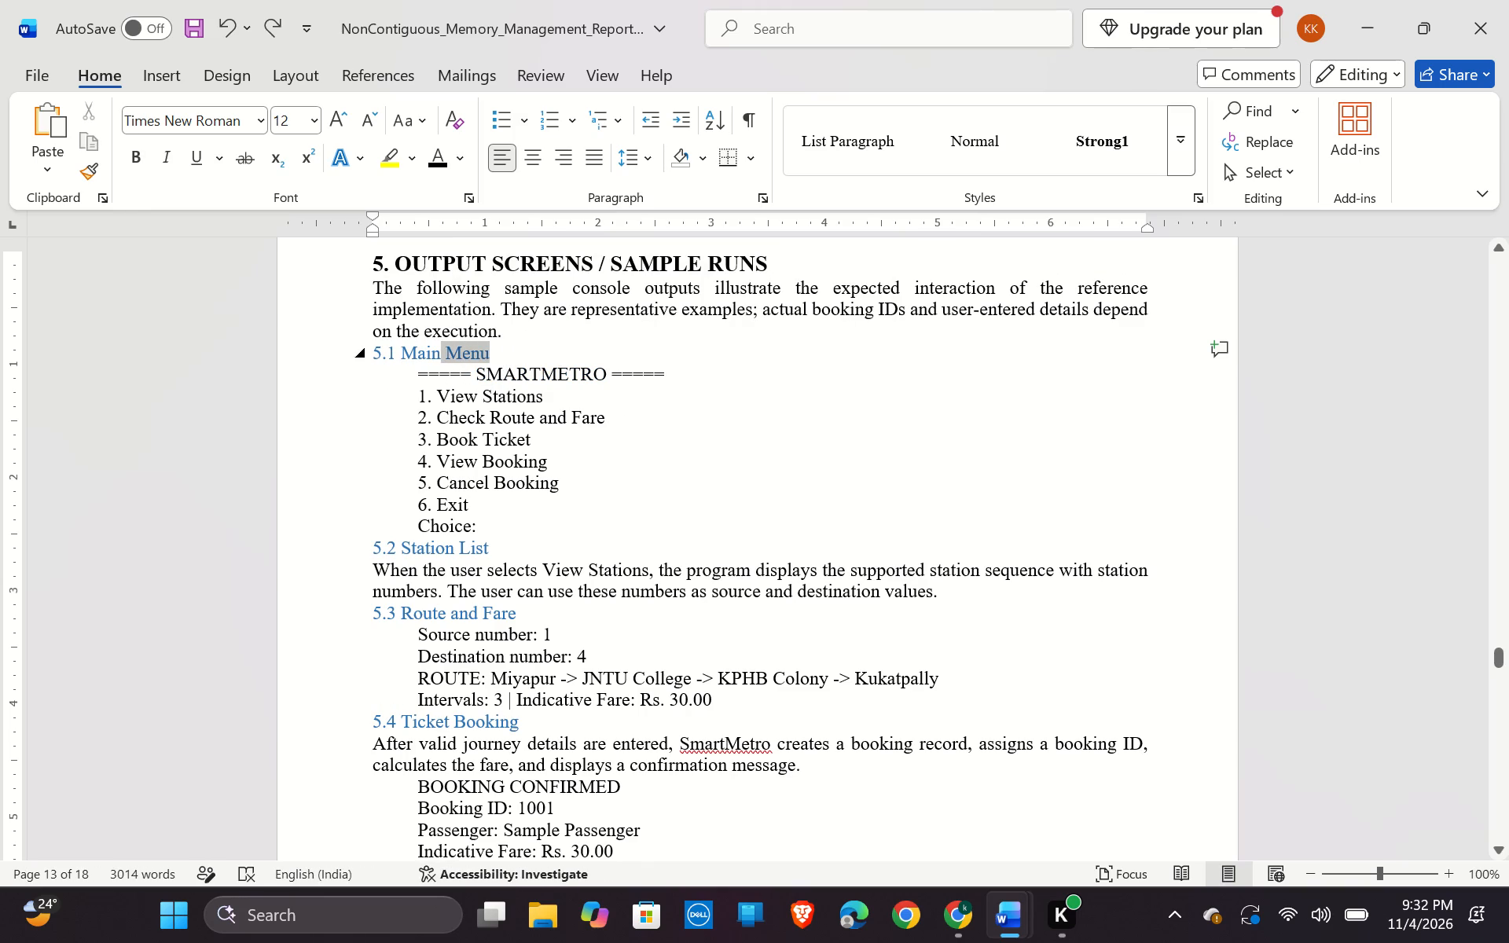
left_click_drag(425, 347, 371, 358)
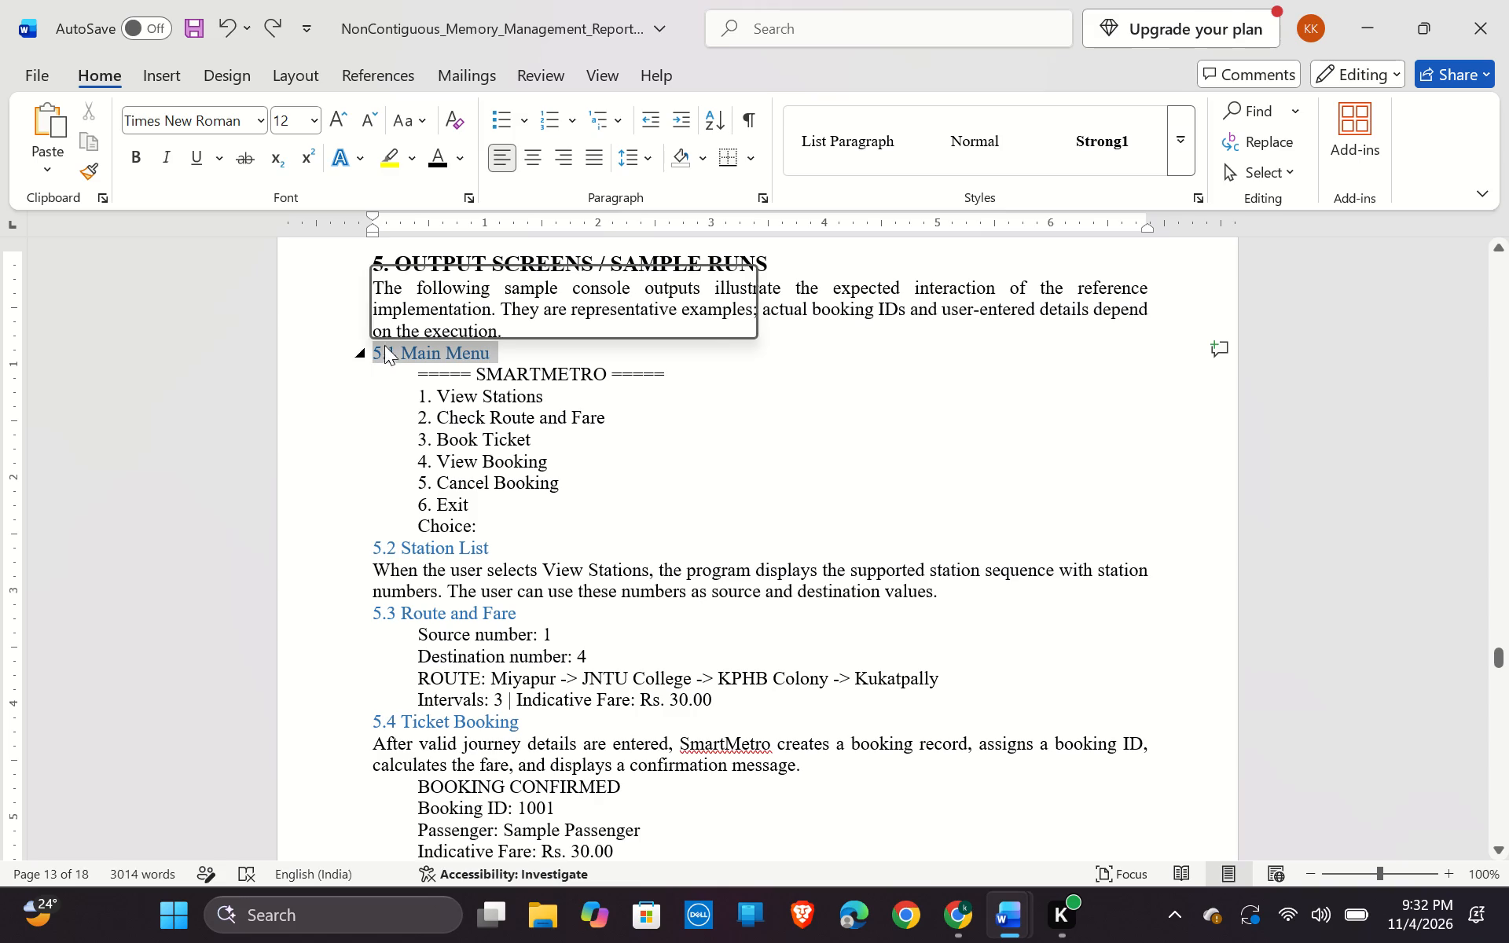
left_click(392, 324)
left_click(511, 322)
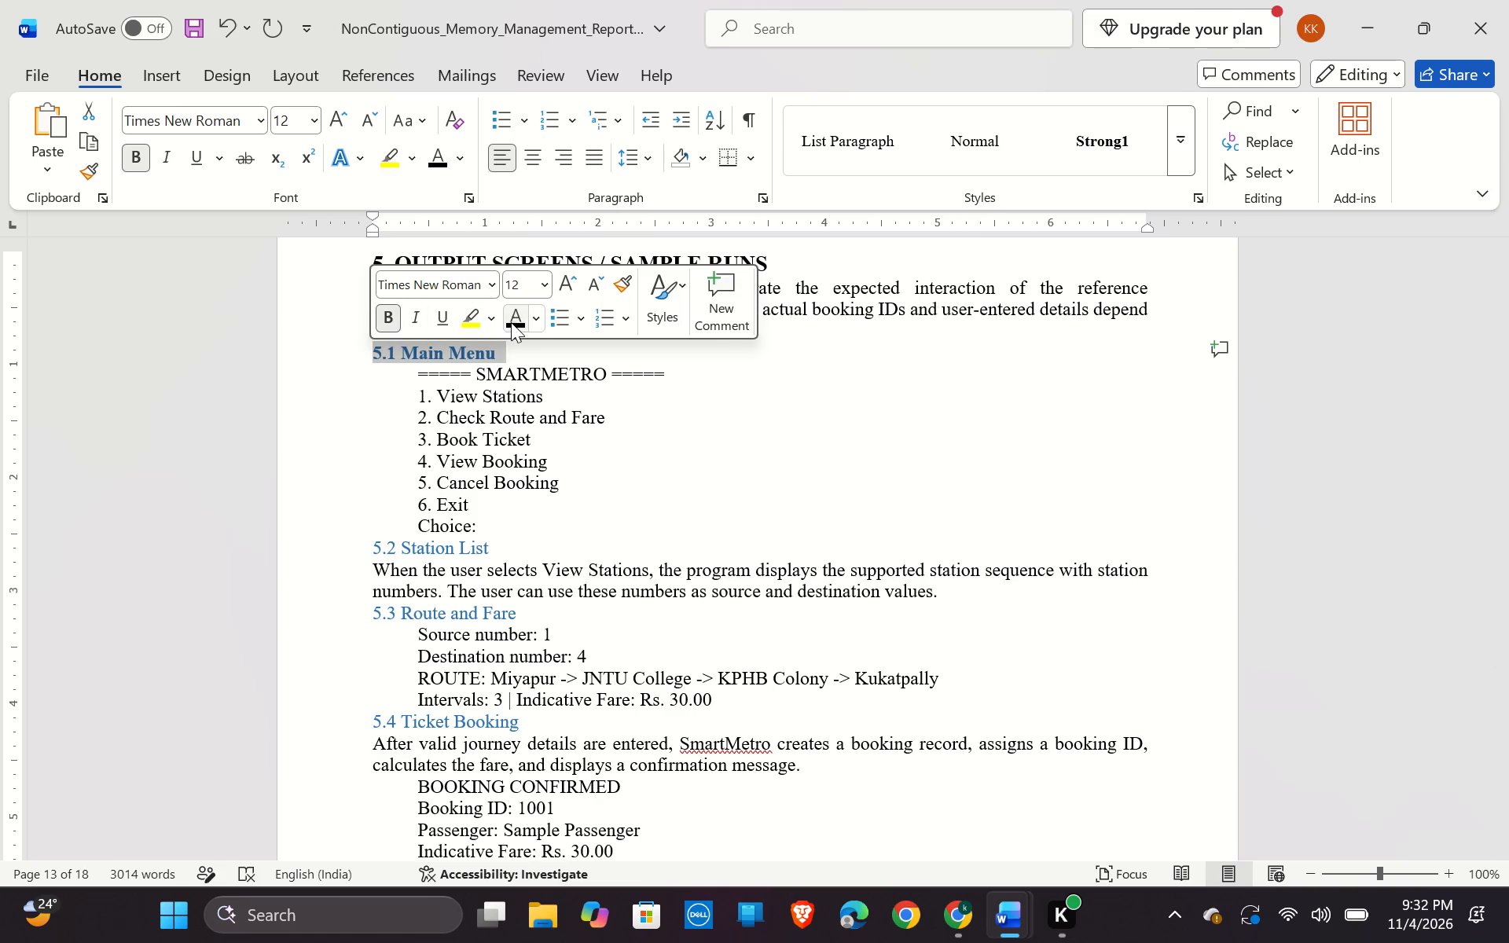
left_click(557, 342)
Format the "5.2 Station List" subheading as bold and black at 14 pt.
scroll(538, 386, "down", 4)
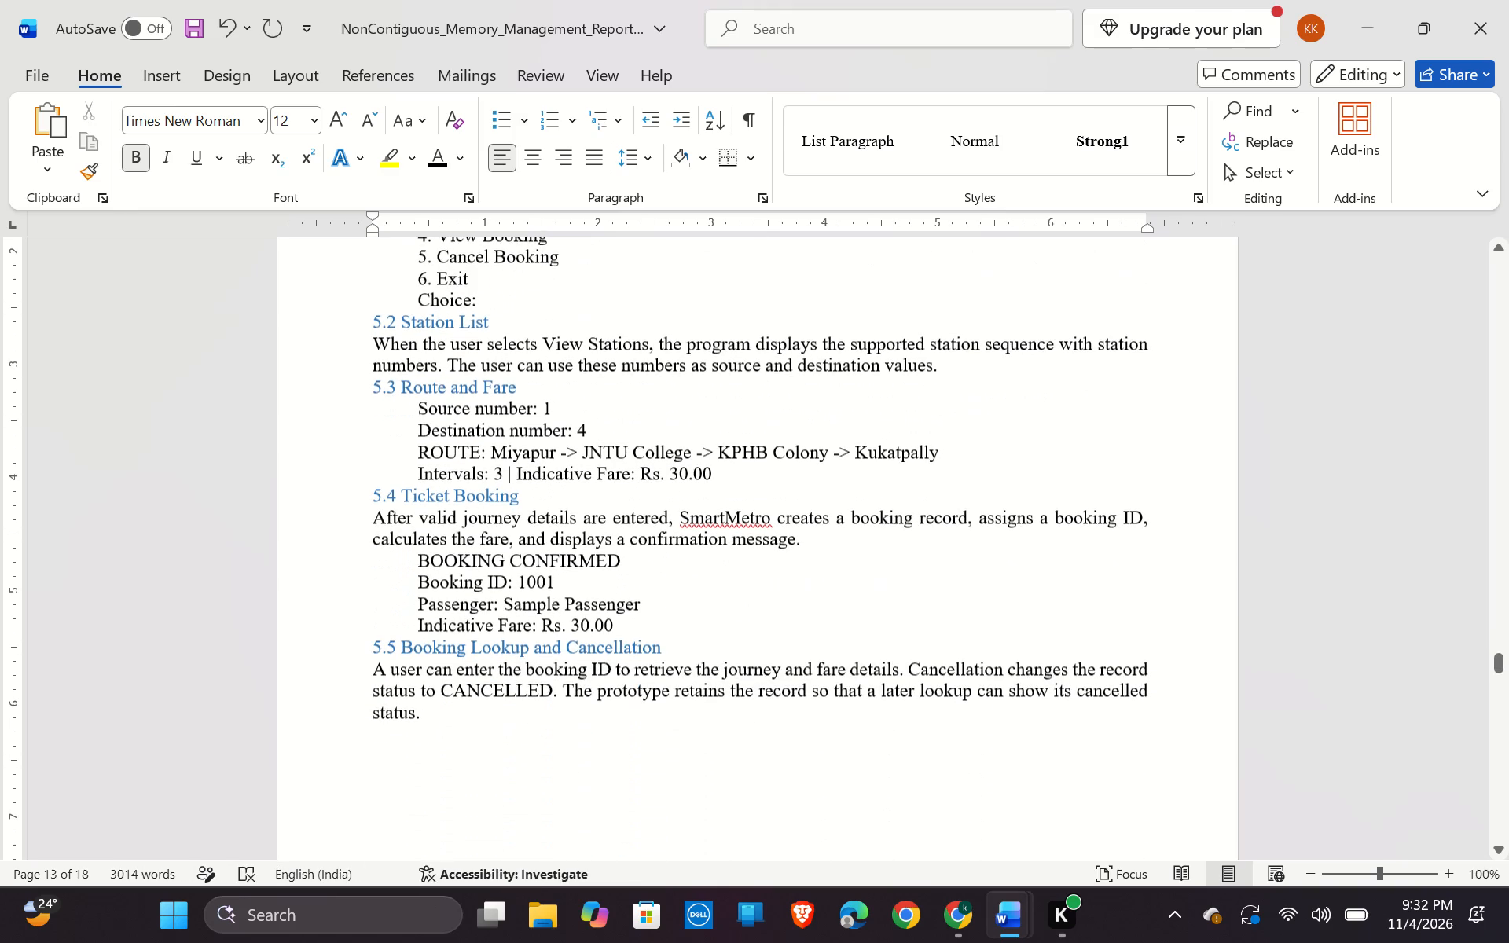
left_click_drag(496, 323, 379, 325)
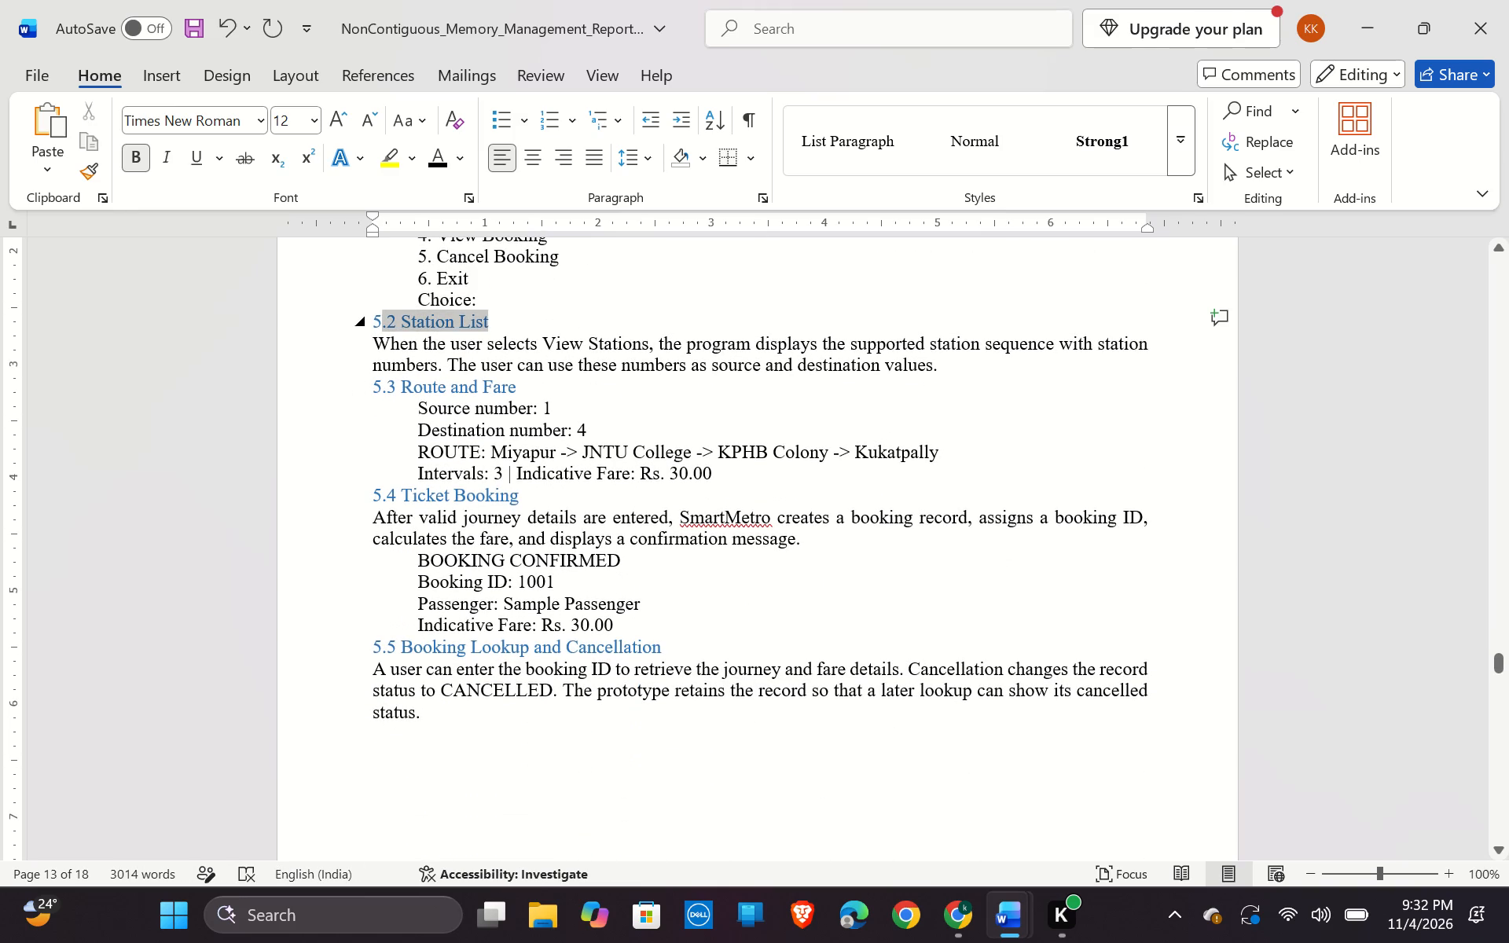
left_click_drag(379, 325, 364, 328)
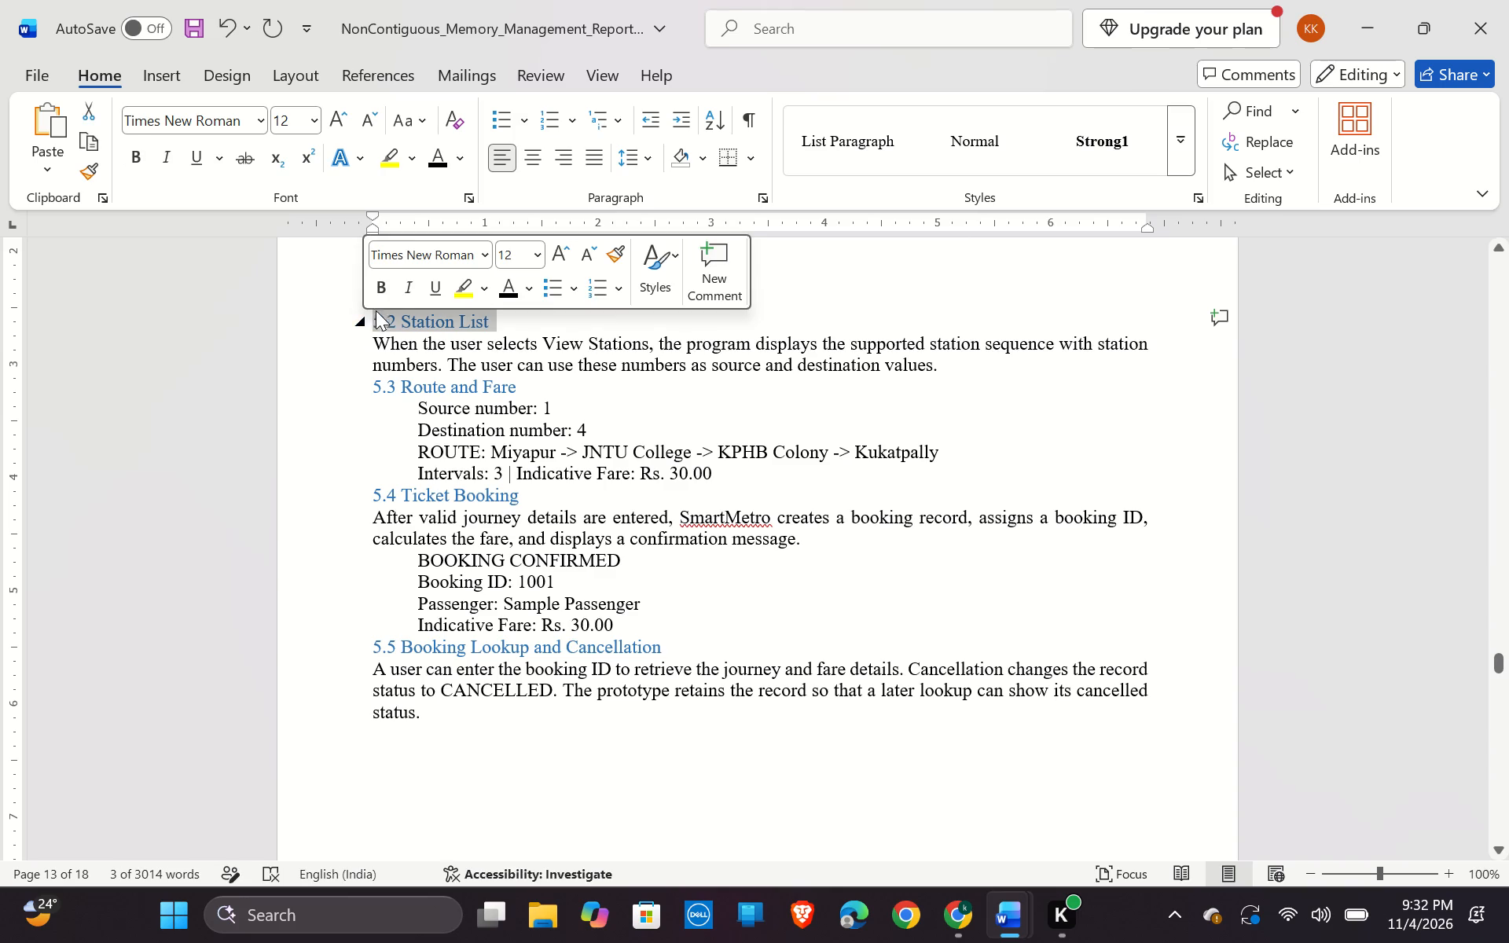
left_click(385, 294)
left_click(503, 292)
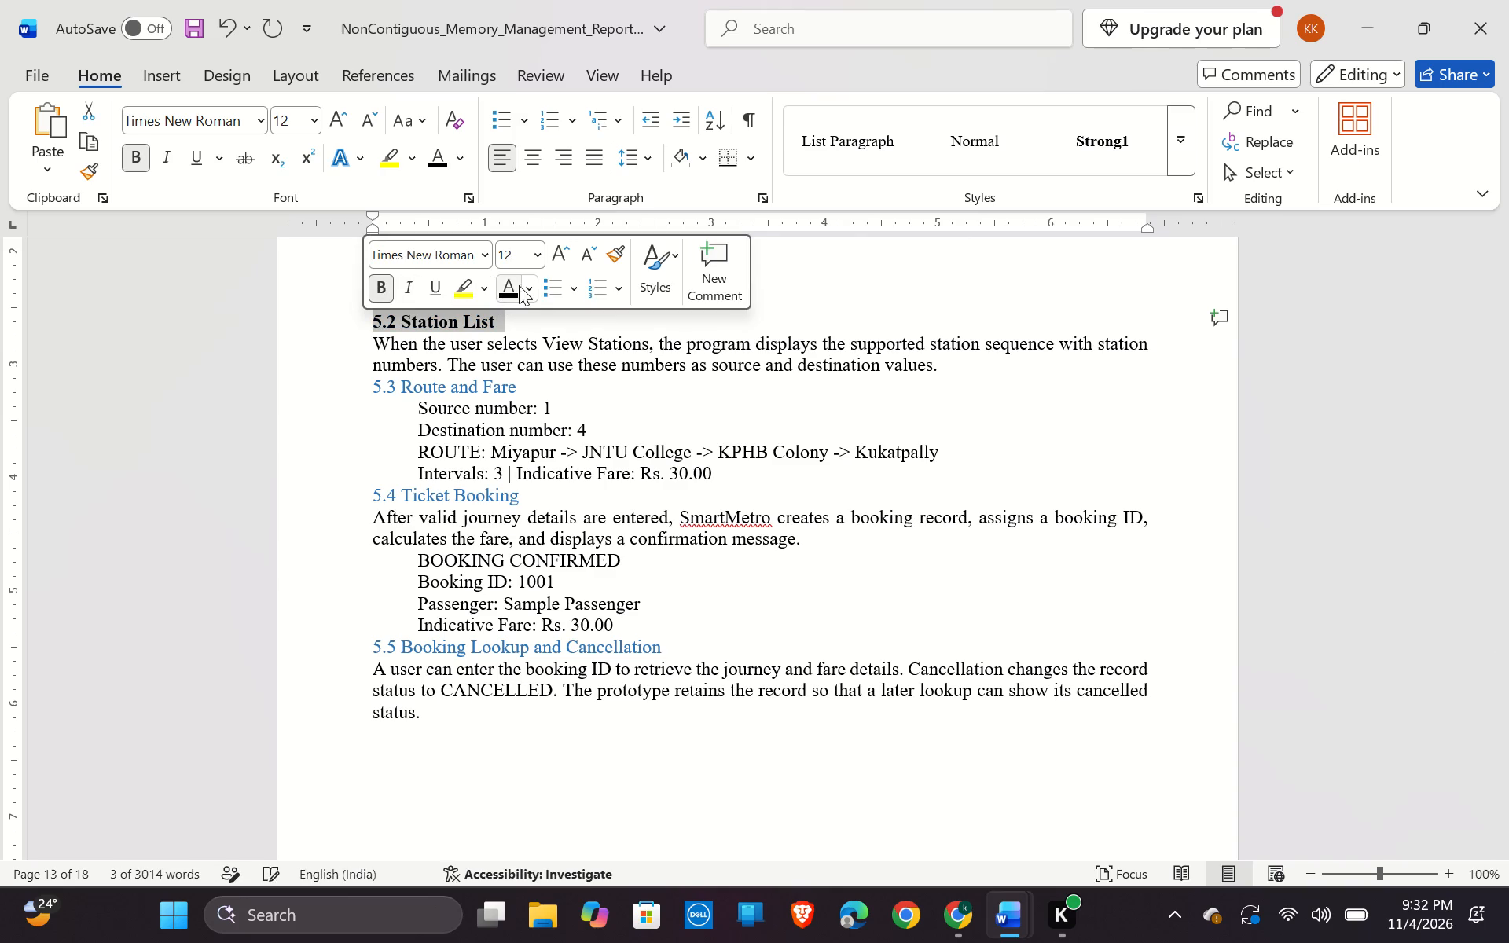
left_click(564, 255)
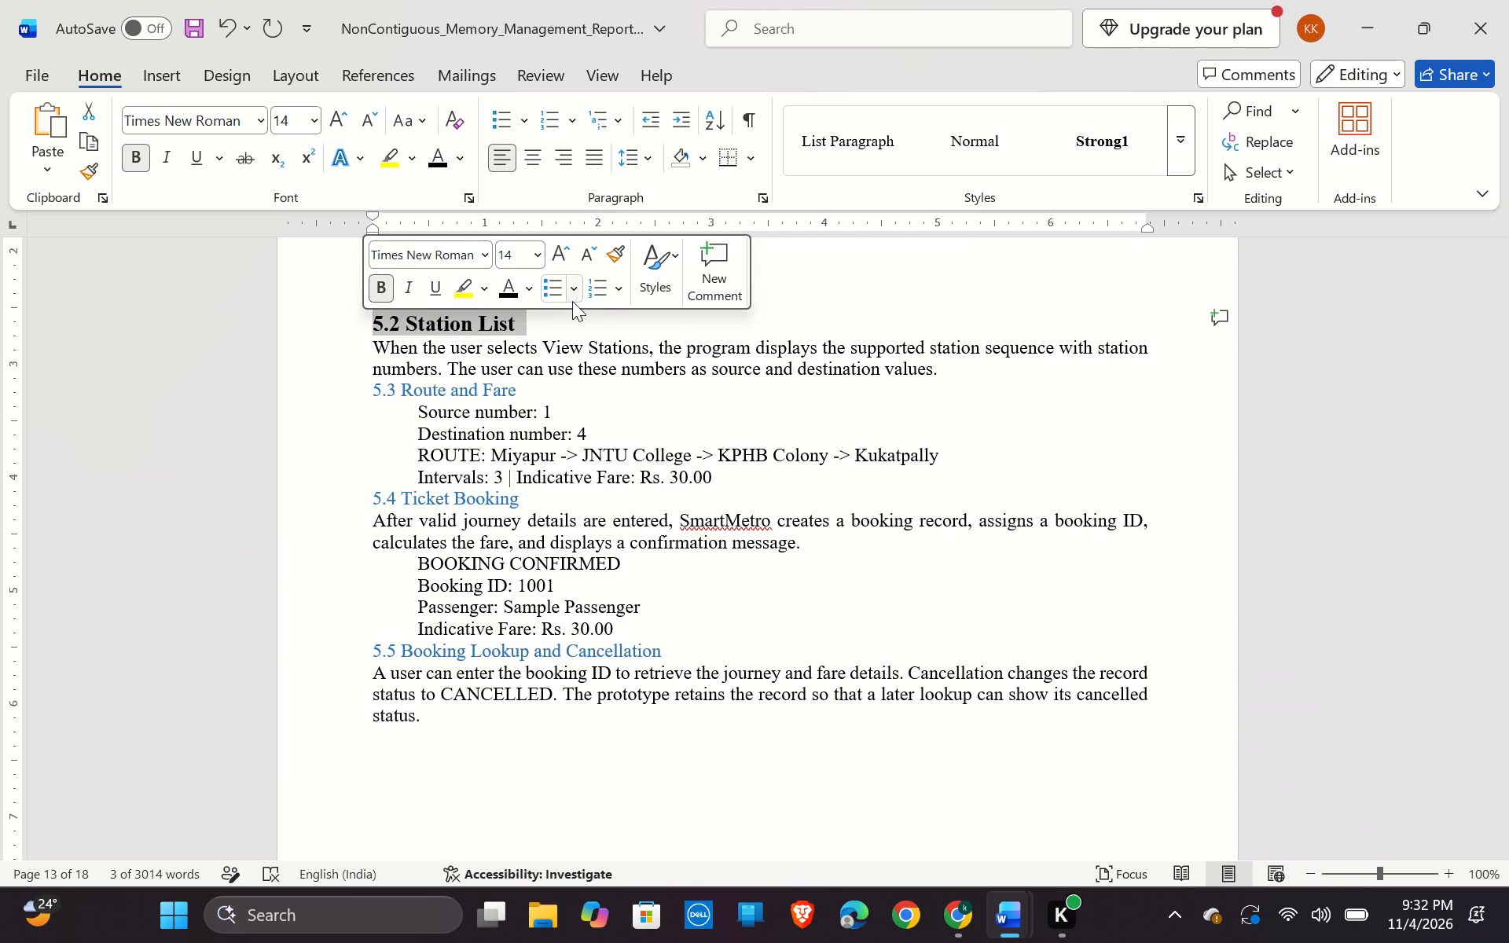
left_click(577, 319)
Format the "5.3 Route and Fare" subheading as bold and black.
scroll(564, 332, "down", 2)
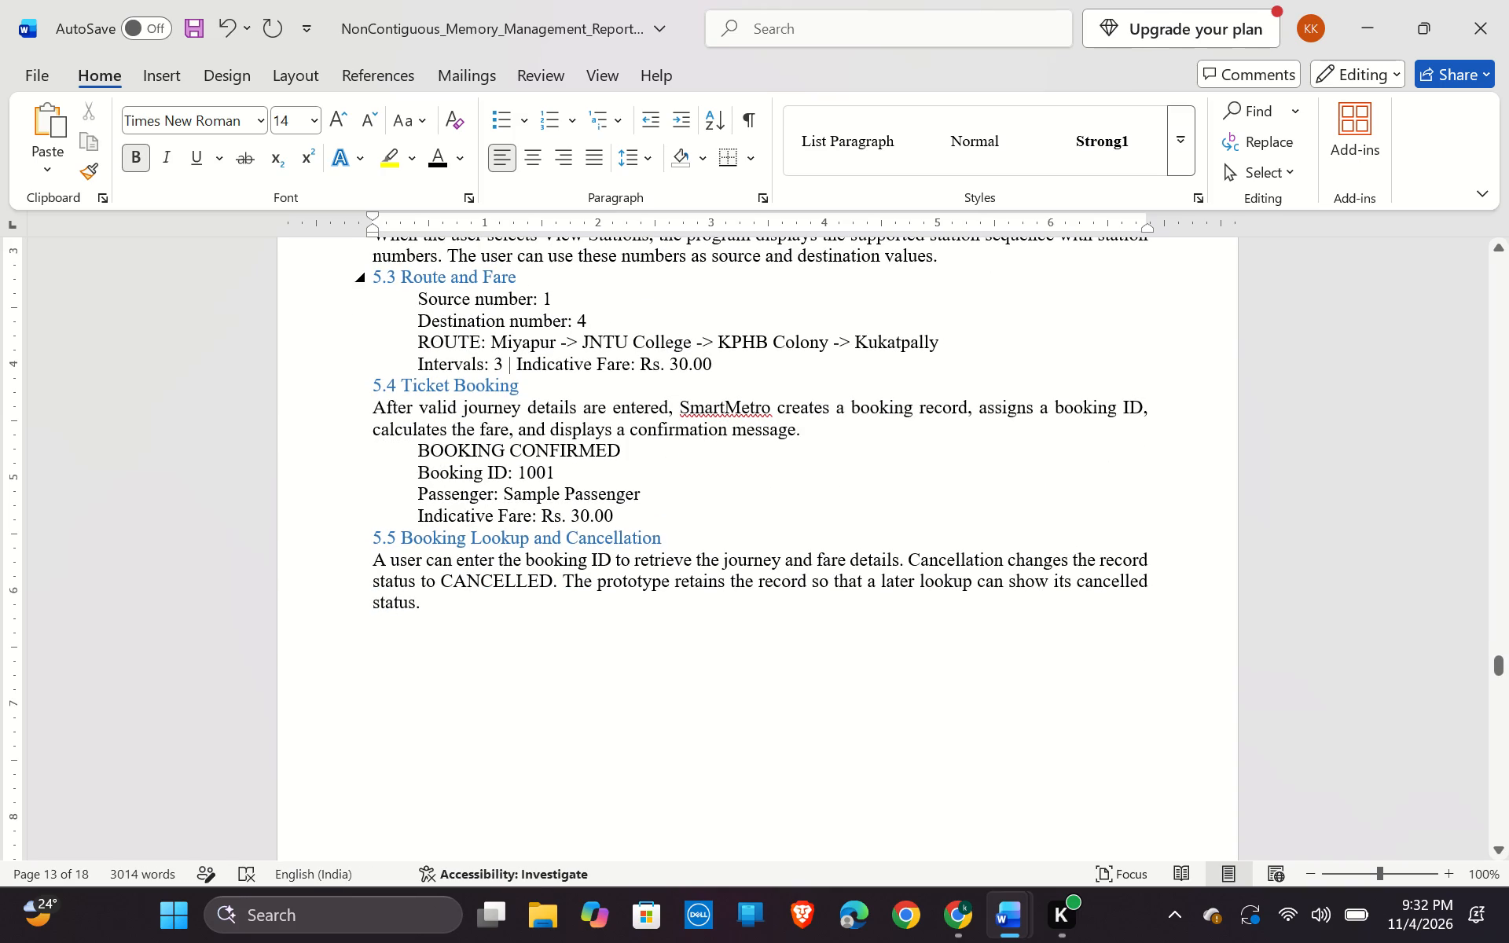
left_click_drag(527, 277, 360, 287)
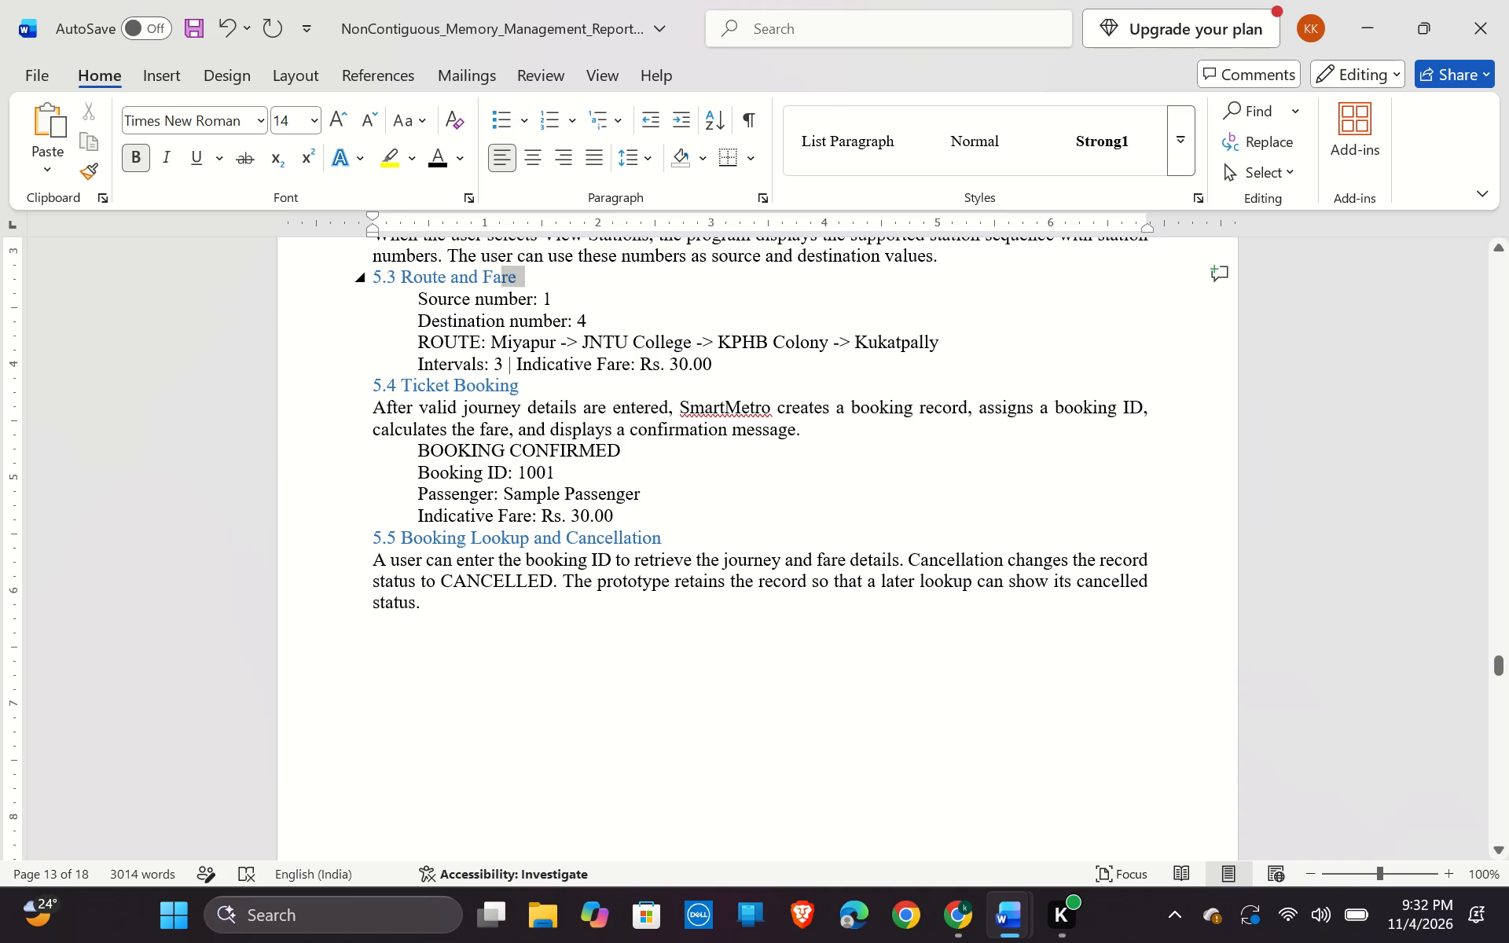
left_click_drag(360, 287, 376, 270)
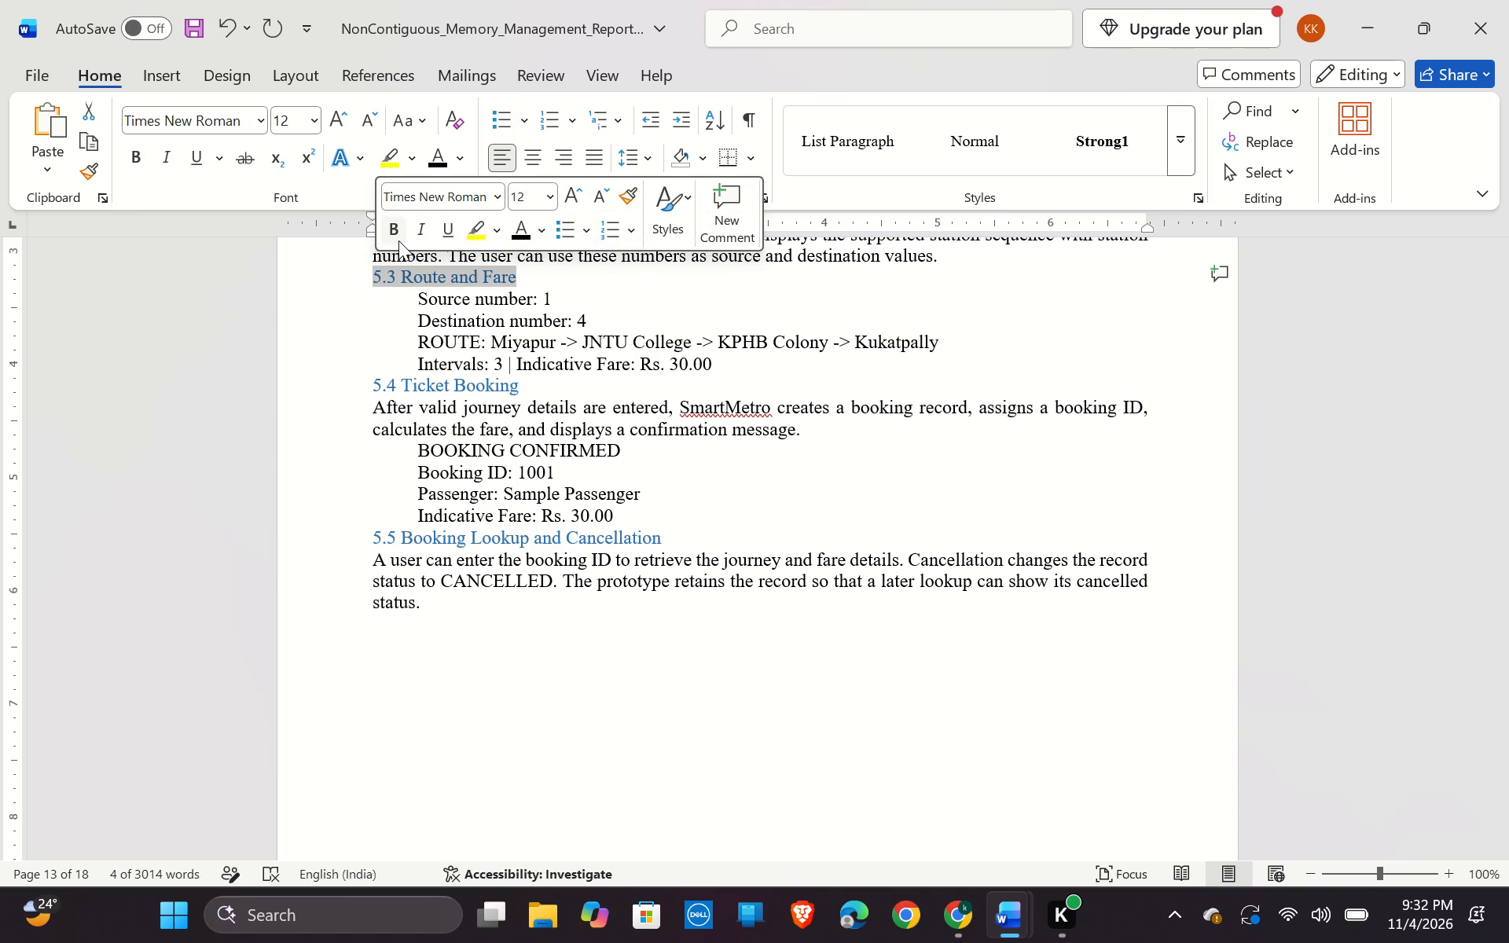
left_click(398, 240)
left_click(512, 231)
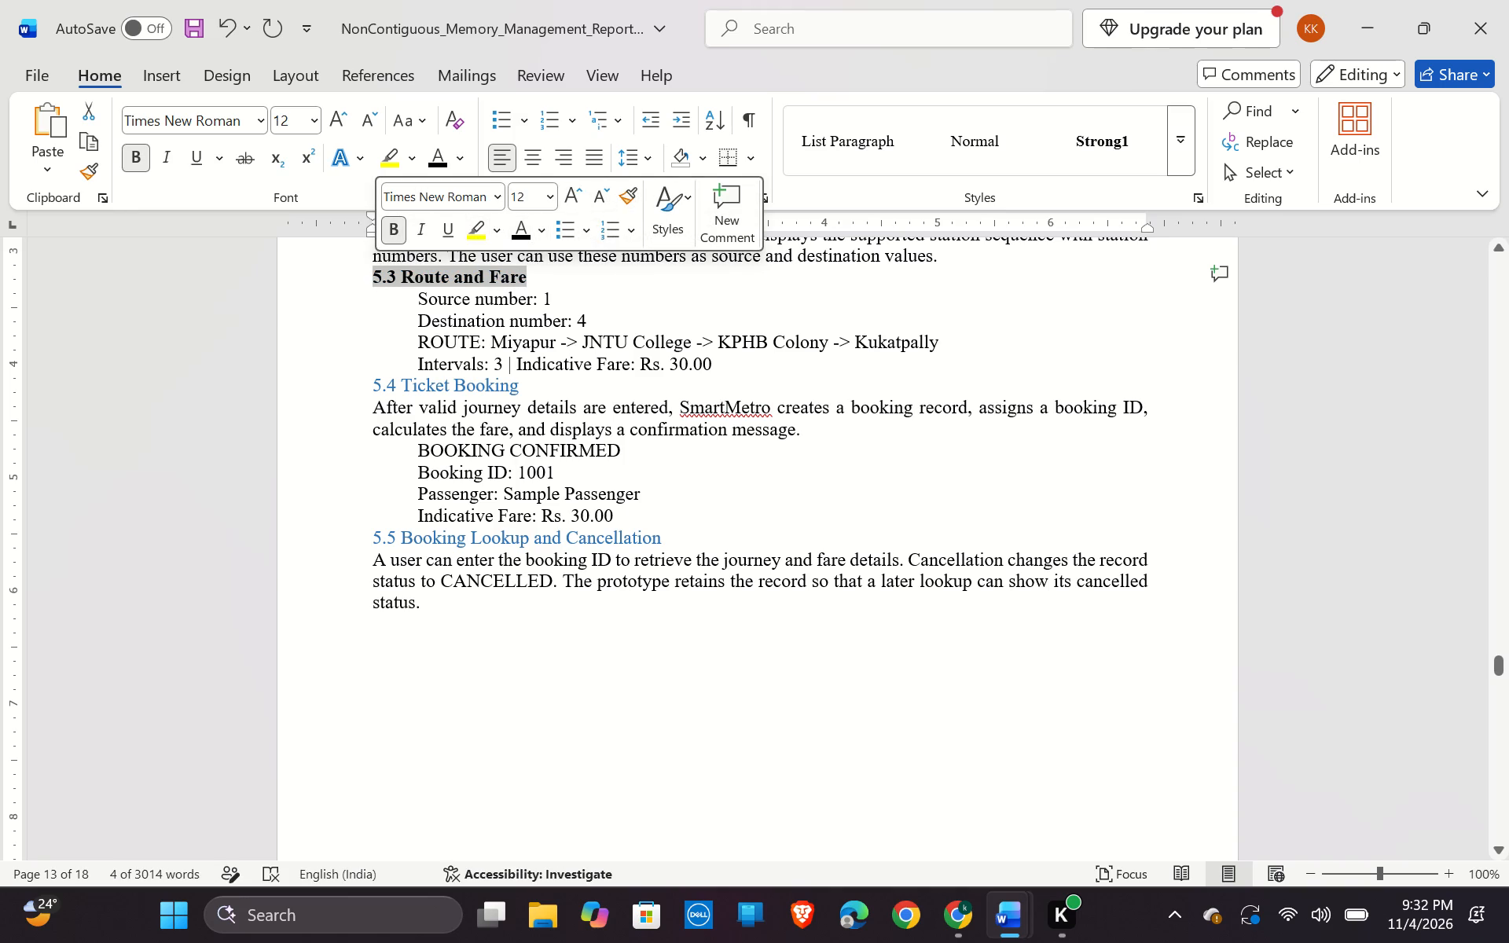
Format the "5.4 Ticket Booking" subheading as bold and black at 12 pt.
left_click_drag(531, 388, 406, 378)
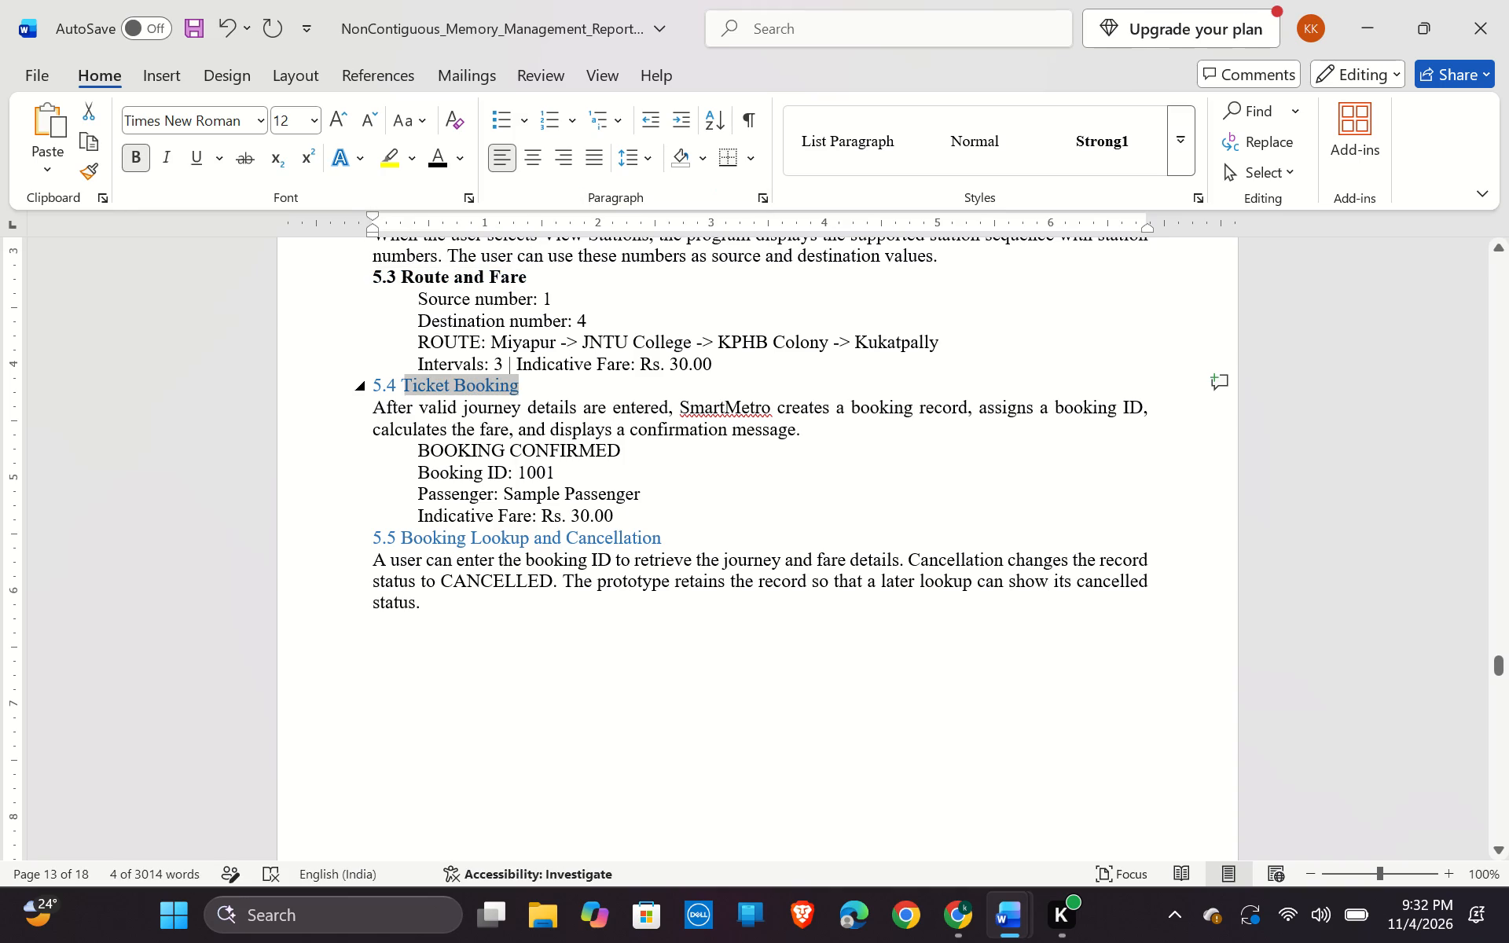
left_click_drag(406, 378, 360, 379)
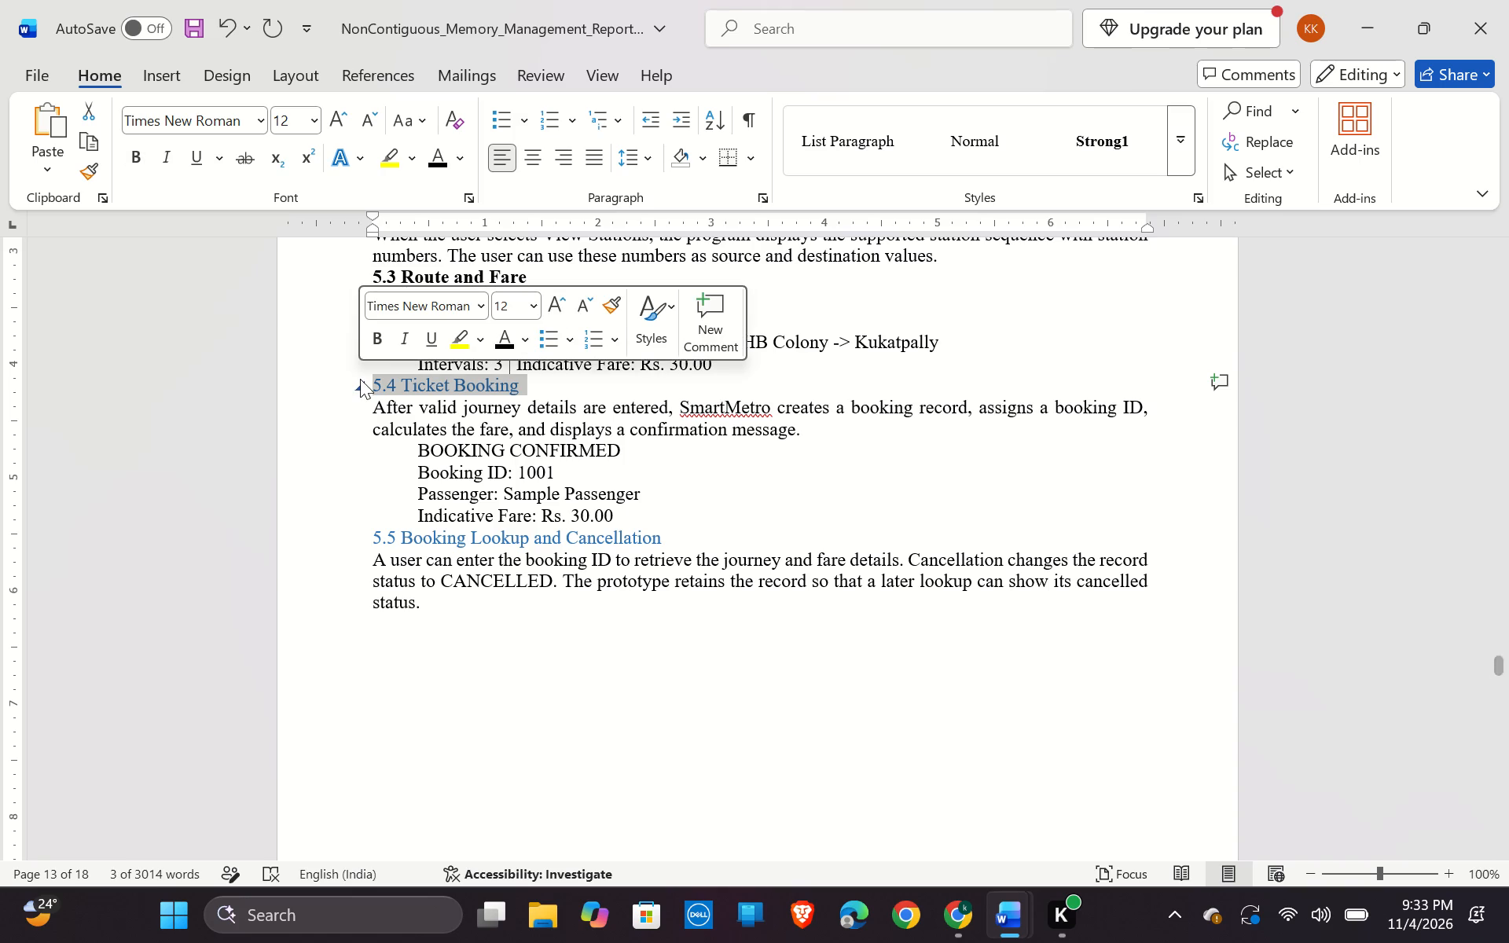
left_click(377, 341)
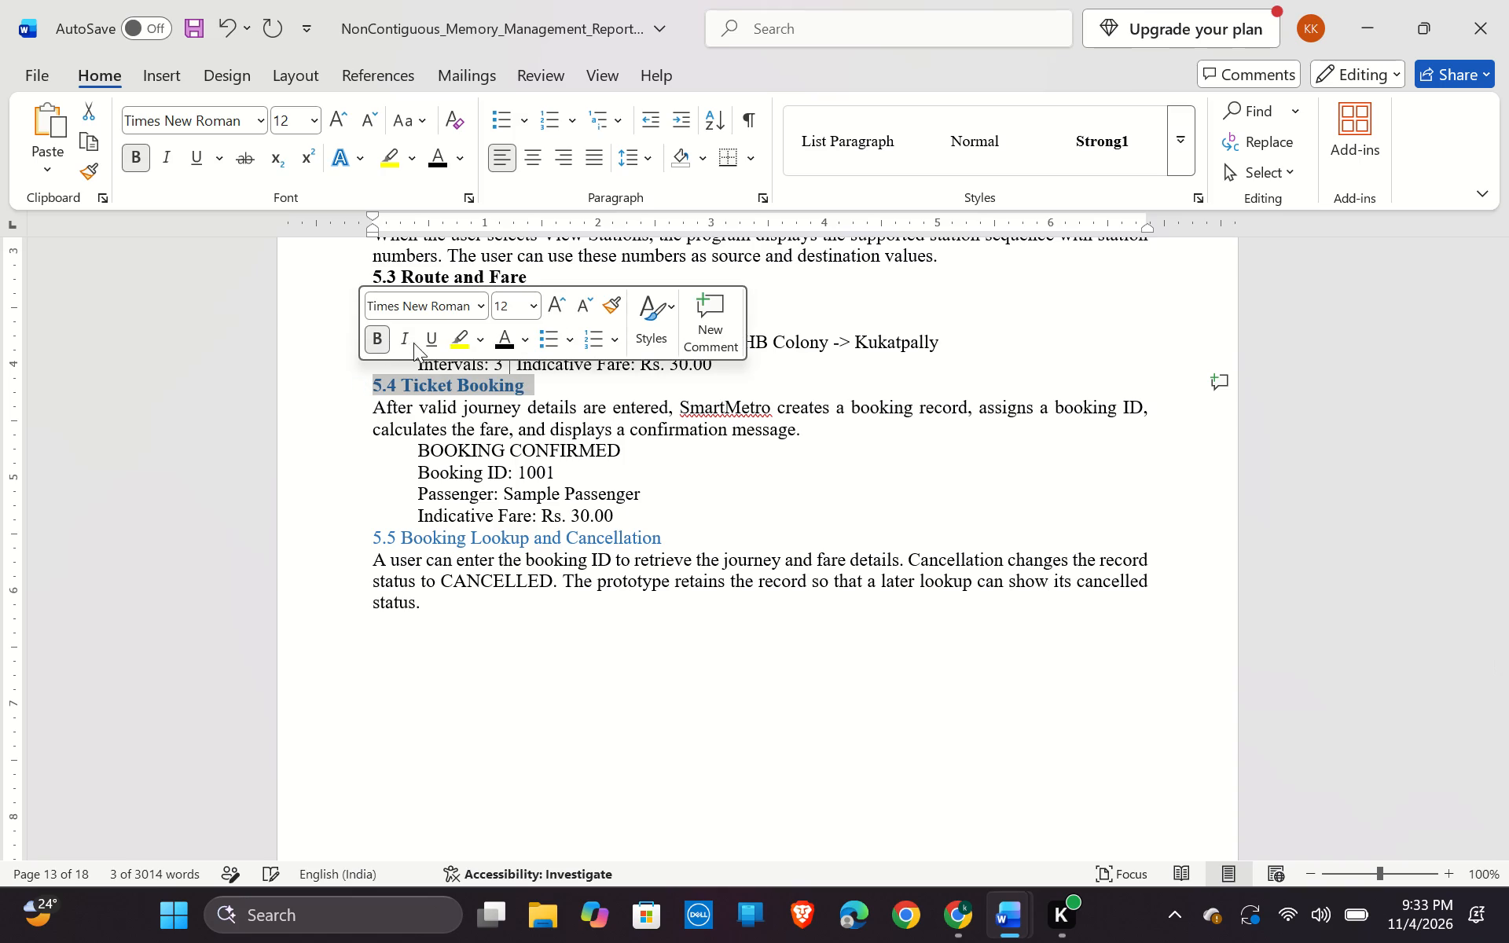
left_click(513, 349)
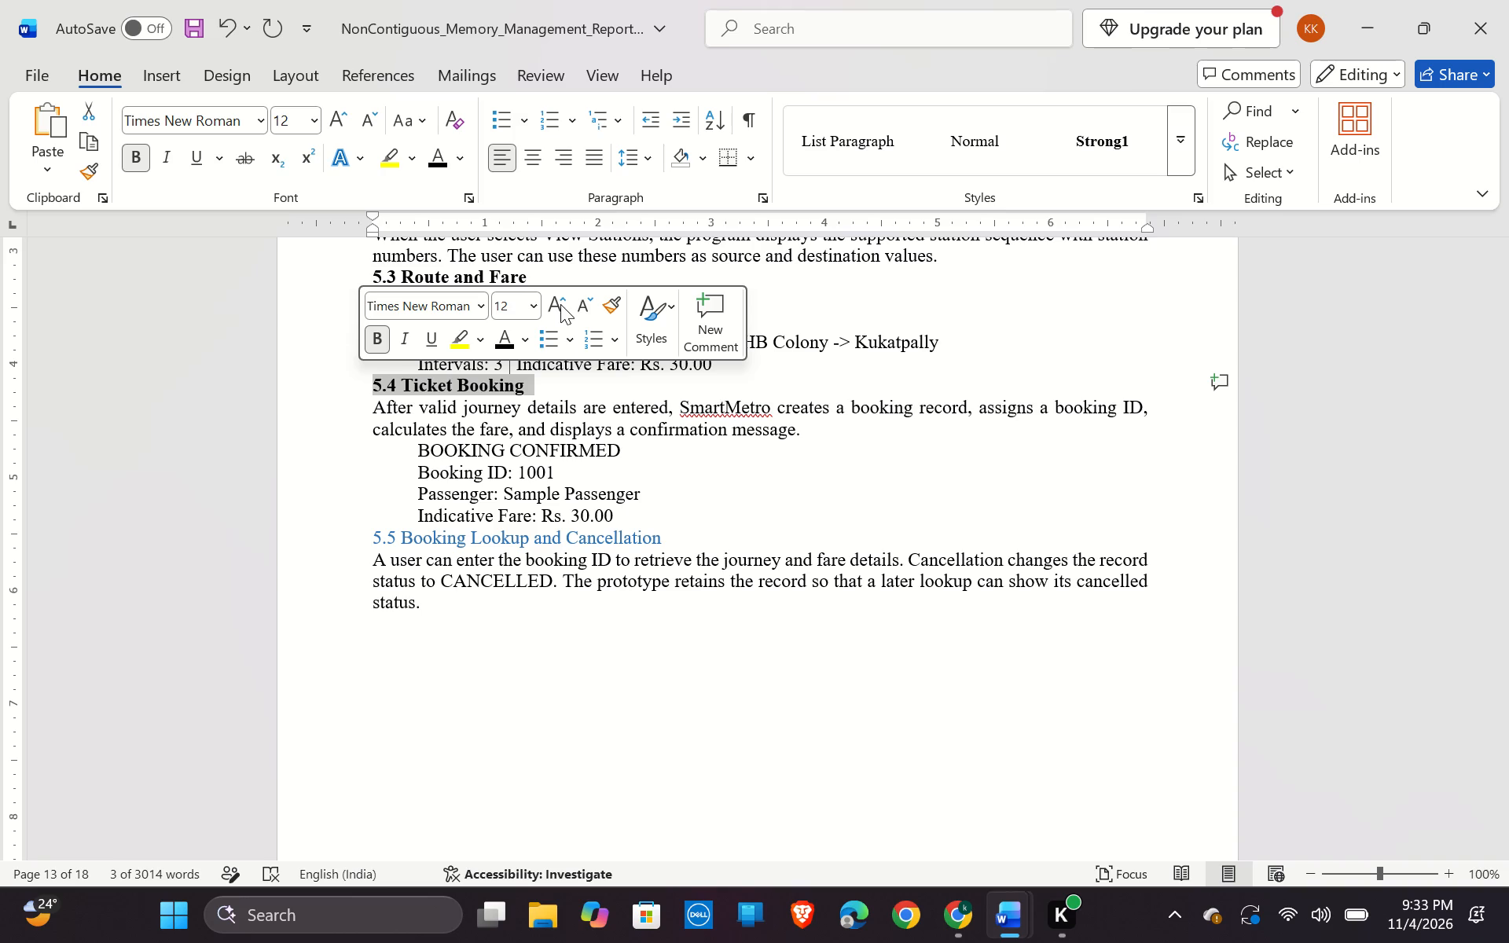
left_click(560, 304)
left_click(582, 311)
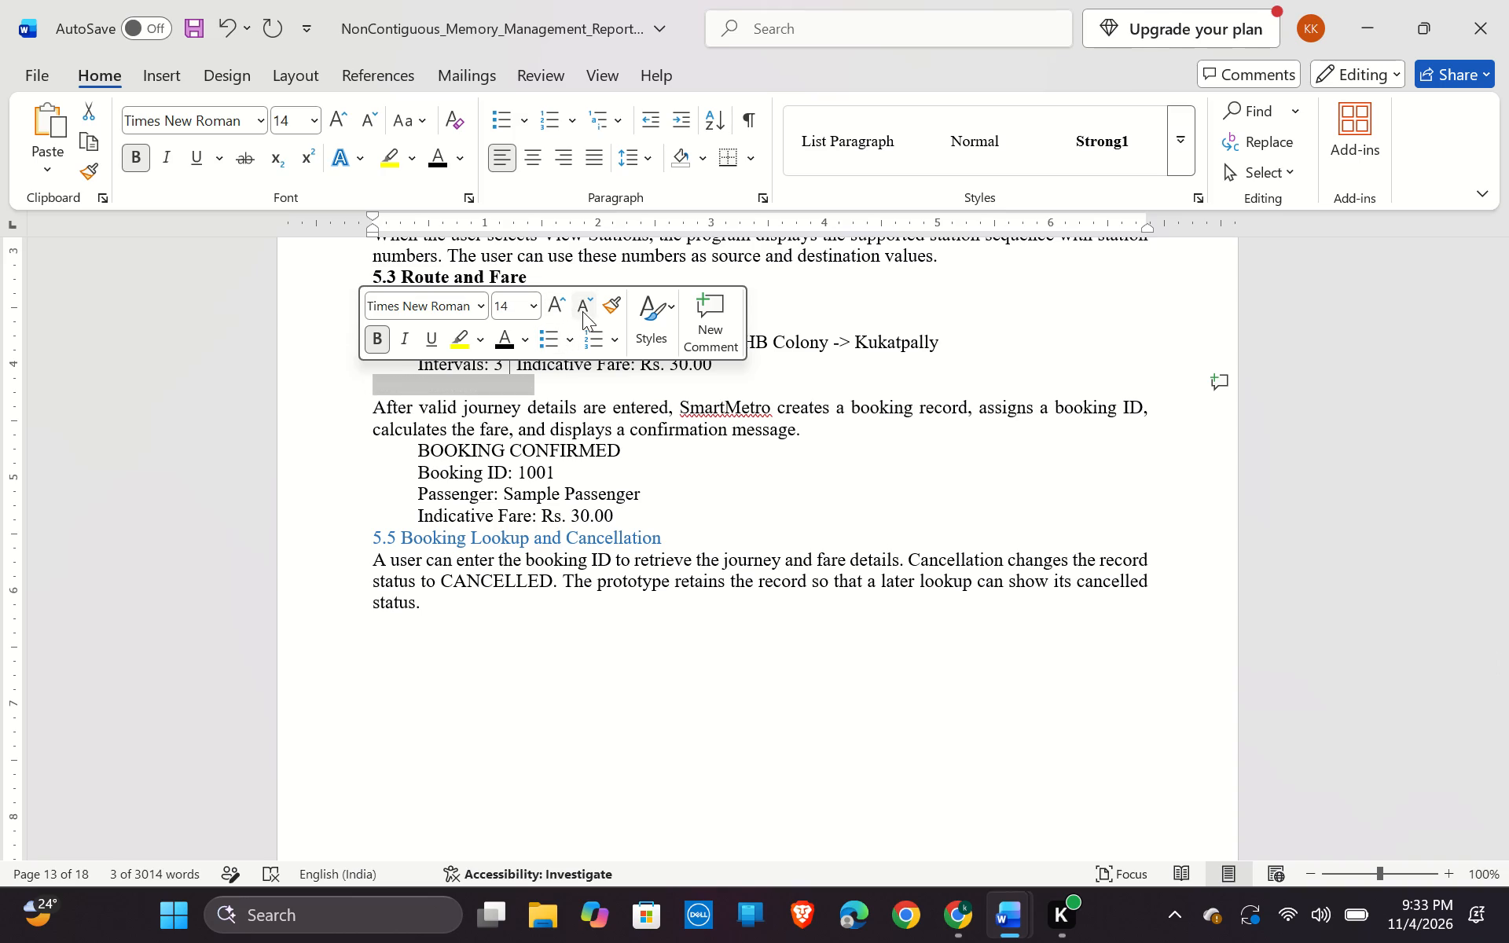
left_click(670, 523)
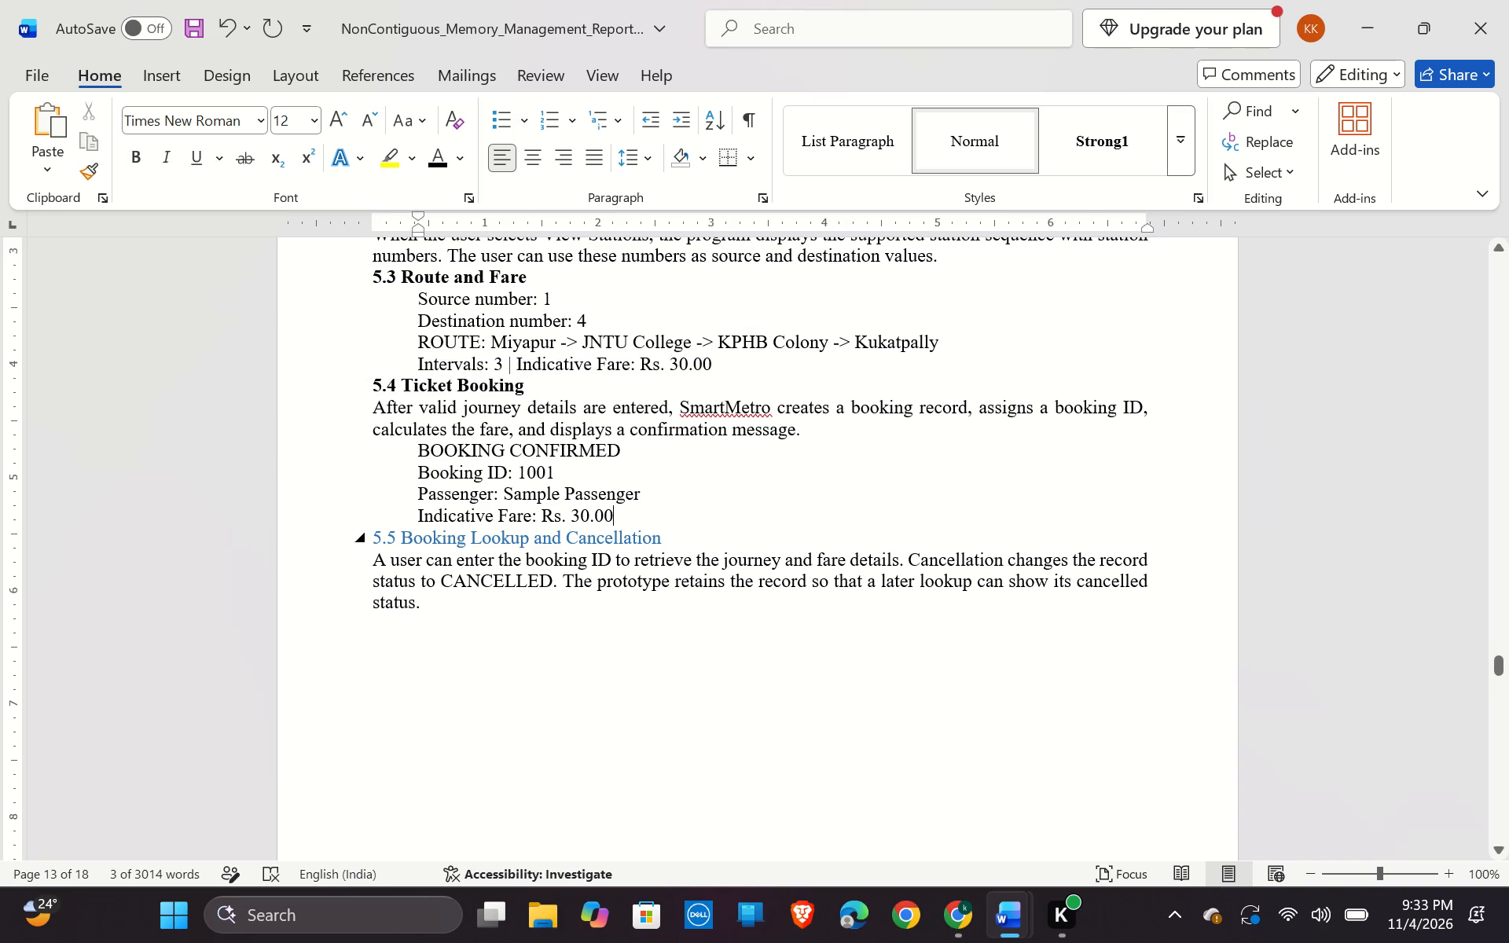
Format the "5.5 Booking Lookup and Cancellation" subheading as bold and black.
left_click_drag(671, 529, 384, 539)
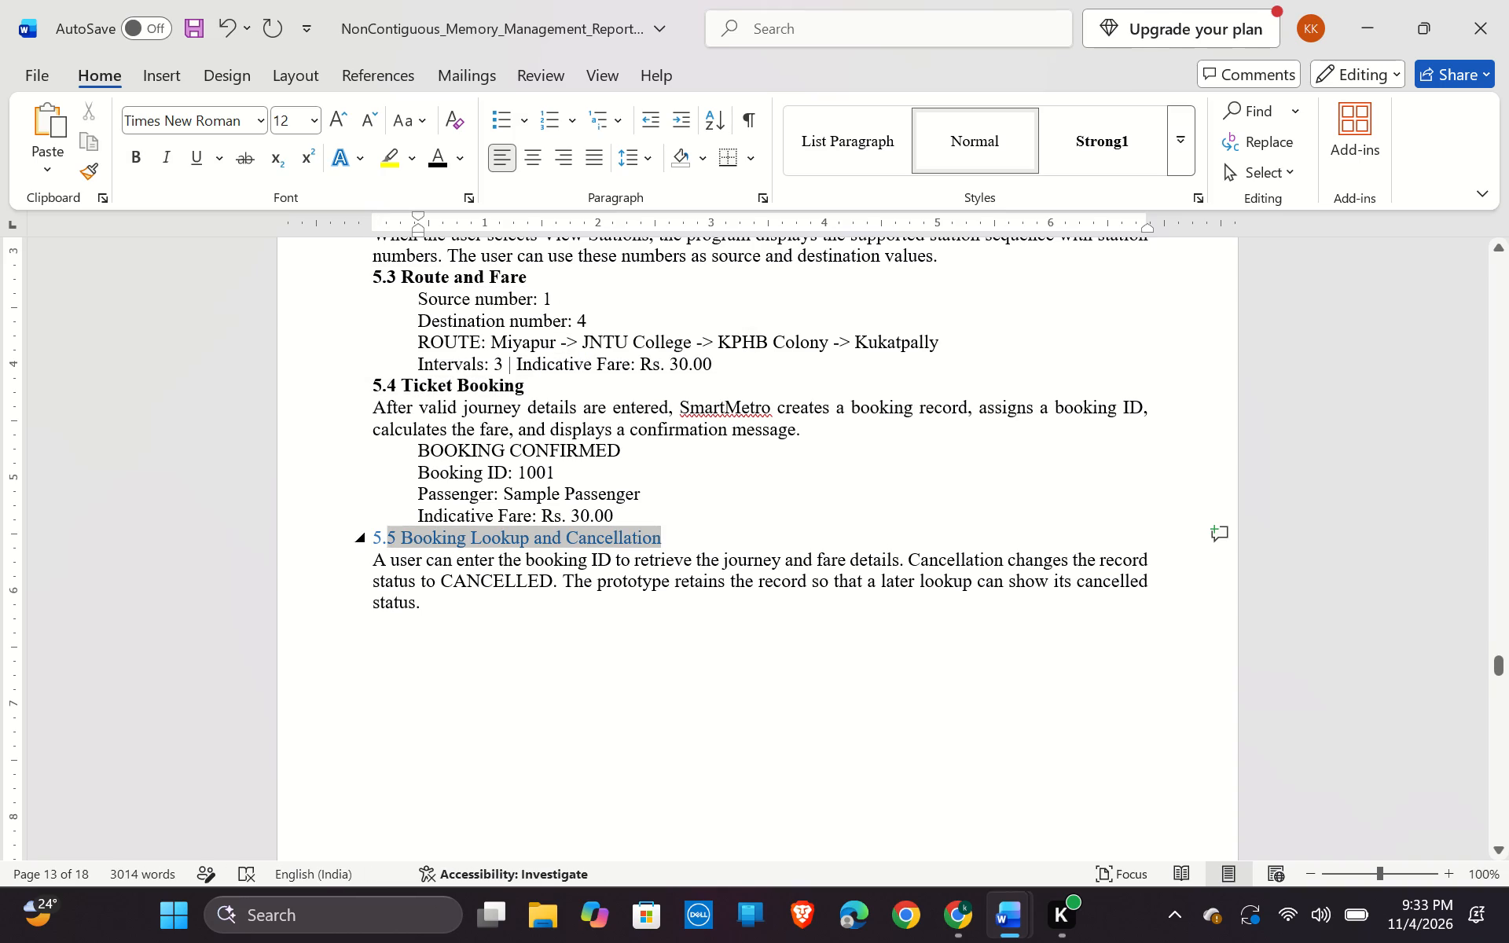
left_click_drag(384, 539, 356, 529)
left_click(371, 499)
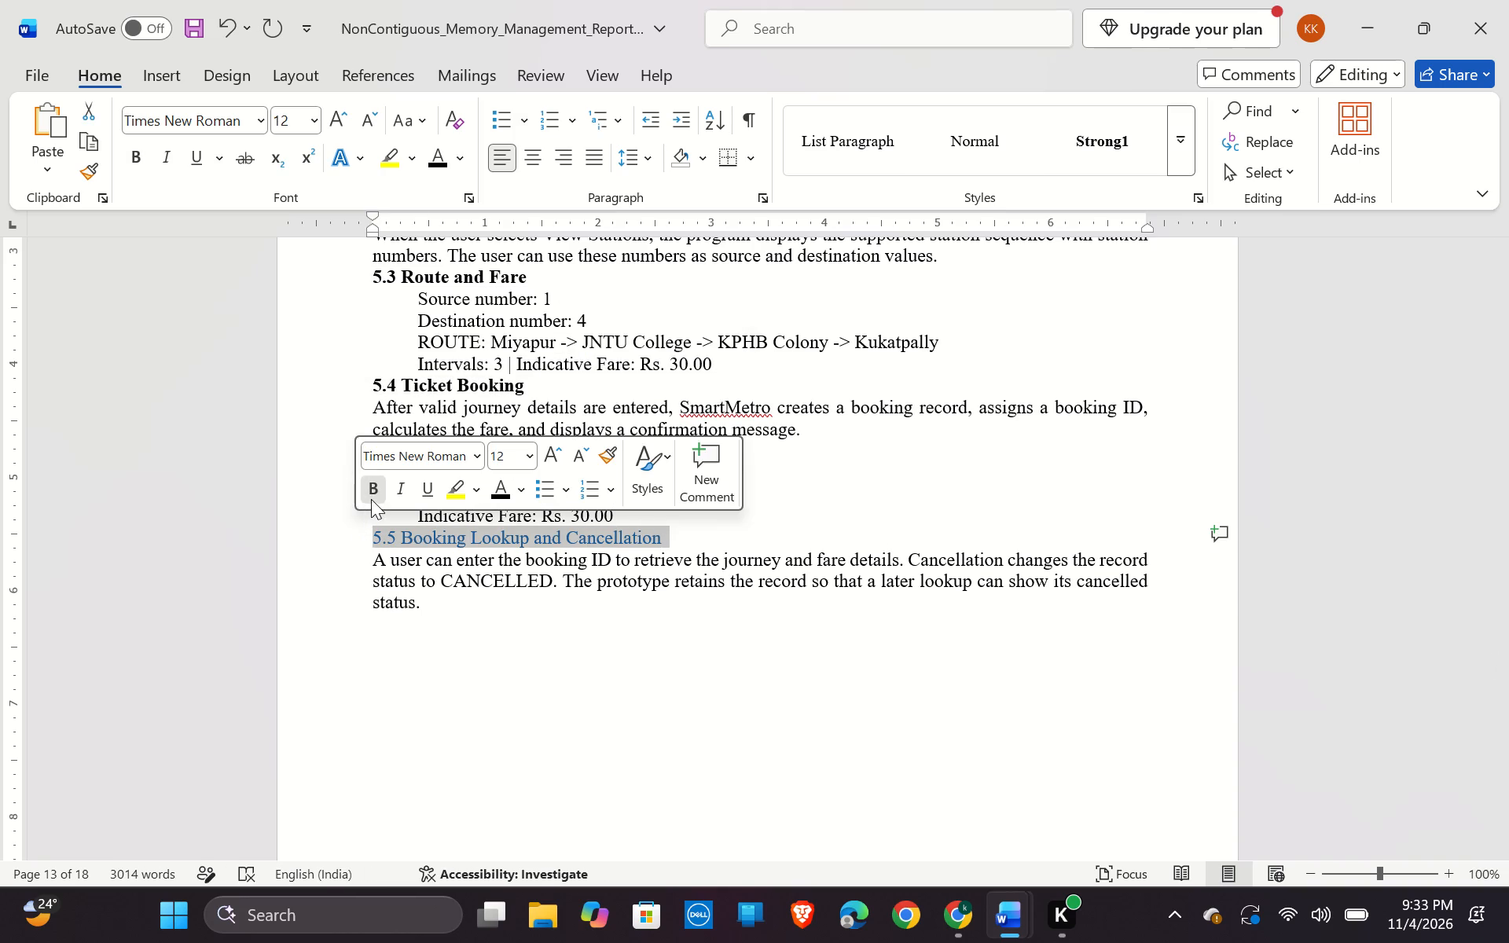
left_click(508, 499)
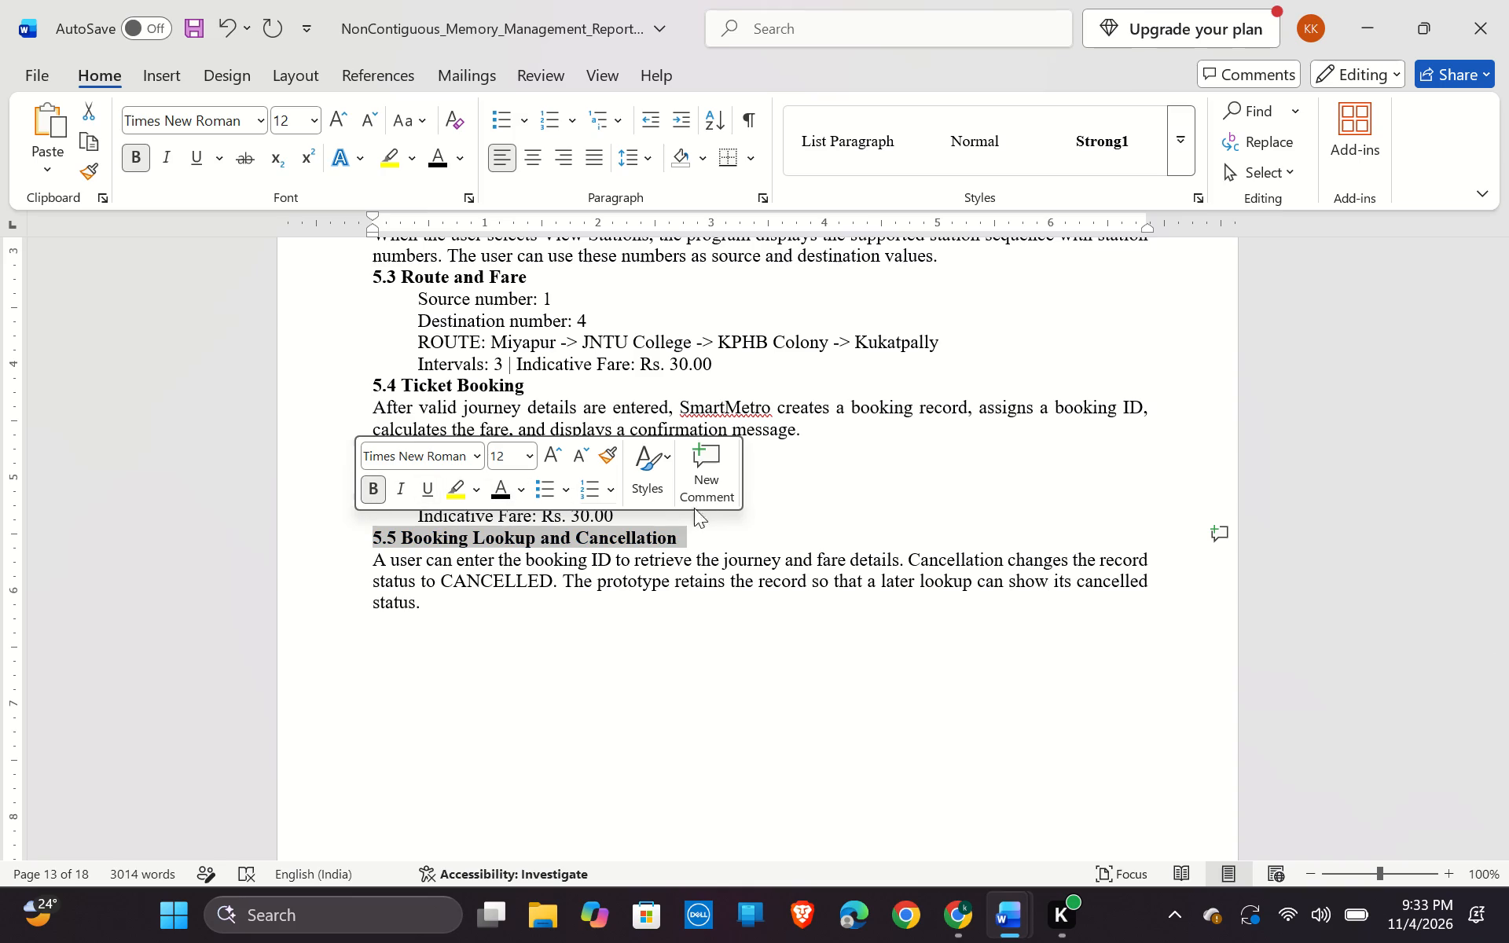
left_click(779, 528)
Format the "6. FUTURE SCOPE" heading above the bulleted list as bold and black.
scroll(767, 535, "down", 8)
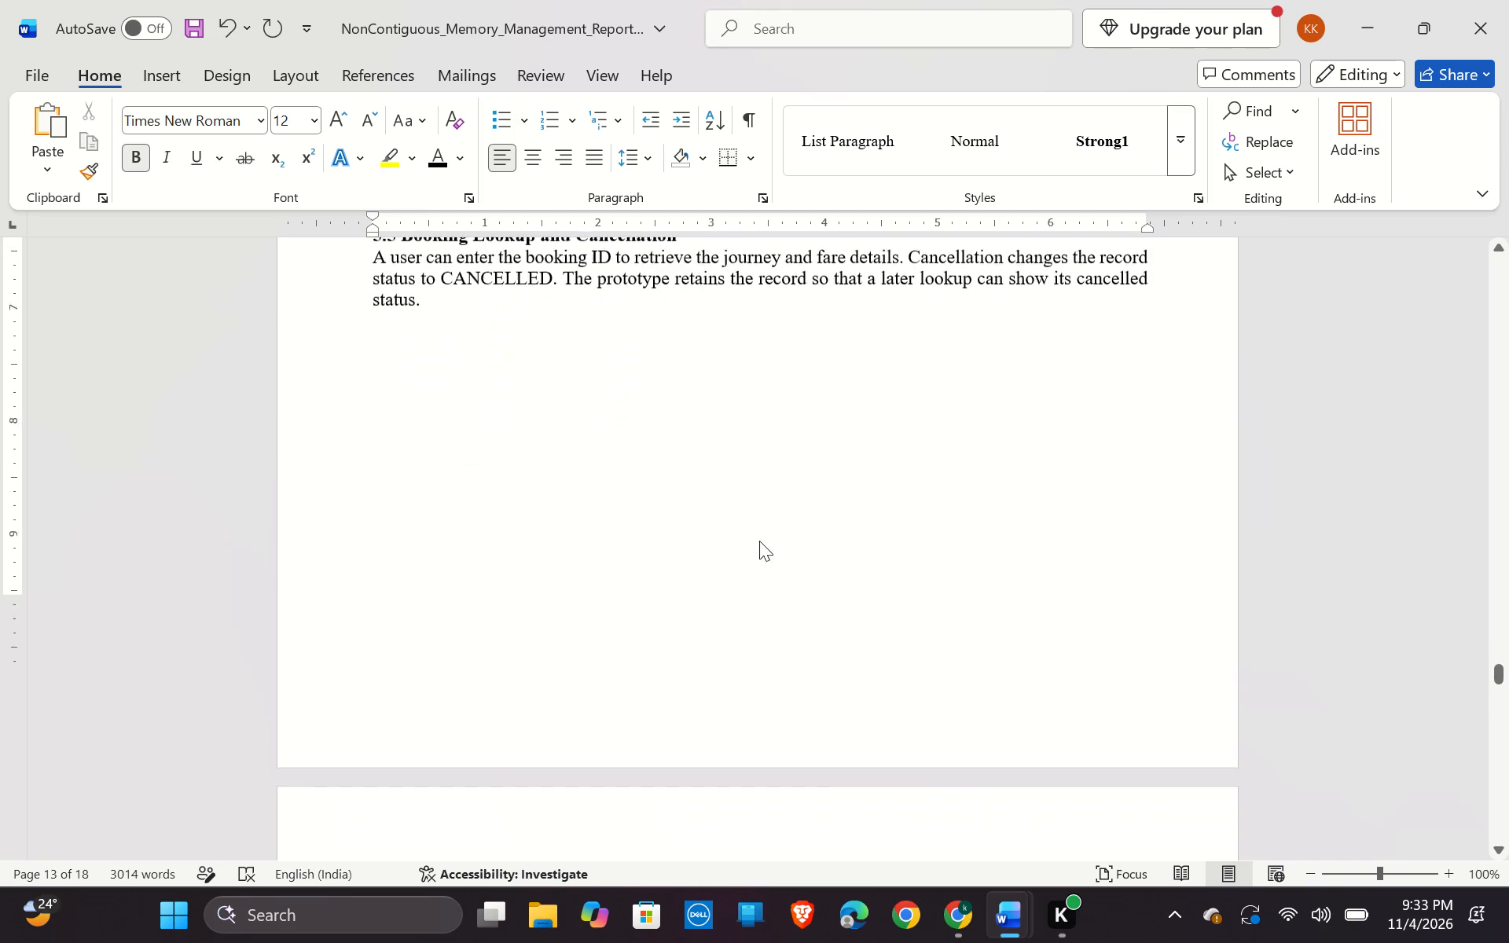
scroll(759, 541, "down", 5)
left_click_drag(523, 446, 395, 446)
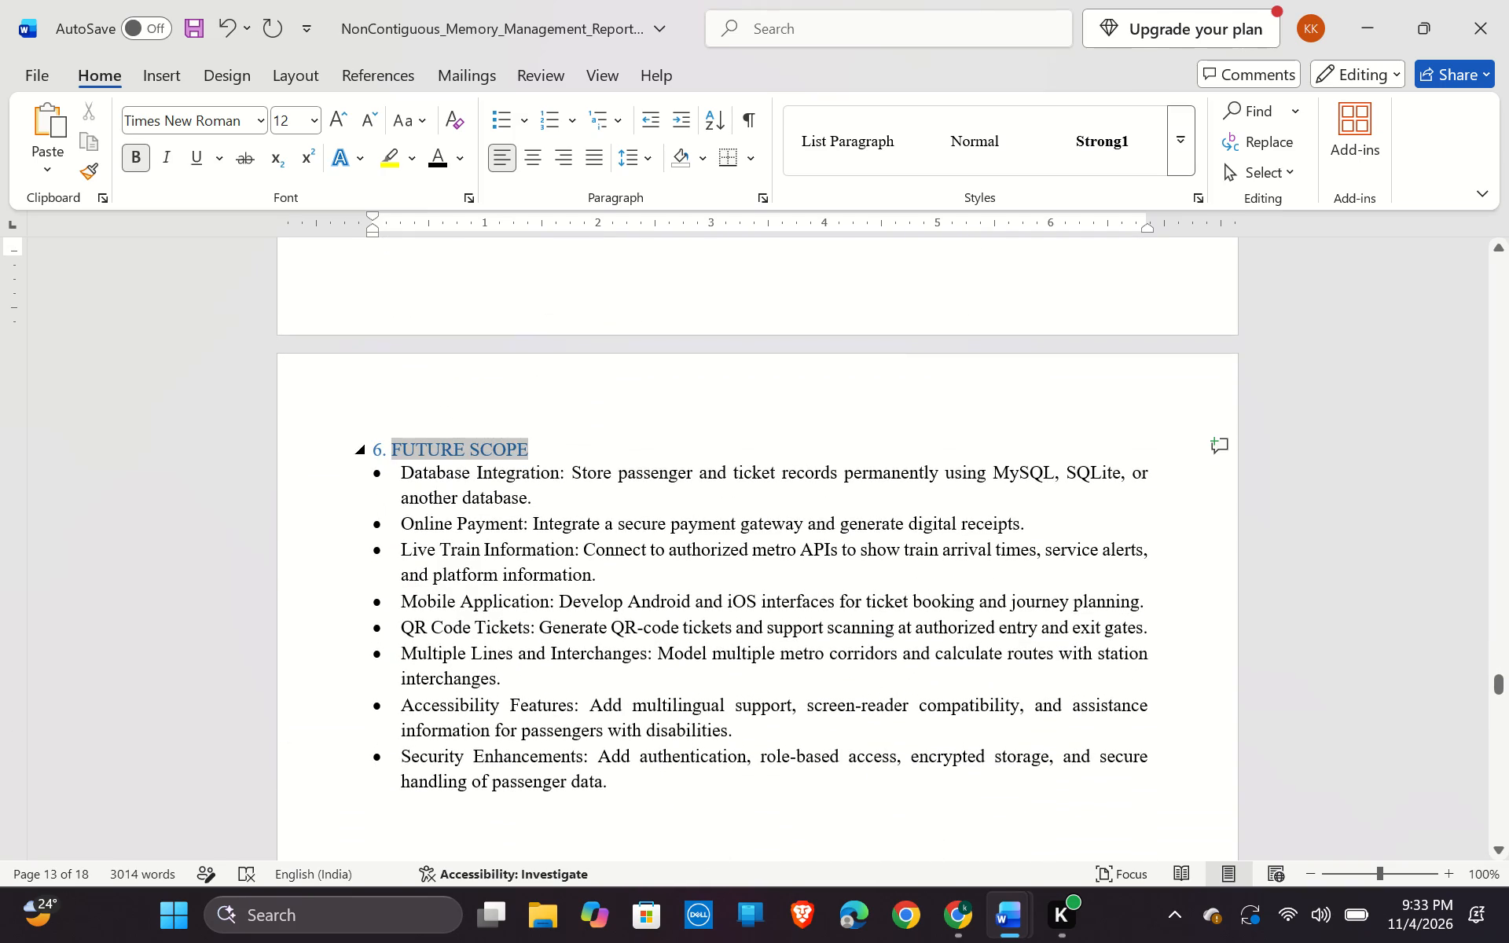
left_click_drag(395, 446, 361, 447)
left_click(379, 409)
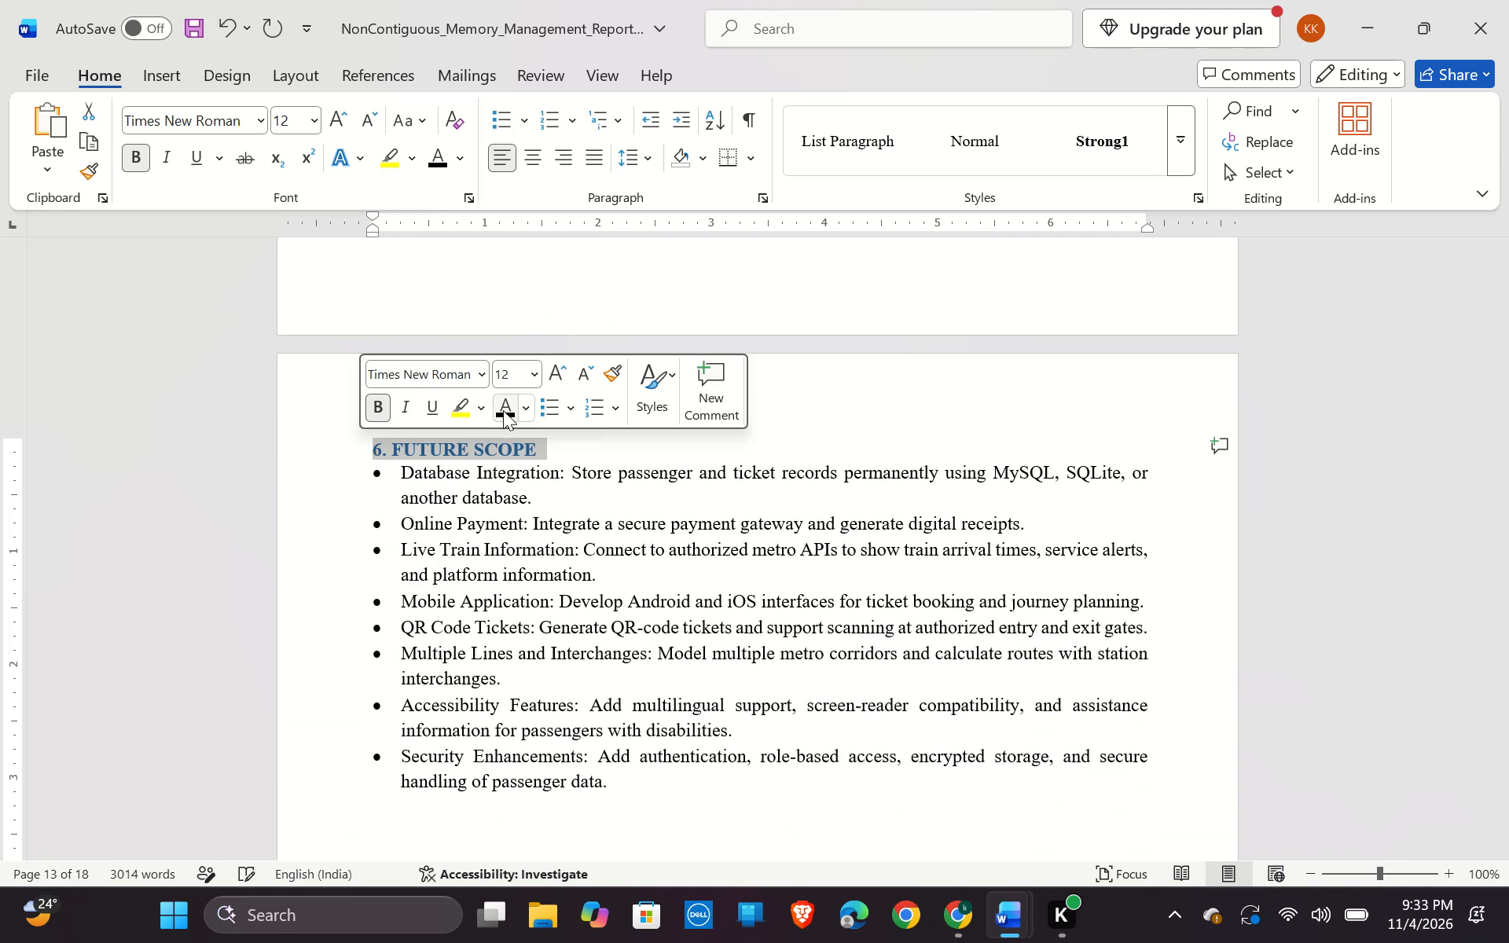
left_click(504, 410)
left_click(642, 512)
Format the "7. CONCLUSION" heading as bold and black.
scroll(642, 512, "down", 2)
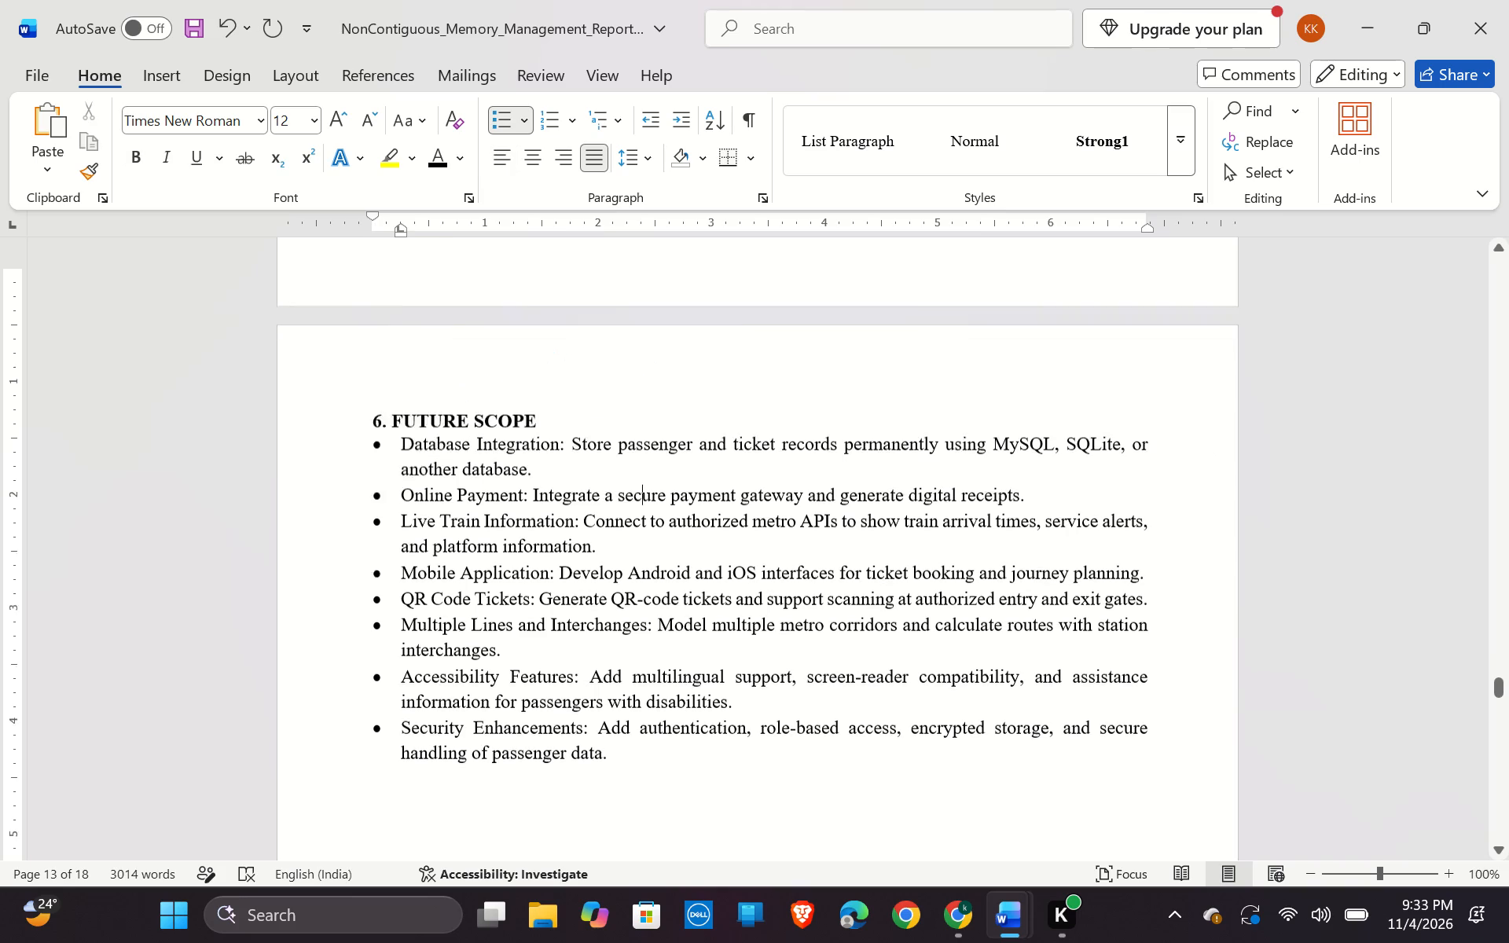
scroll(642, 512, "down", 20)
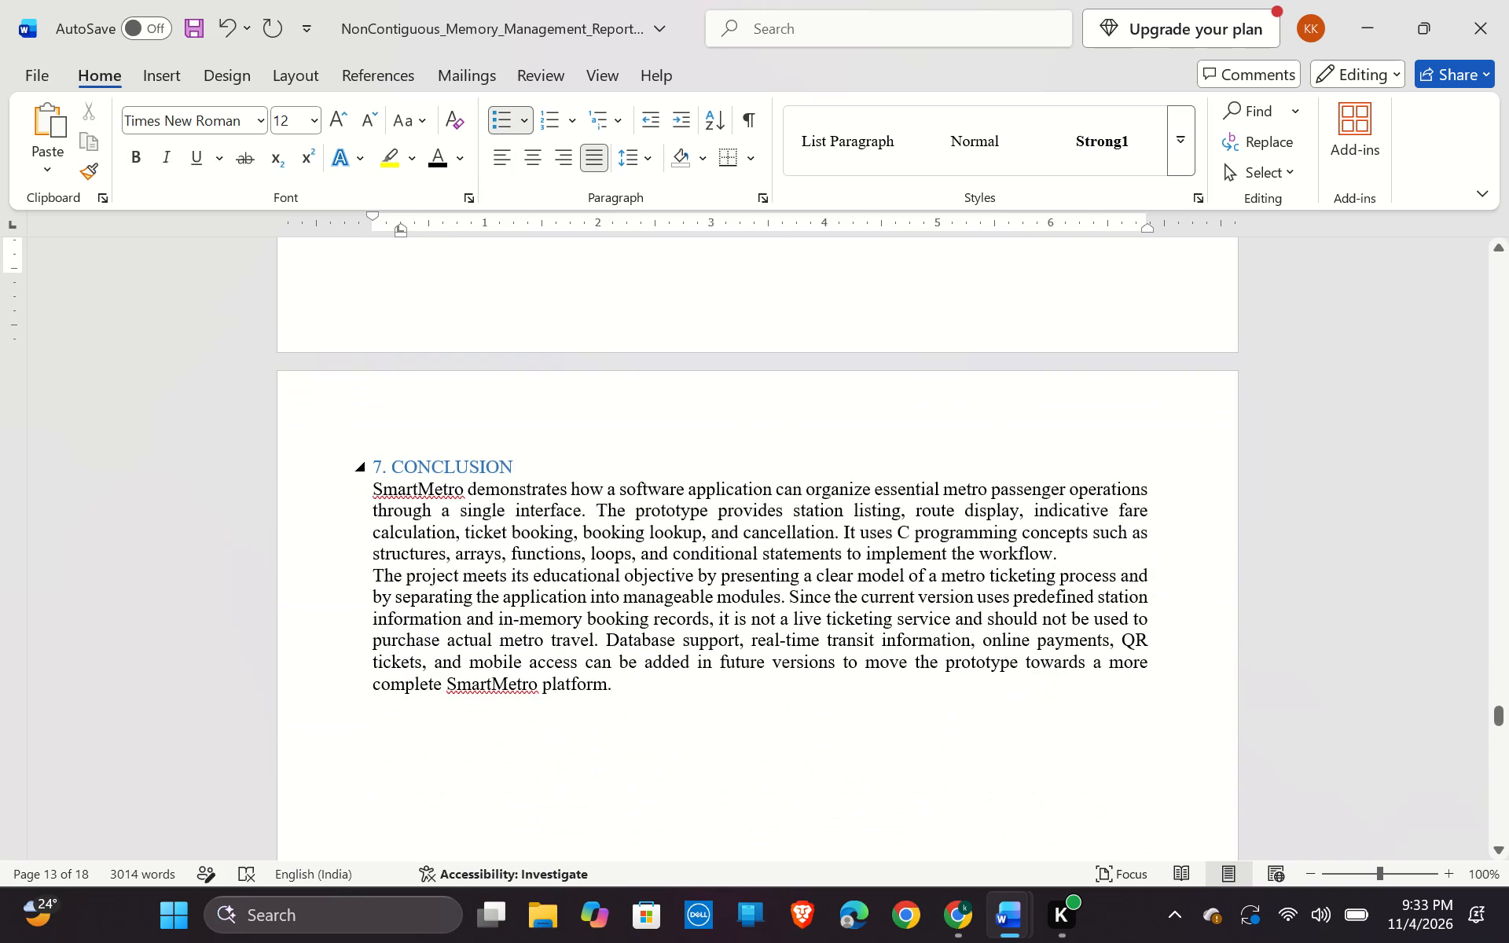
left_click_drag(515, 464, 373, 463)
left_click(390, 424)
left_click(512, 423)
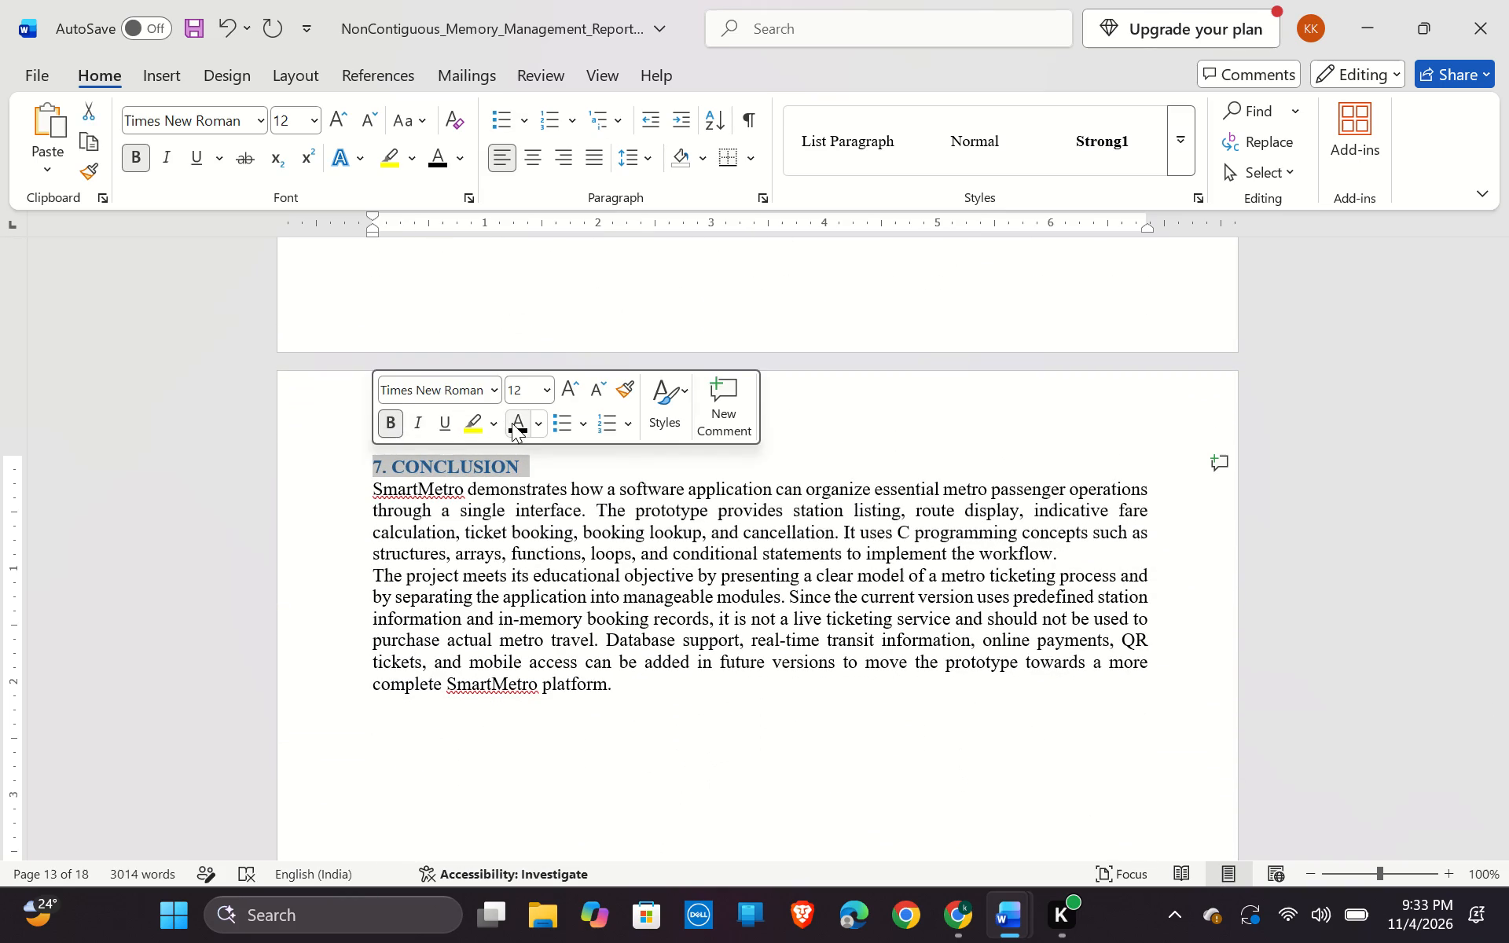
Format the "8. REFERENCES" heading above the numbered sources as bold and black.
scroll(524, 478, "down", 12)
scroll(524, 502, "down", 11)
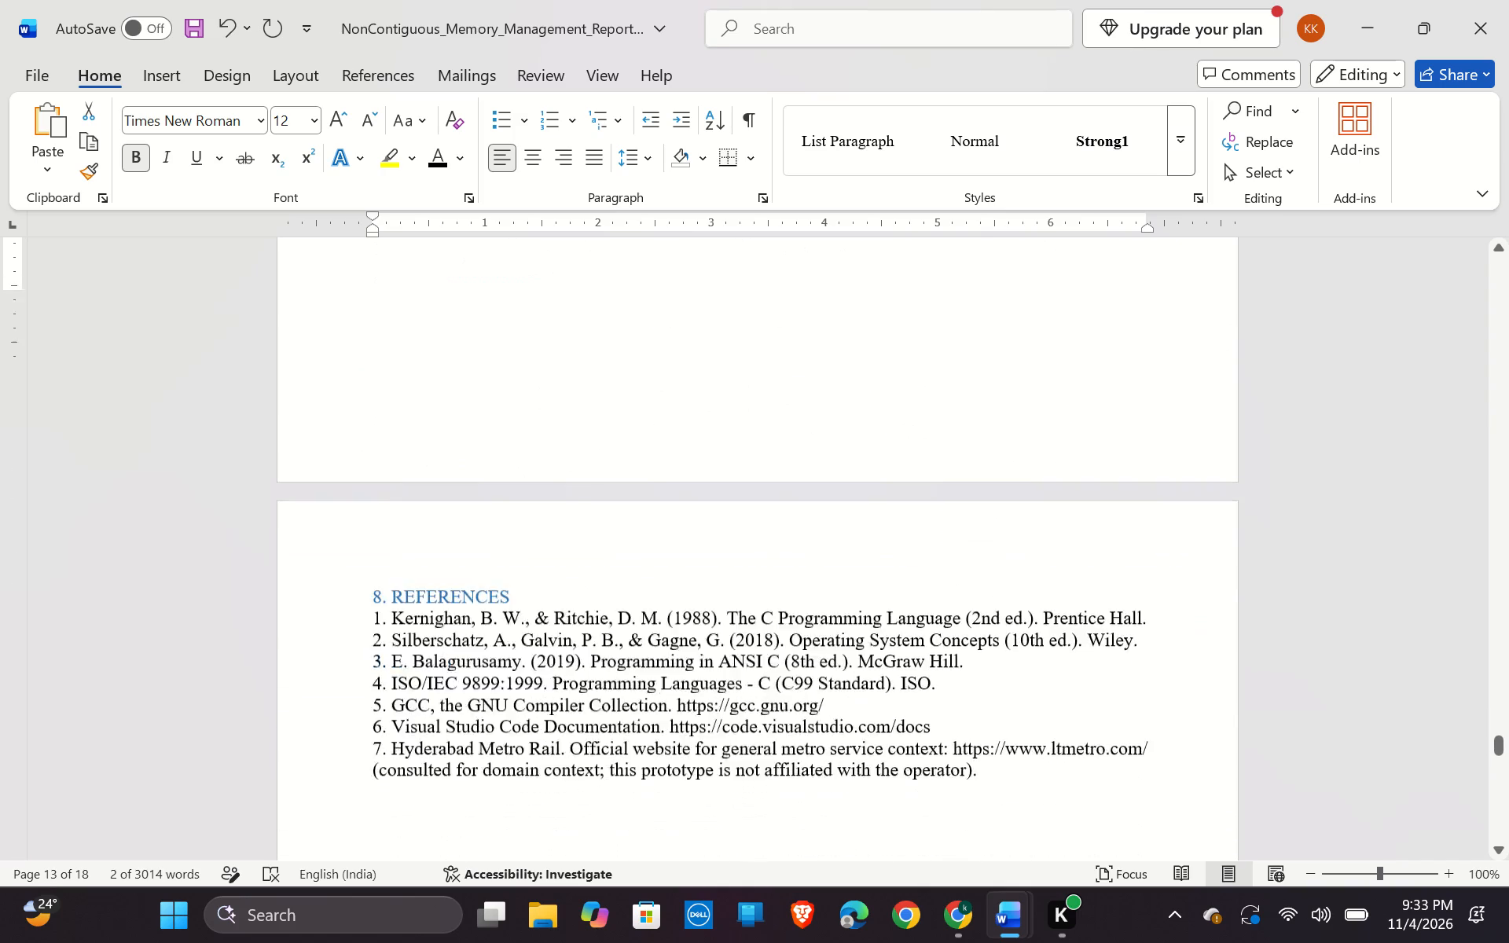
scroll(523, 503, "down", 2)
left_click_drag(521, 315, 413, 315)
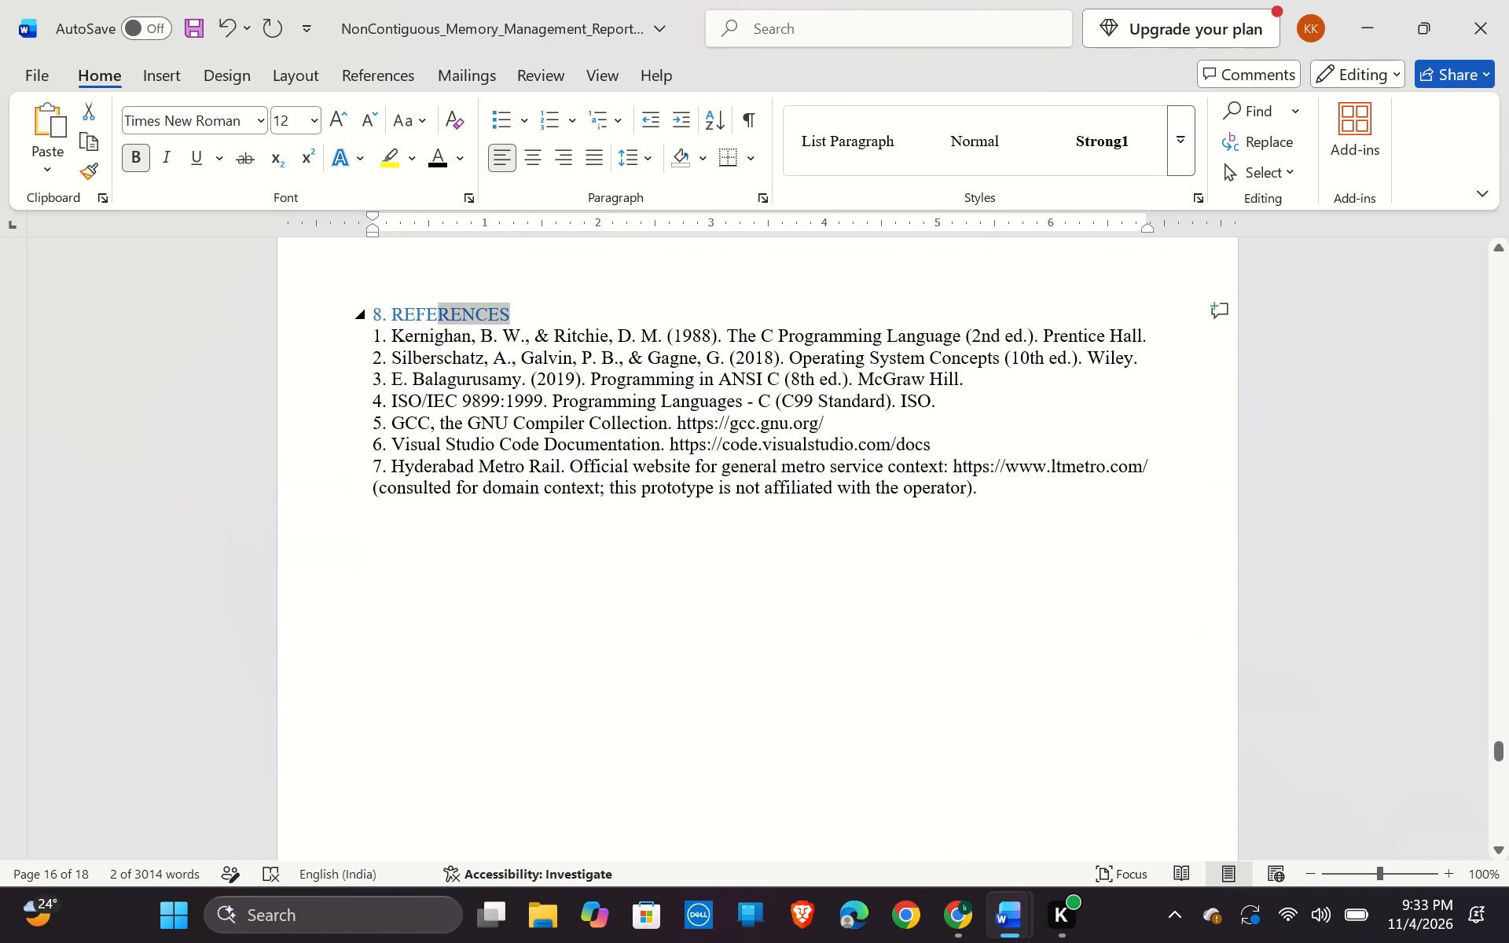
left_click_drag(413, 315, 359, 315)
left_click(383, 276)
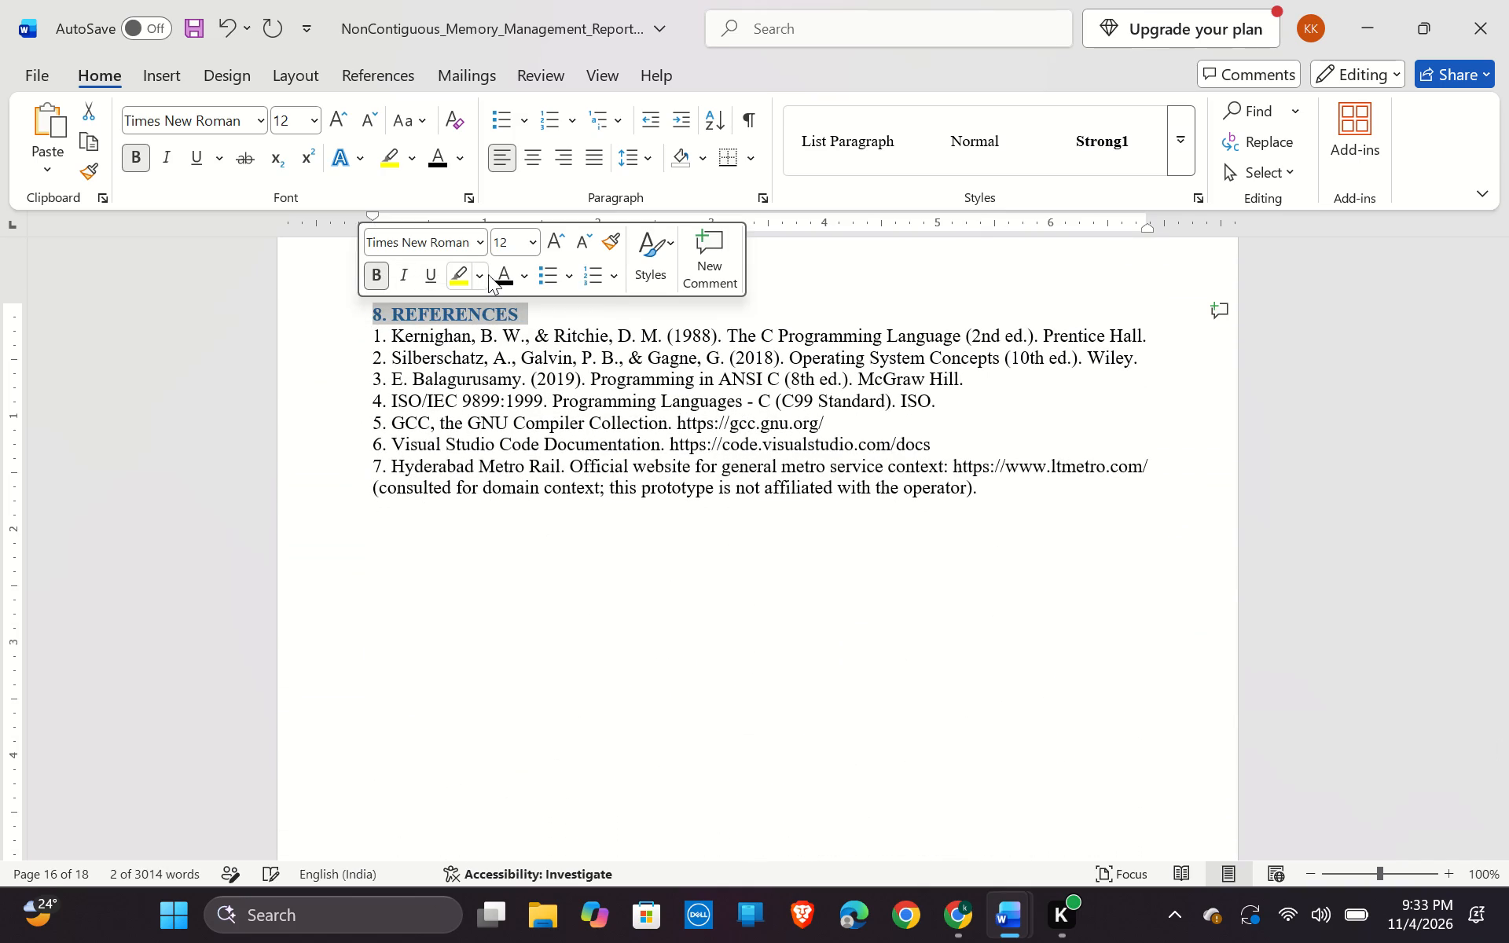
left_click(498, 274)
left_click(512, 576)
Format the "PROGRAM OUTCOMES (POs)" heading on the page after the references as bold and black.
scroll(513, 578, "down", 7)
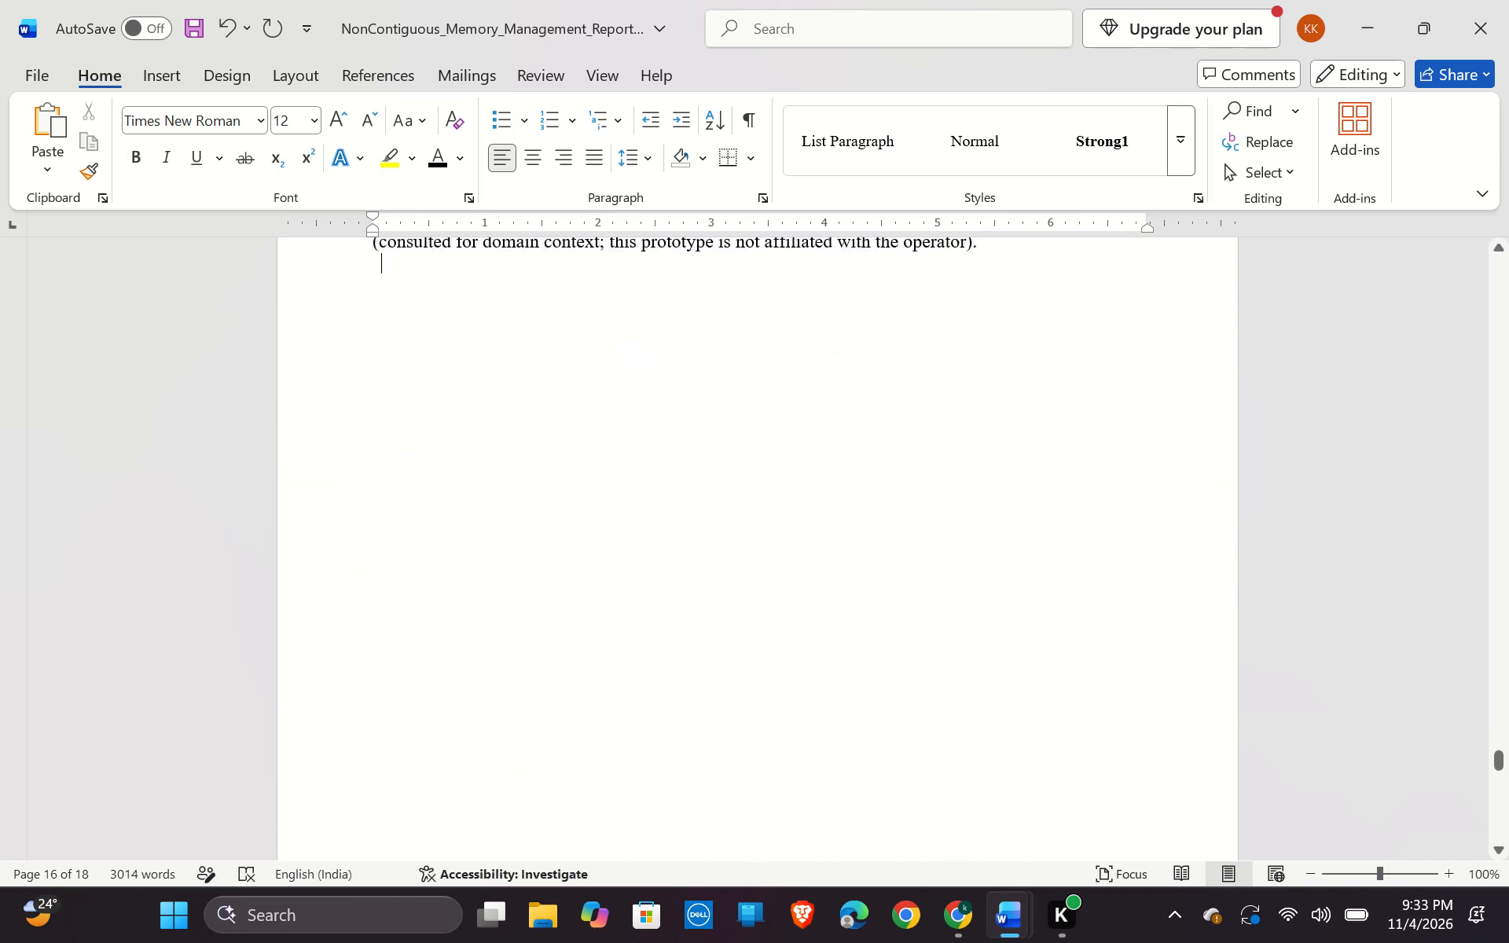
scroll(513, 578, "down", 13)
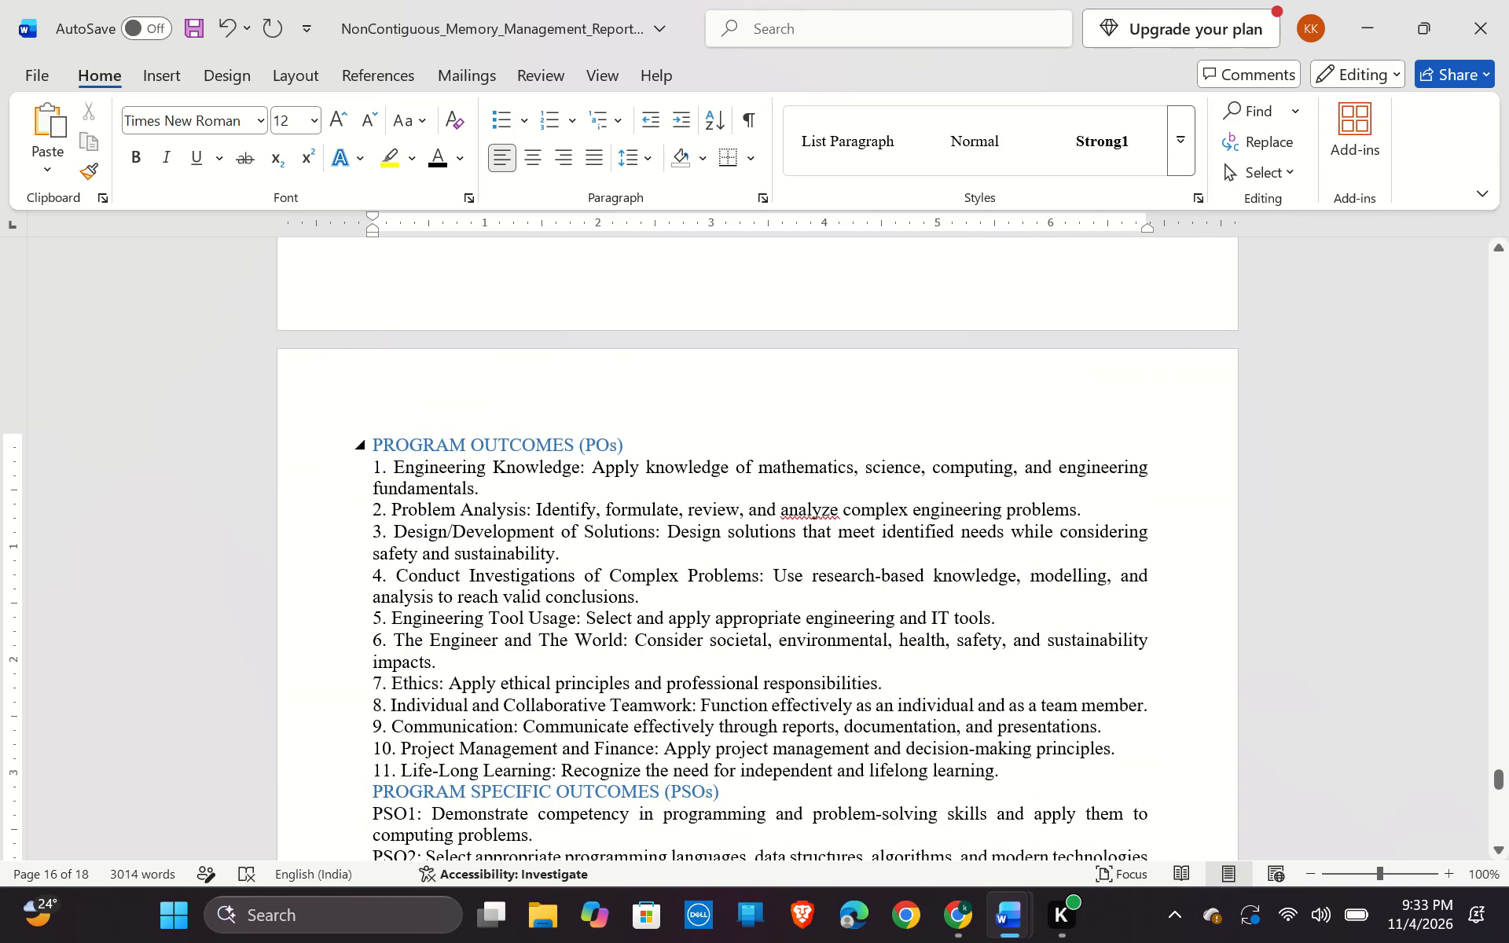
left_click_drag(630, 443, 409, 436)
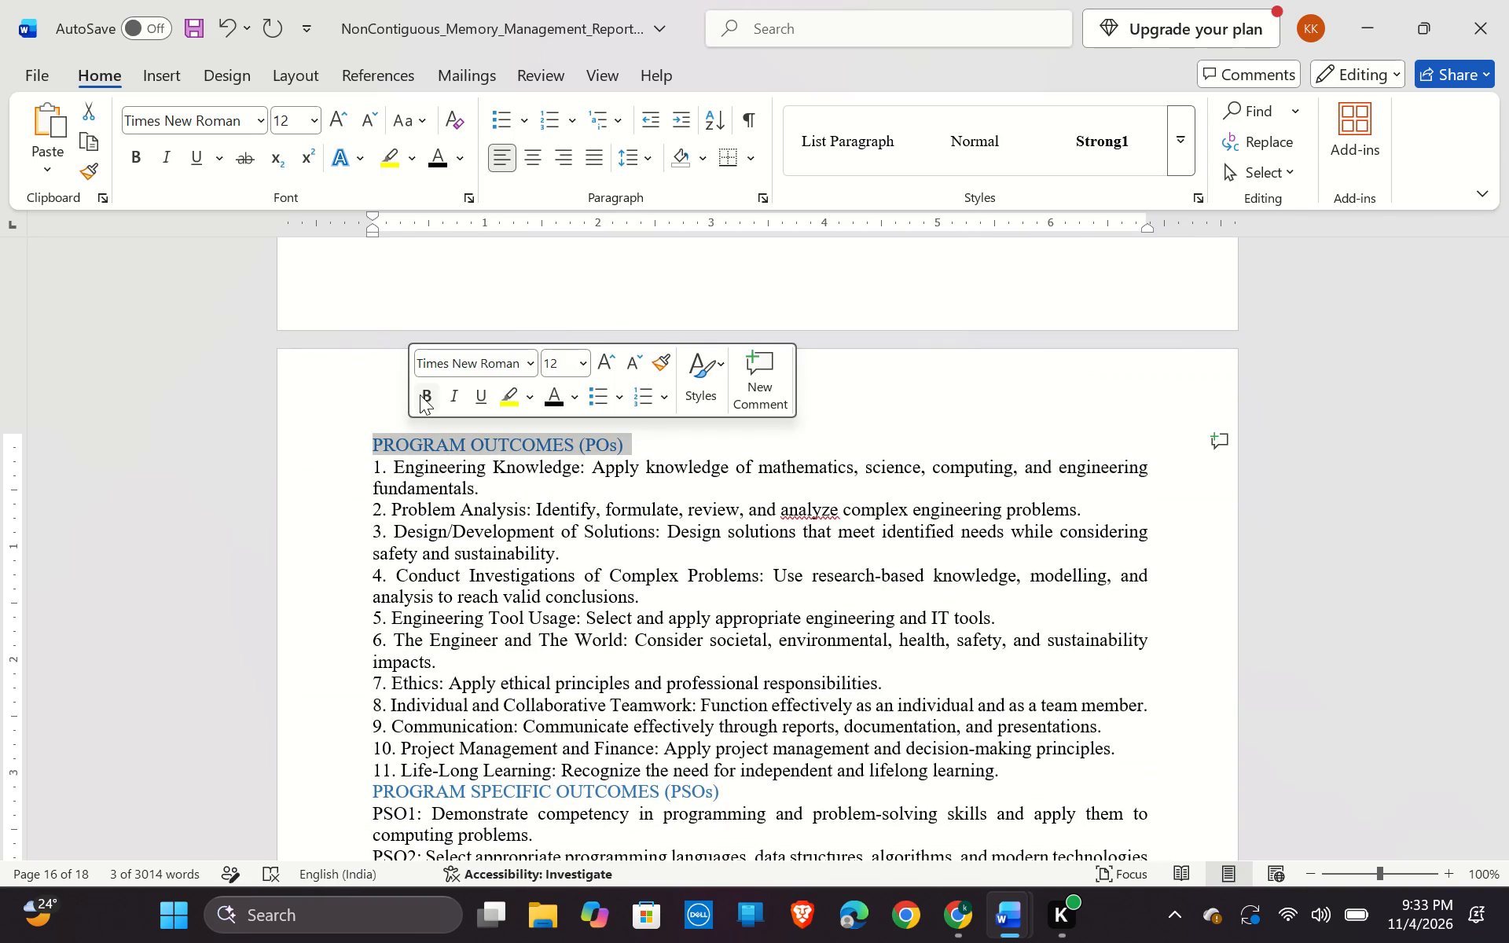
left_click(420, 394)
left_click(557, 400)
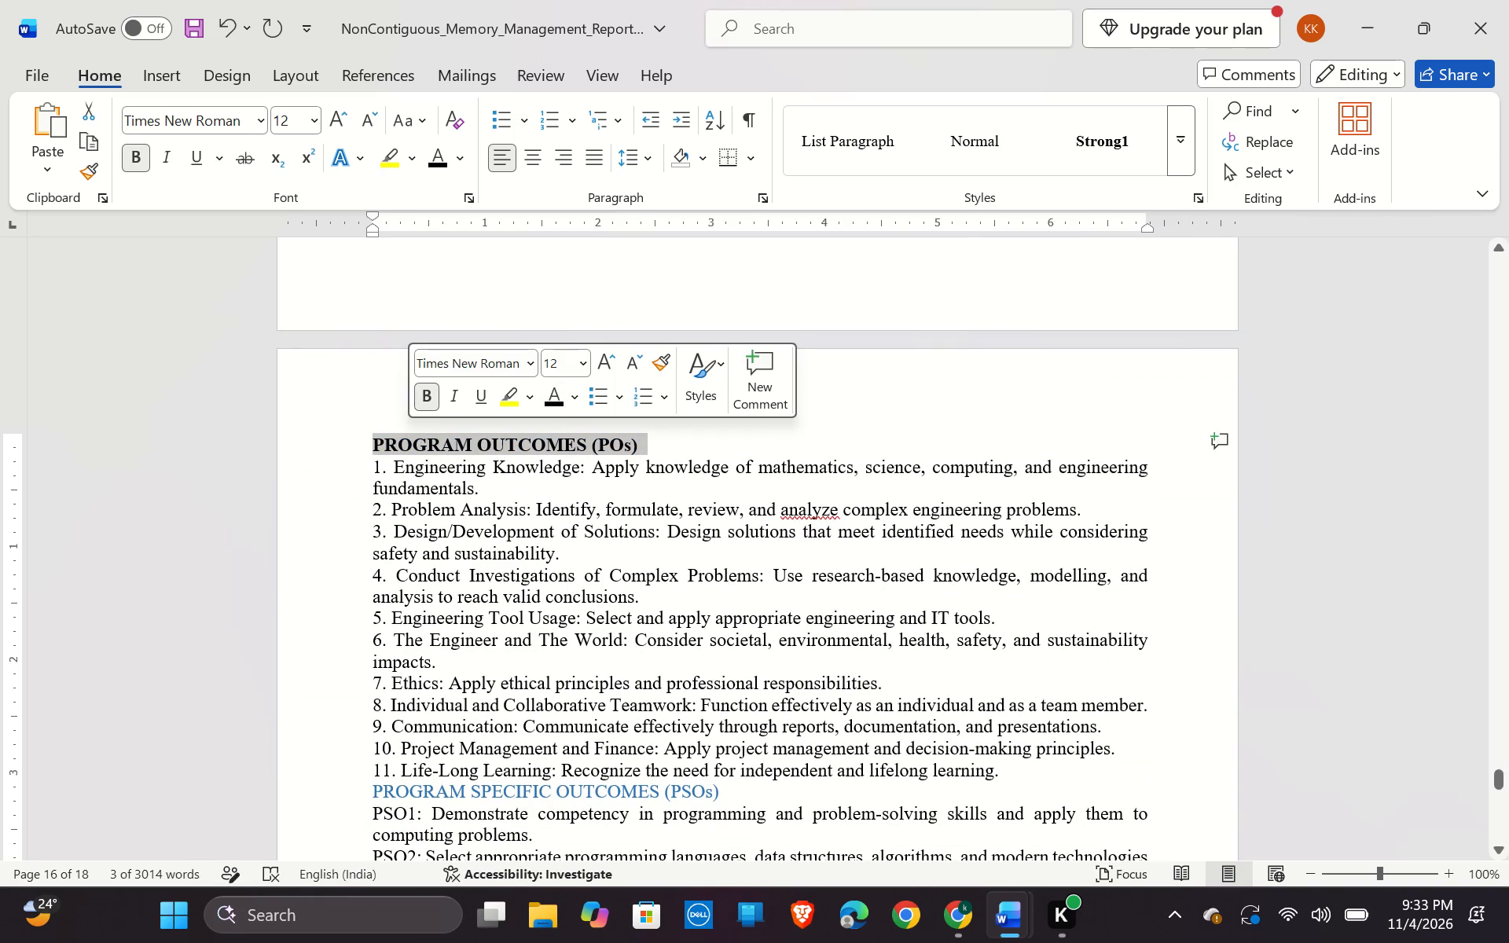
left_click(696, 655)
Format the "PROGRAM SPECIFIC OUTCOMES (PSOs)" heading as bold and black.
scroll(690, 659, "down", 5)
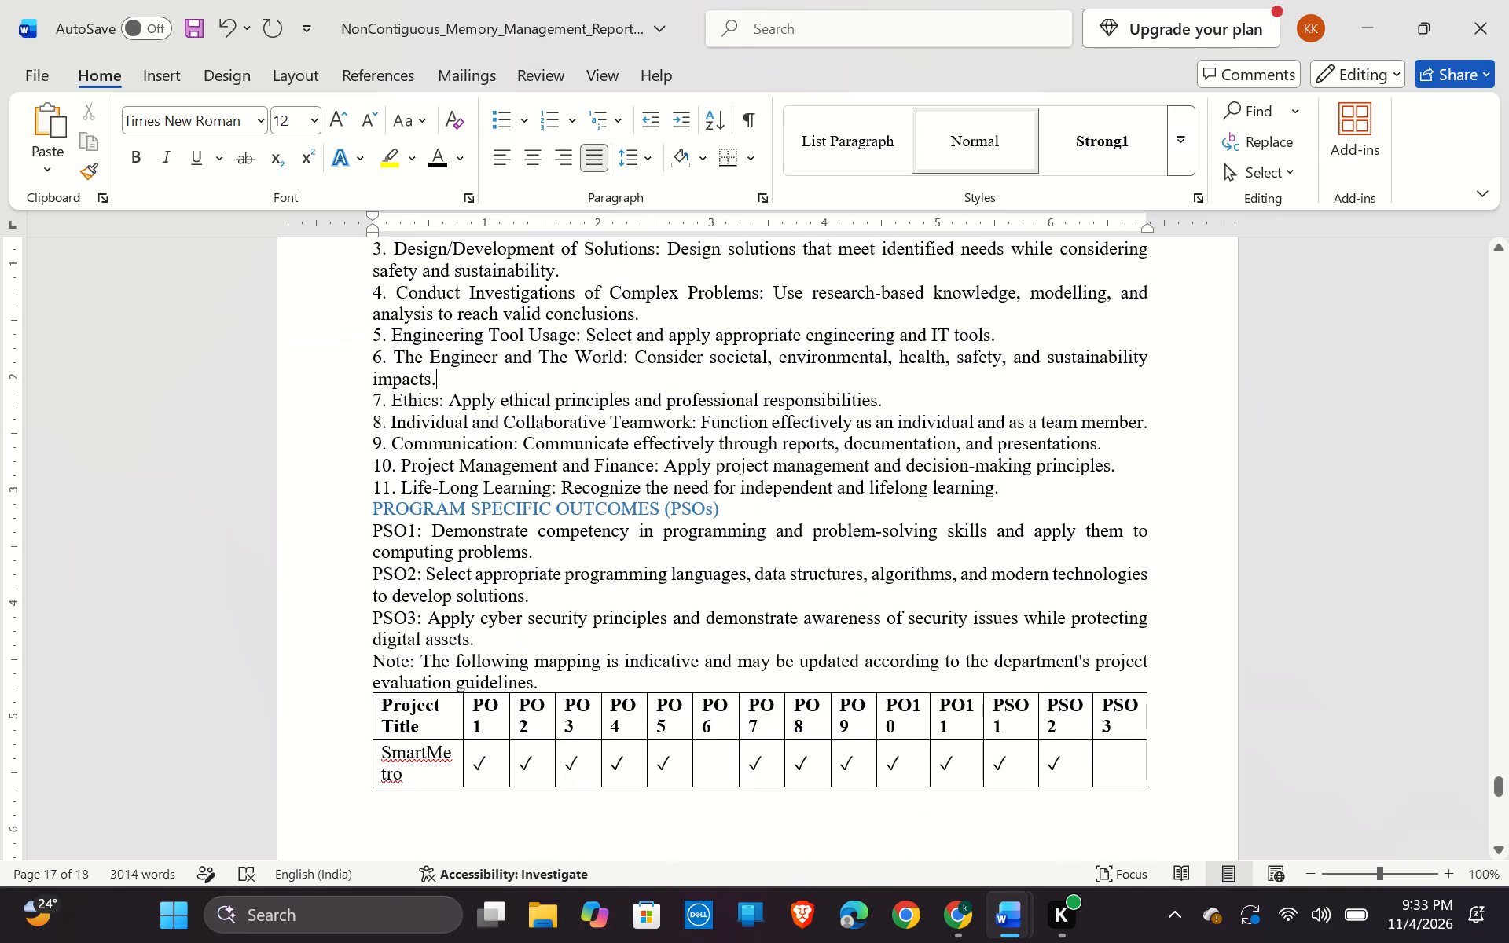
left_click_drag(736, 510, 398, 499)
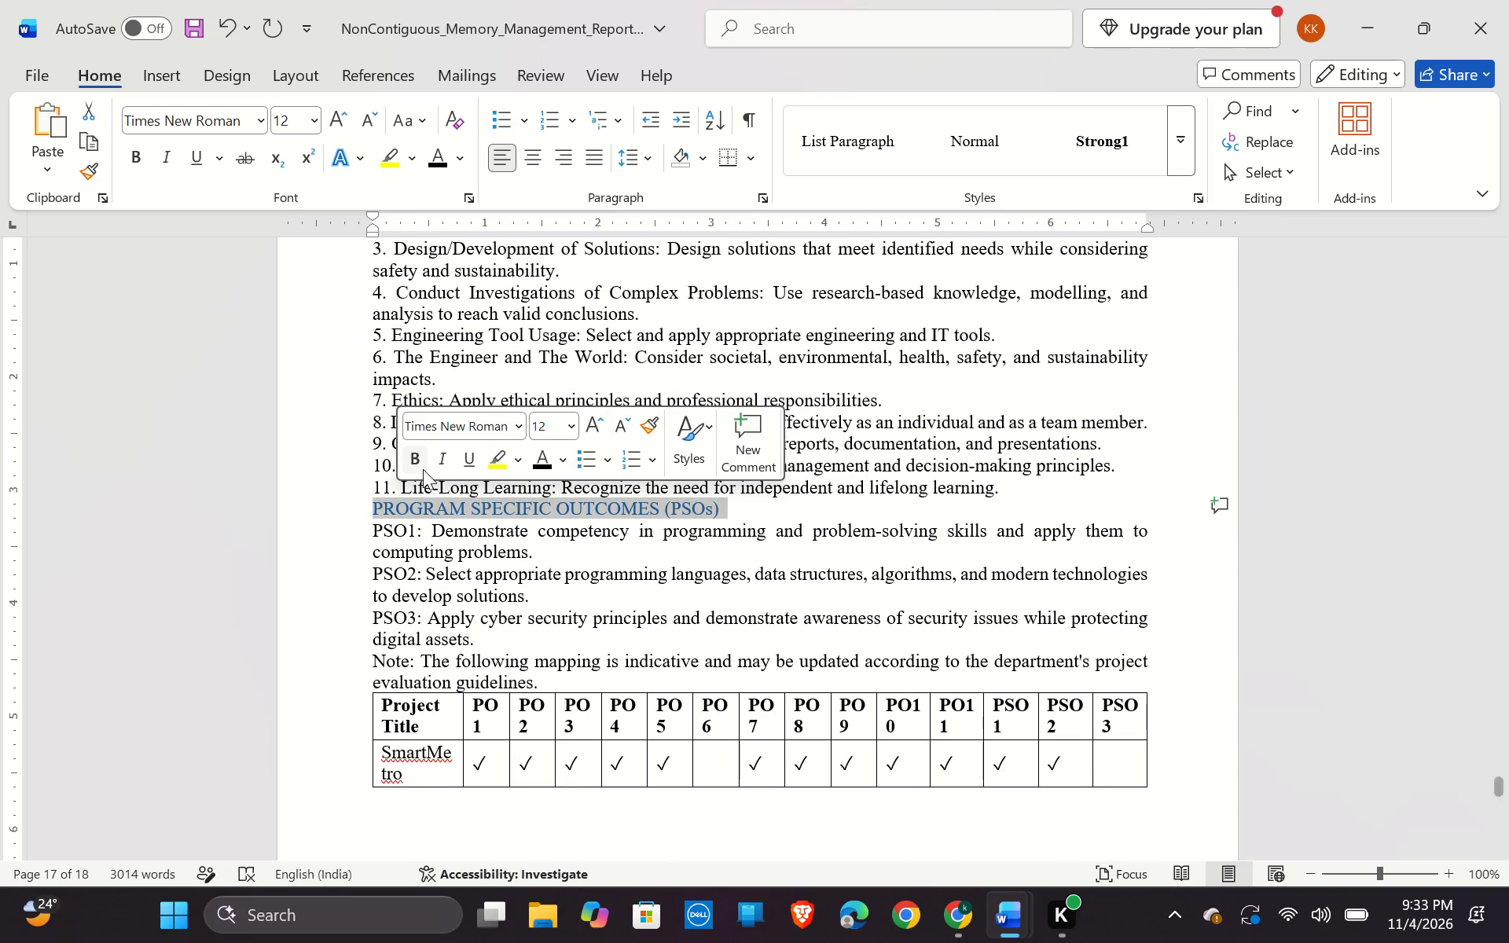
left_click(423, 457)
left_click(538, 464)
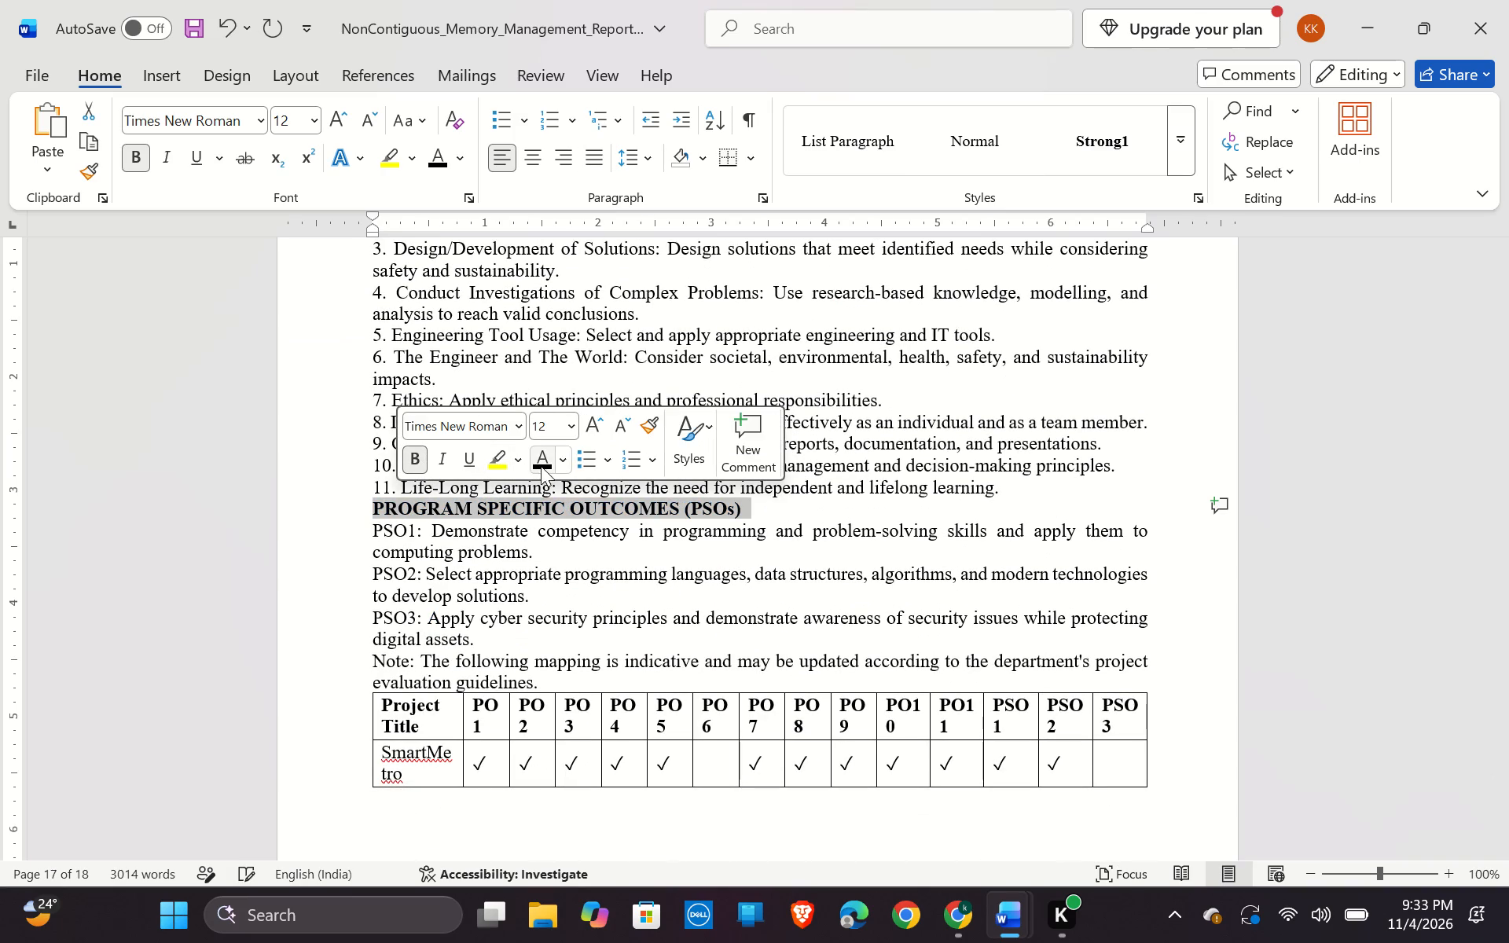
Format the "SUSTAINABLE DEVELOPMENT GOALS (SDG)" heading above the SDG table as bold and black.
scroll(562, 650, "down", 8)
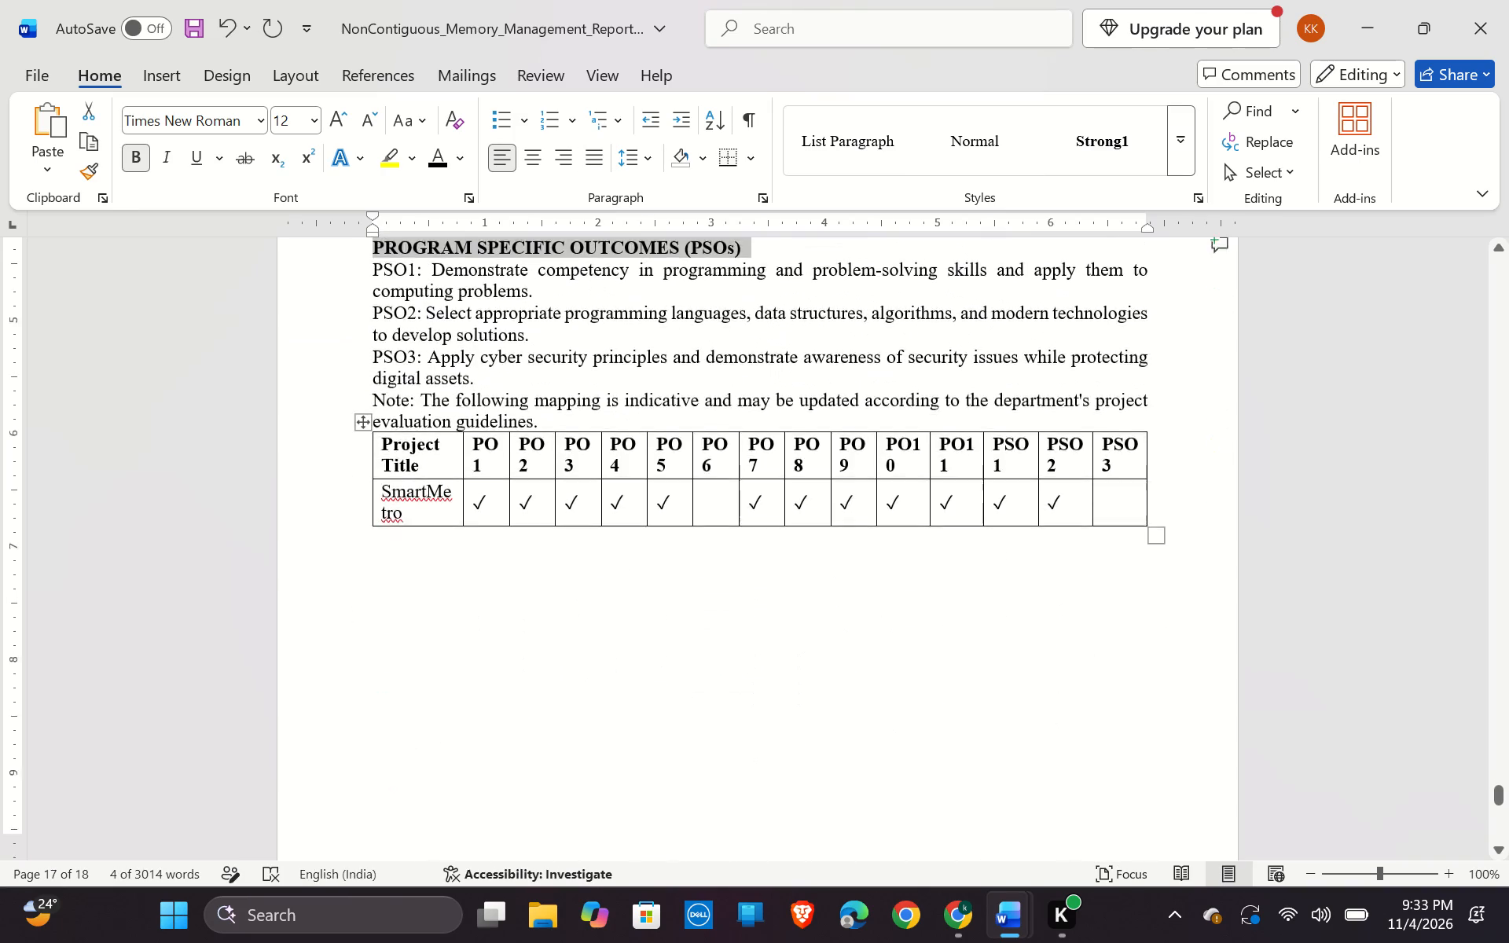
scroll(563, 665, "down", 10)
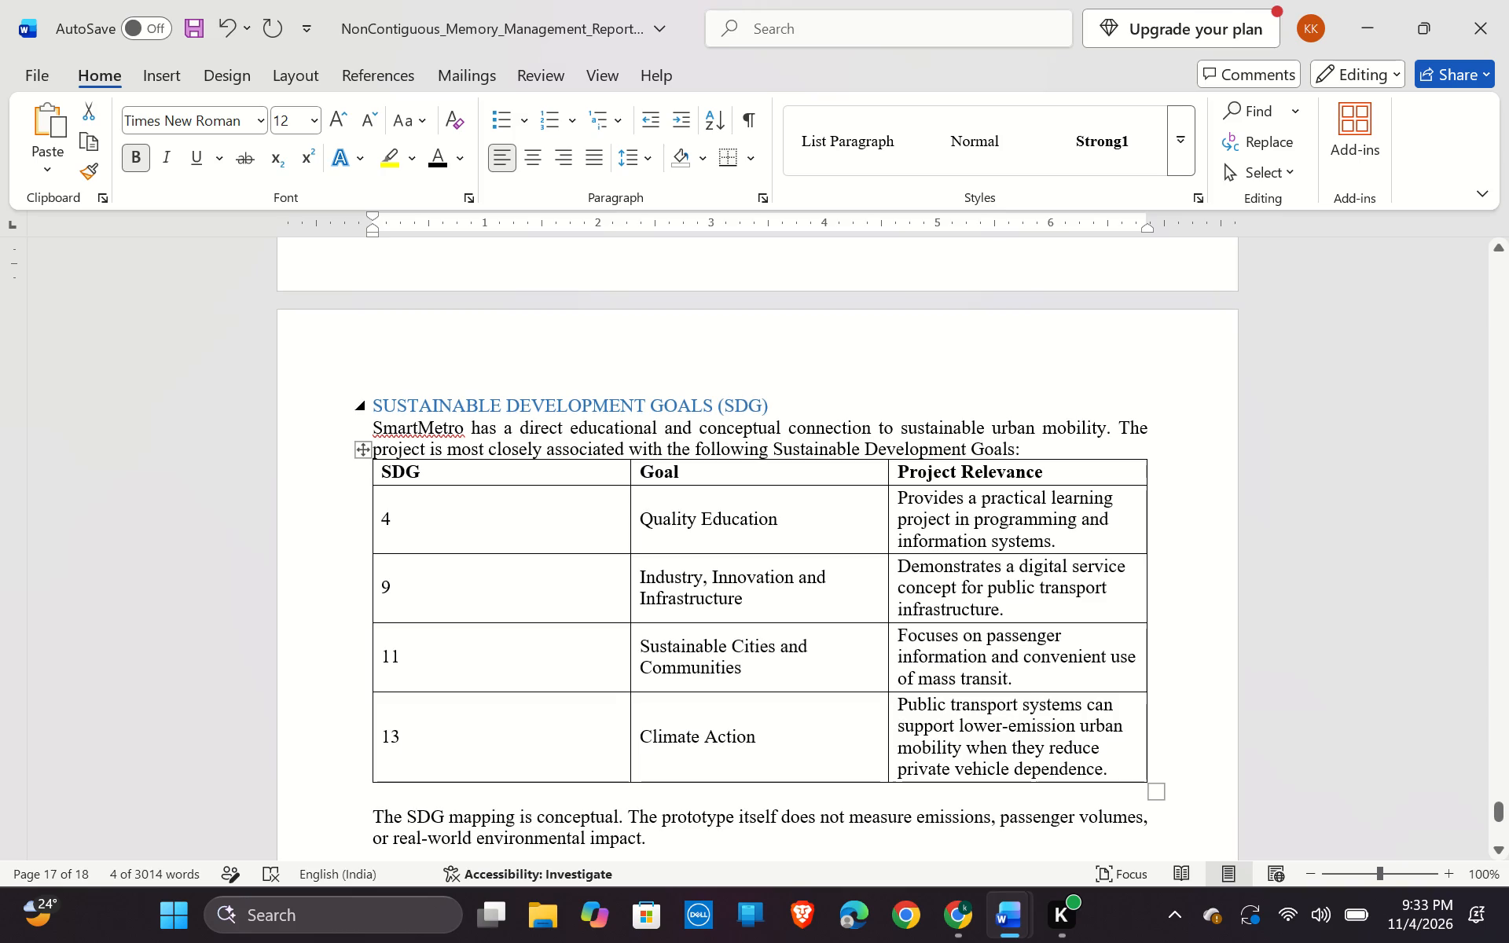
left_click_drag(783, 408, 408, 408)
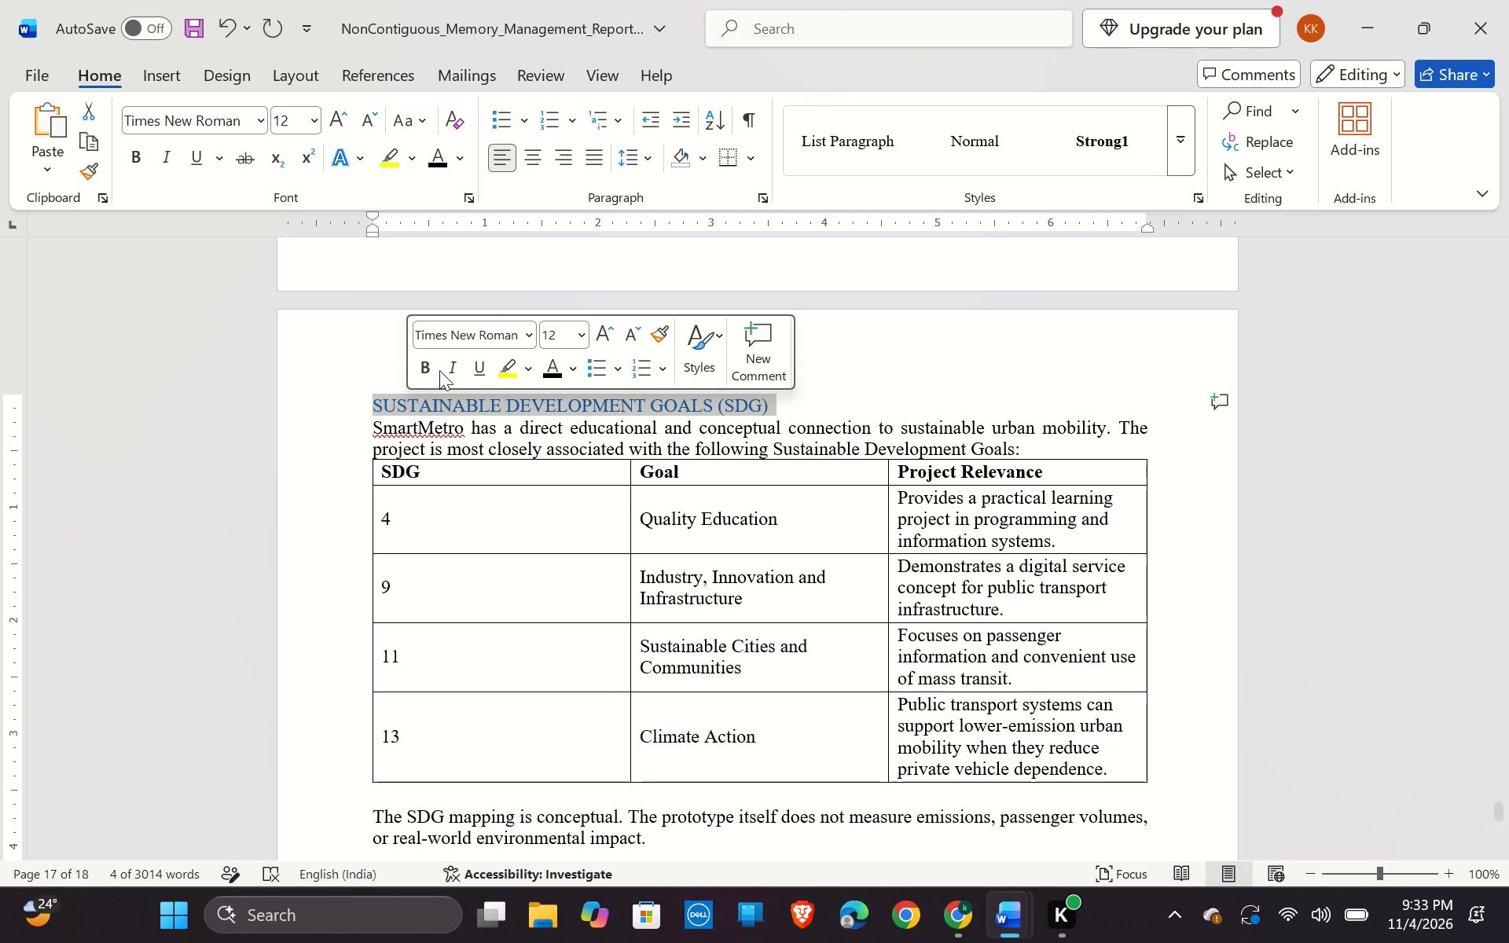
left_click(429, 361)
left_click(560, 374)
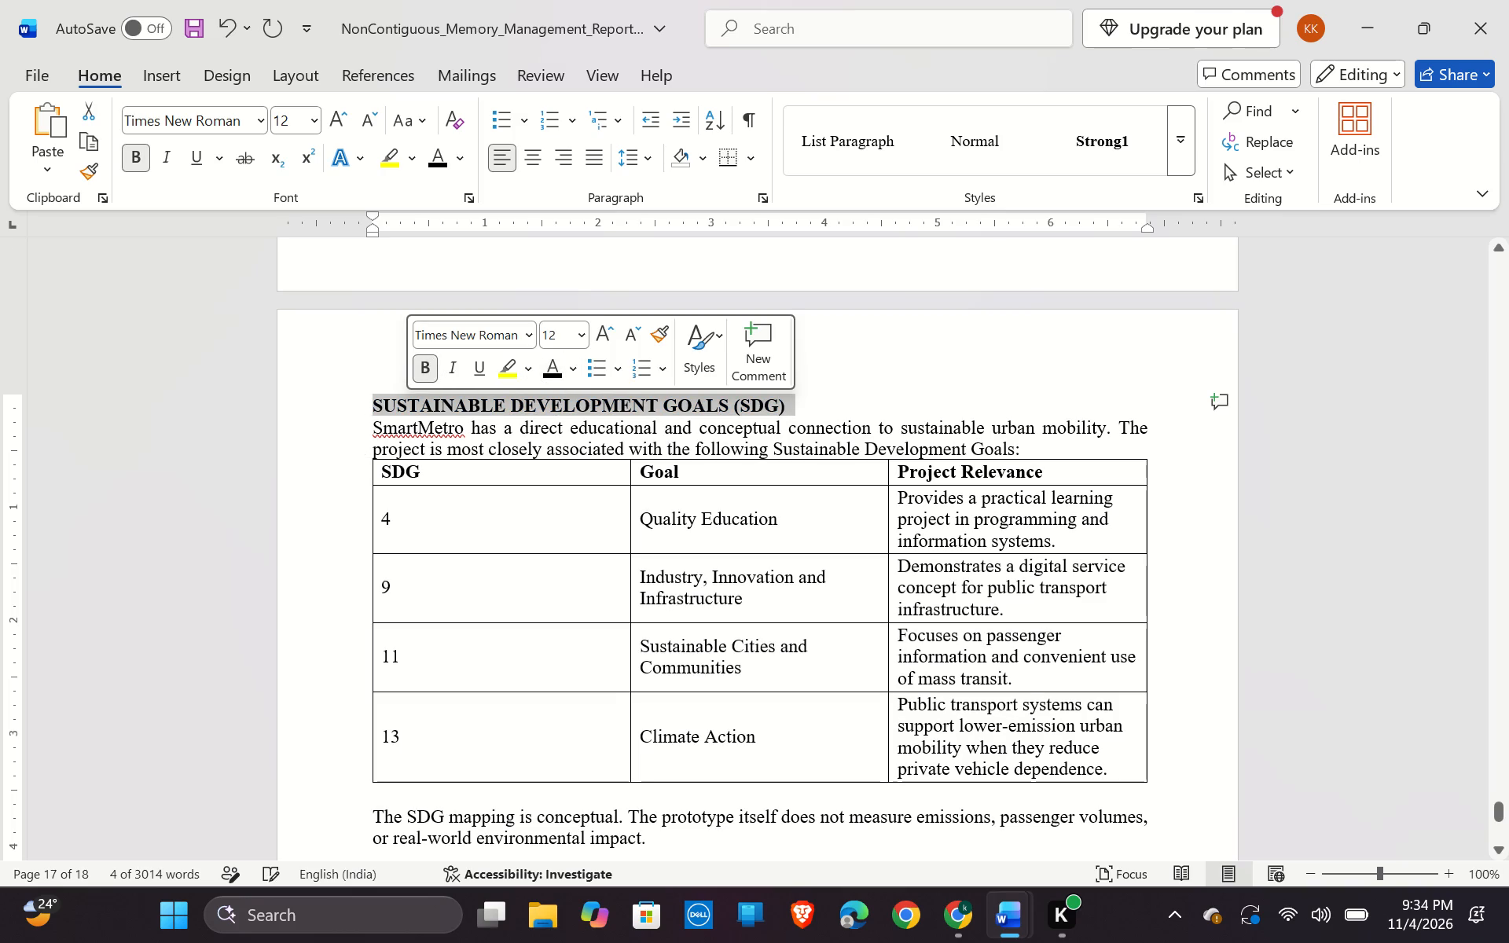
left_click(841, 410)
Check the reformatted headings in the closing sections and save the report under its existing name.
scroll(832, 413, "down", 13)
scroll(773, 472, "down", 7)
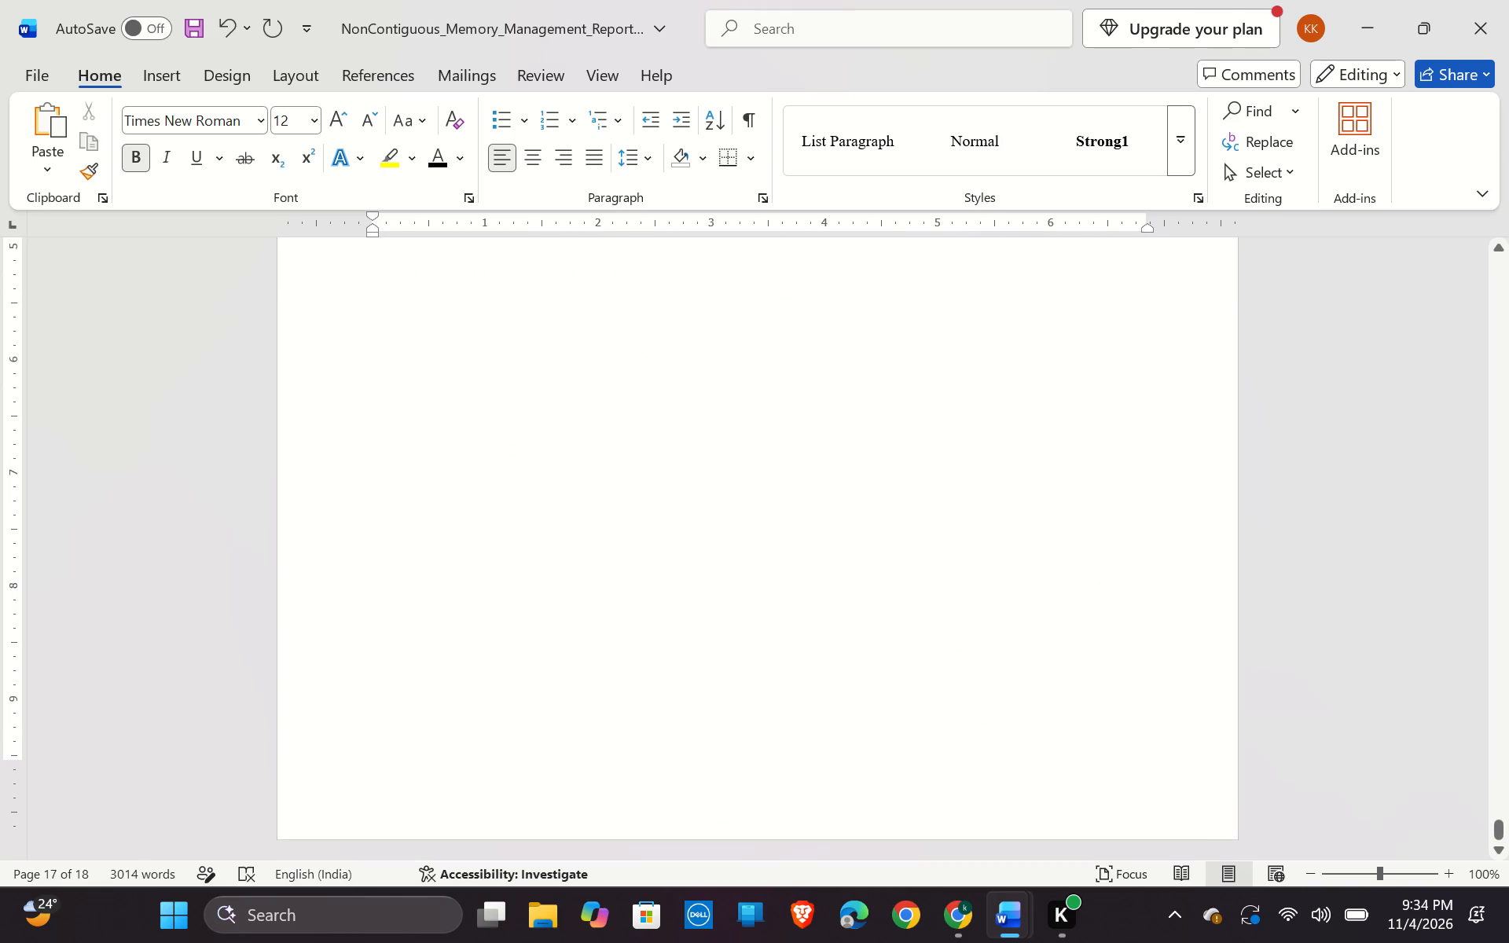
scroll(759, 497, "up", 20)
scroll(759, 497, "up", 19)
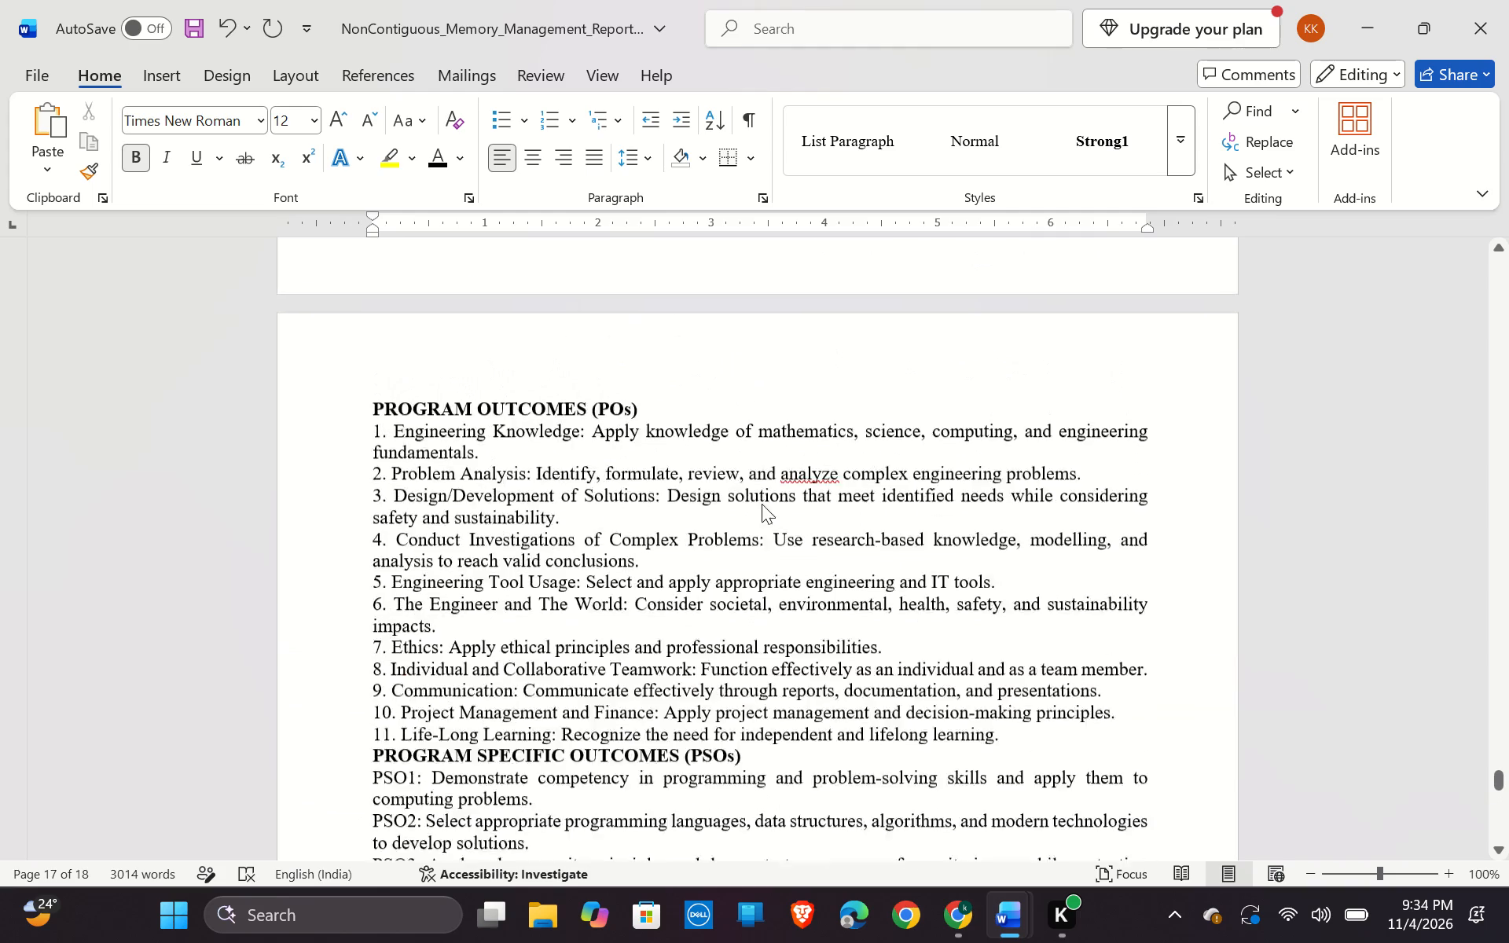
scroll(762, 504, "up", 20)
scroll(762, 504, "up", 20)
scroll(762, 504, "up", 2)
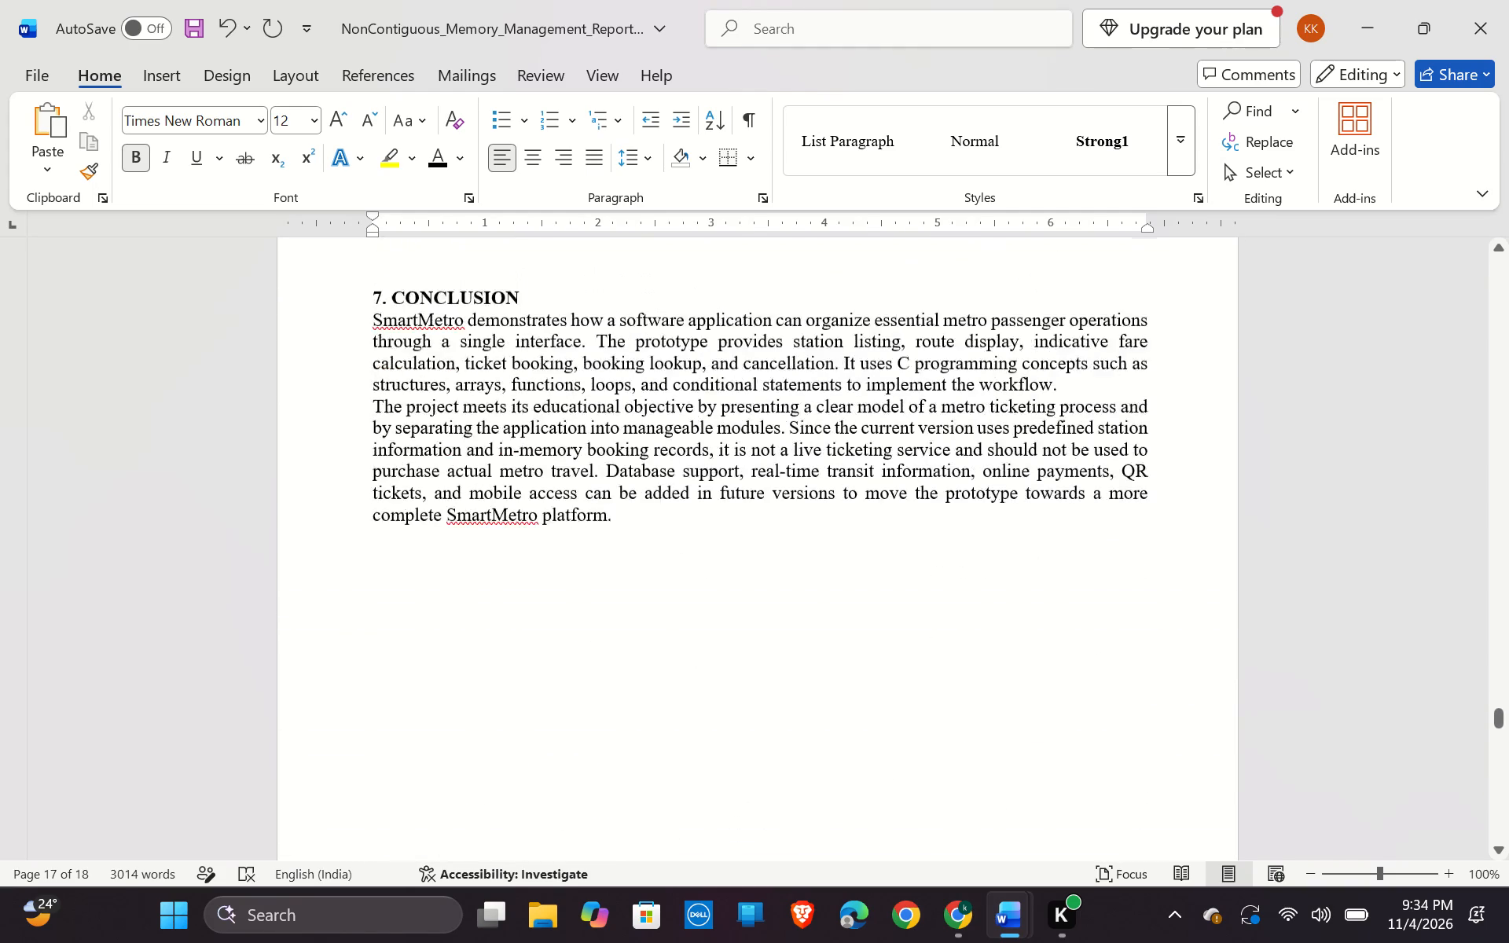
scroll(760, 504, "up", 20)
scroll(760, 504, "up", 6)
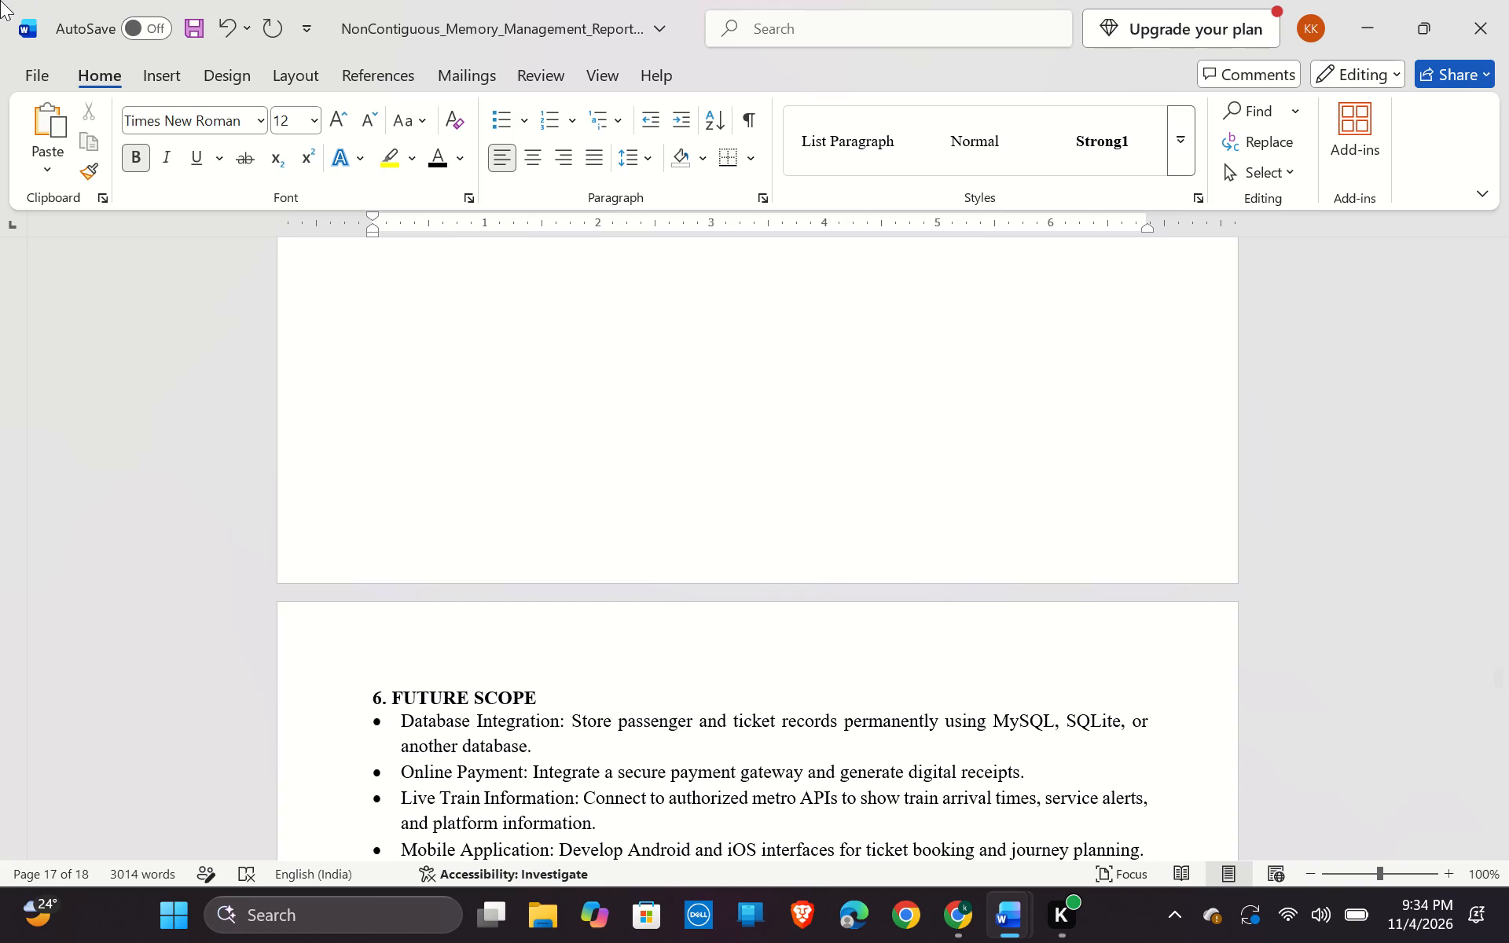
key("ctrl+s")
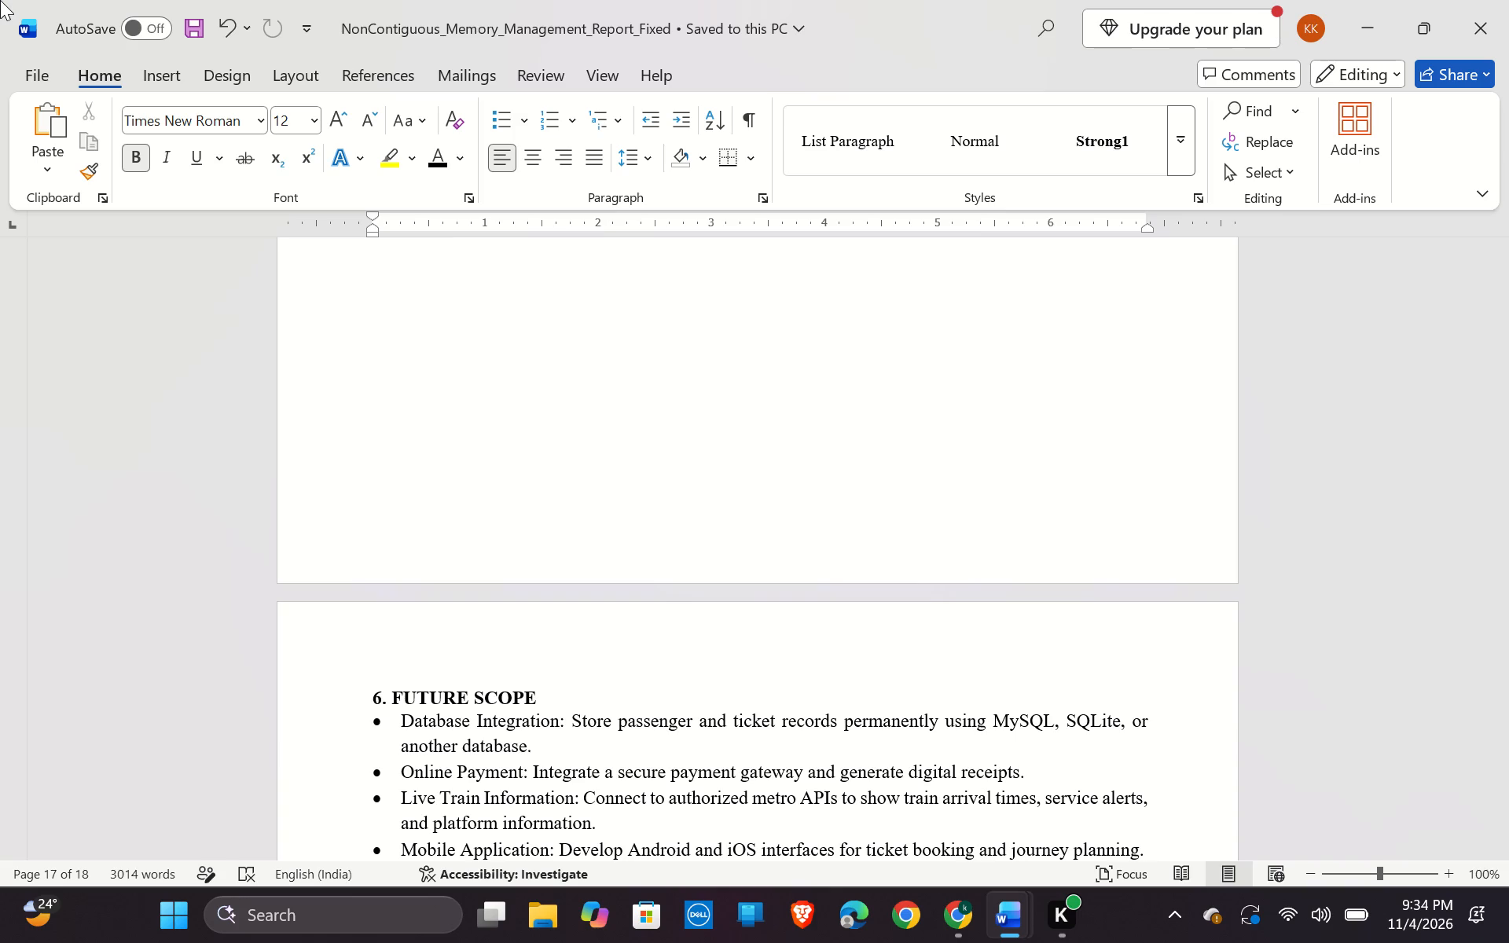